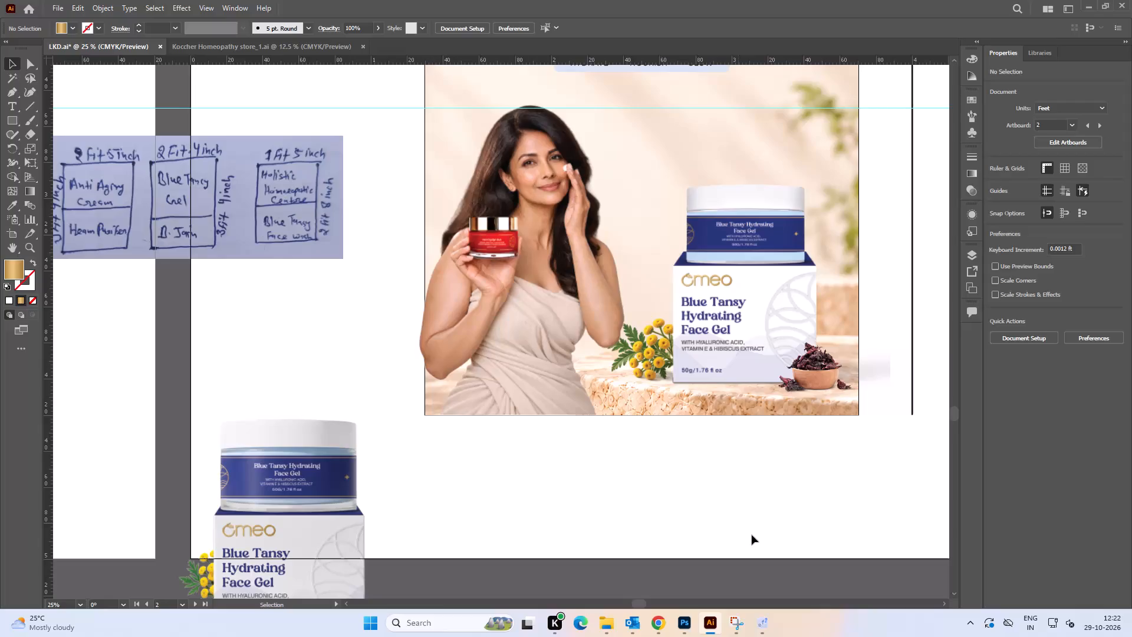
Review the overall layout of the Blue Tansy Hydrating Face Gel poster and its neighbouring artboards.
left_click(686, 629)
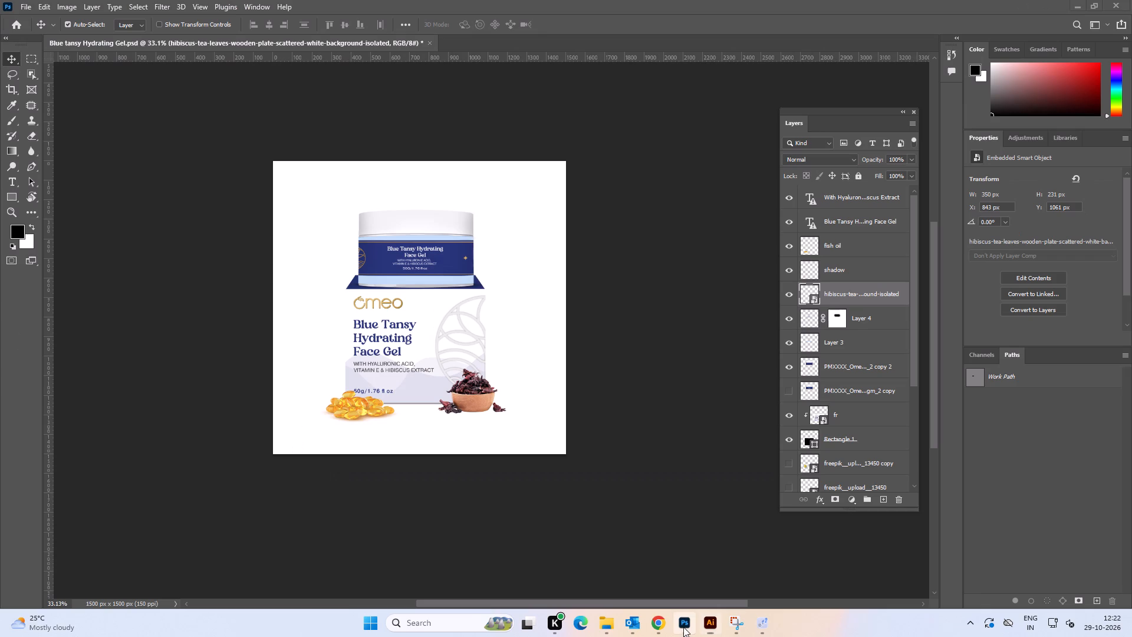
left_click(710, 623)
scroll(514, 357, "down", 2, "alt")
key("space")
left_click_drag(528, 355, 491, 420)
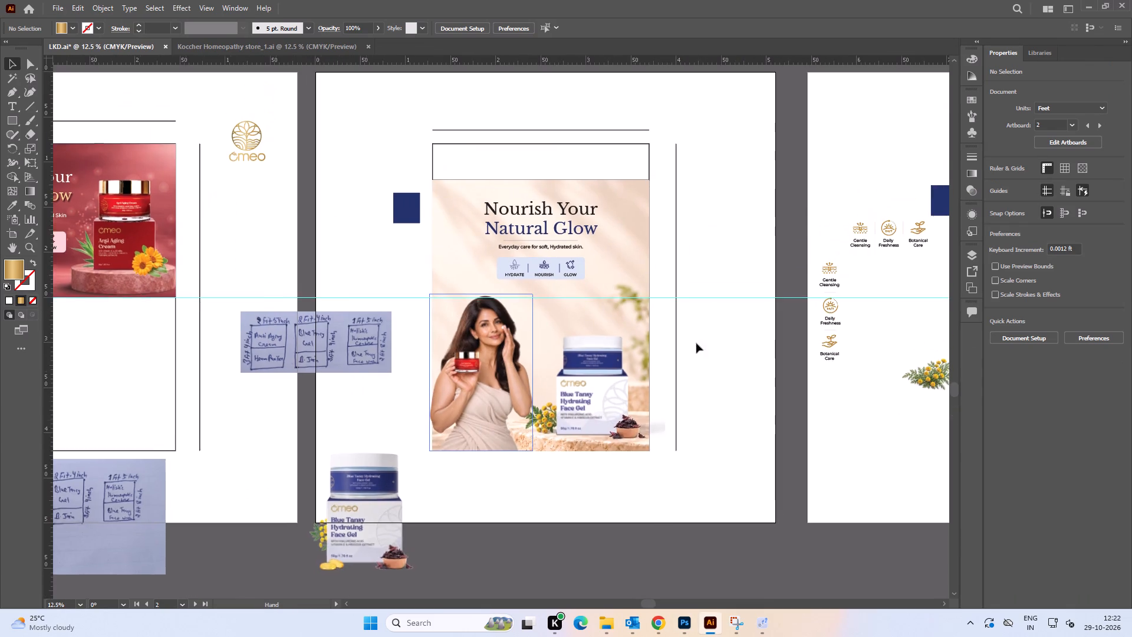
left_click(707, 341)
scroll(600, 342, "up", 1, "alt")
key("space")
left_click_drag(605, 324, 598, 370)
left_click(729, 303)
scroll(495, 300, "up", 1, "alt")
scroll(495, 297, "down", 1, "alt")
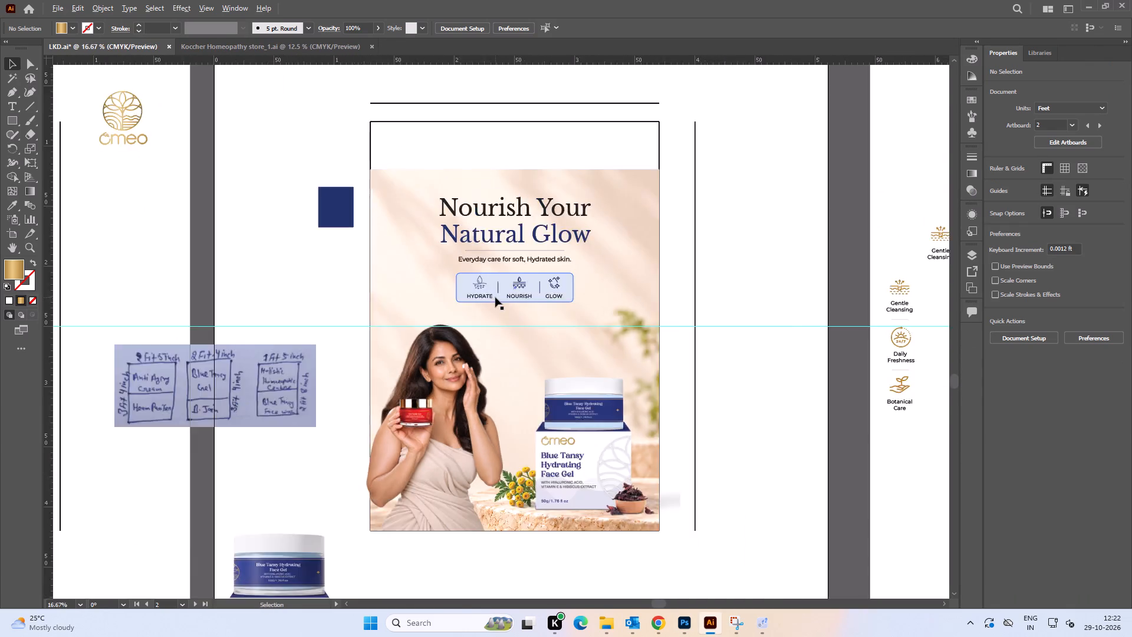
scroll(495, 297, "down", 1, "alt")
key("space")
left_click_drag(479, 348, 478, 300)
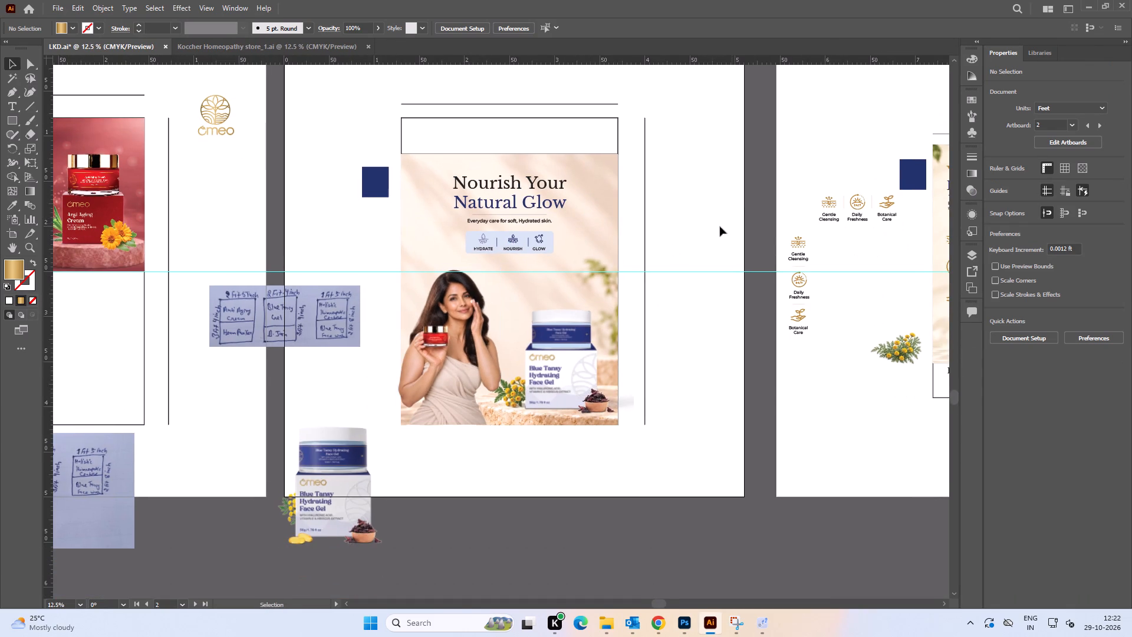
key("space")
left_click_drag(713, 226, 719, 231)
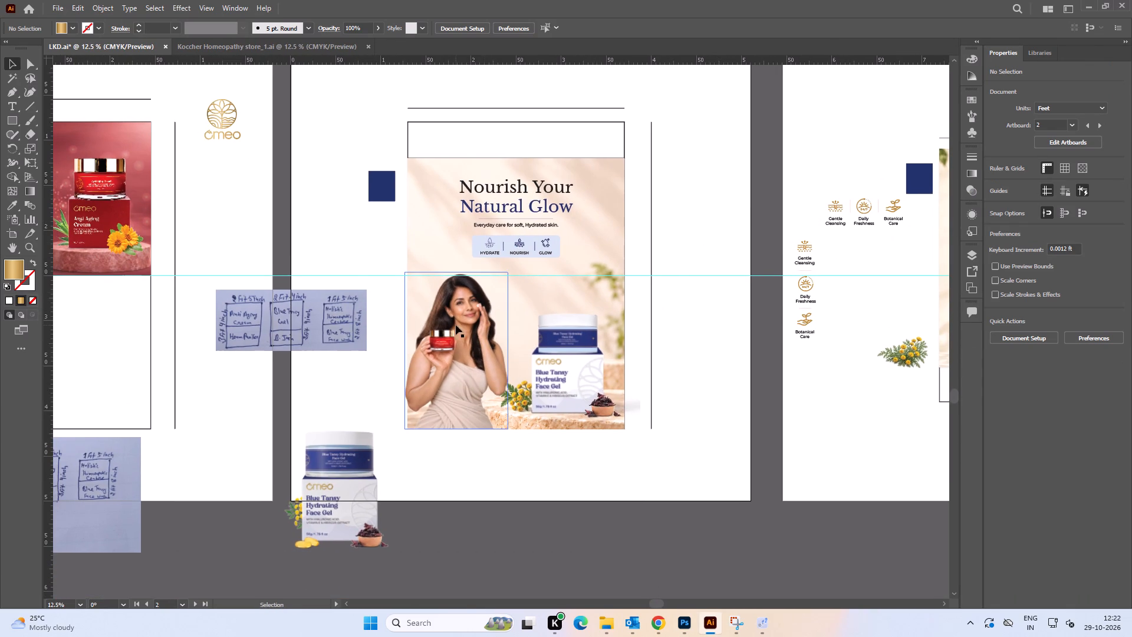
Enlarge the woman's image on the poster slightly, to about 1.15 ft wide and 1.76 ft high.
scroll(455, 325, "up", 1)
scroll(473, 365, "up", 1, "alt")
key("space")
left_click_drag(496, 350, 429, 370)
left_click(408, 323)
scroll(411, 321, "up", 4, "alt")
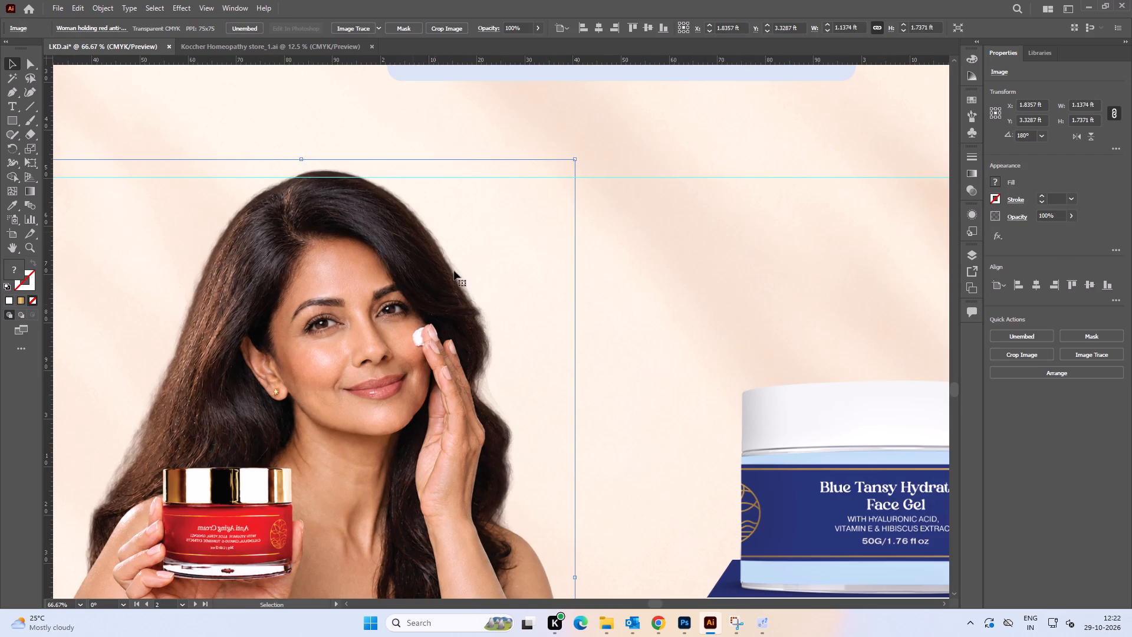
left_click_drag(572, 158, 591, 149, "shift")
scroll(590, 150, "down", 4, "alt")
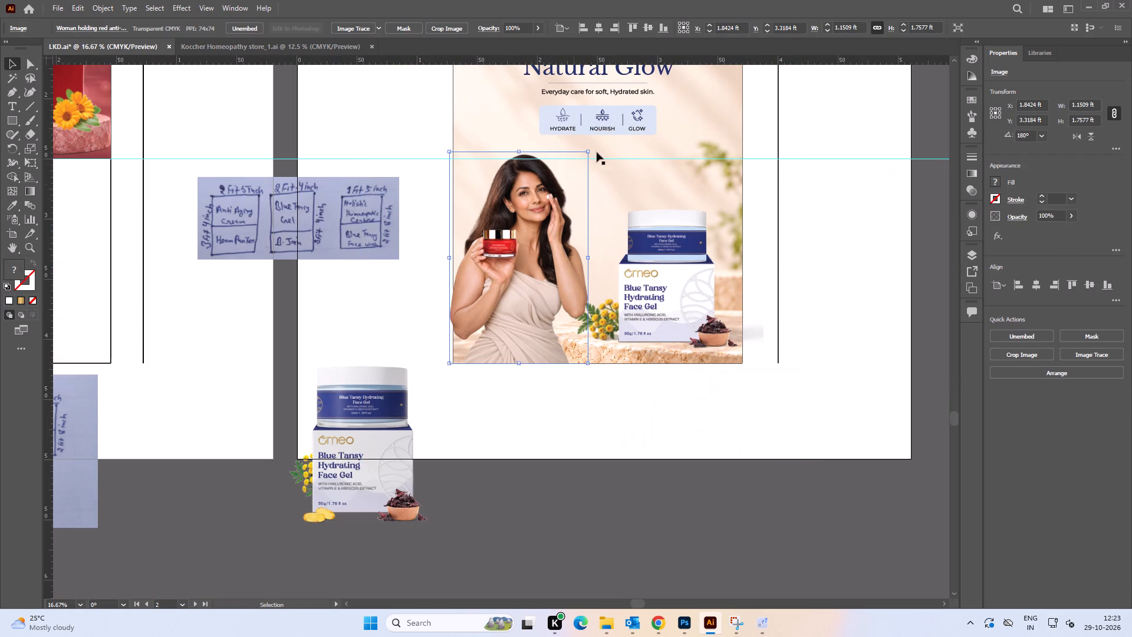
Scale the group with headline, tagline and icon badge down to about 1.21 ft wide on the poster.
left_click(593, 111)
key("space")
left_click_drag(592, 111, 574, 260)
scroll(585, 199, "up", 3, "alt")
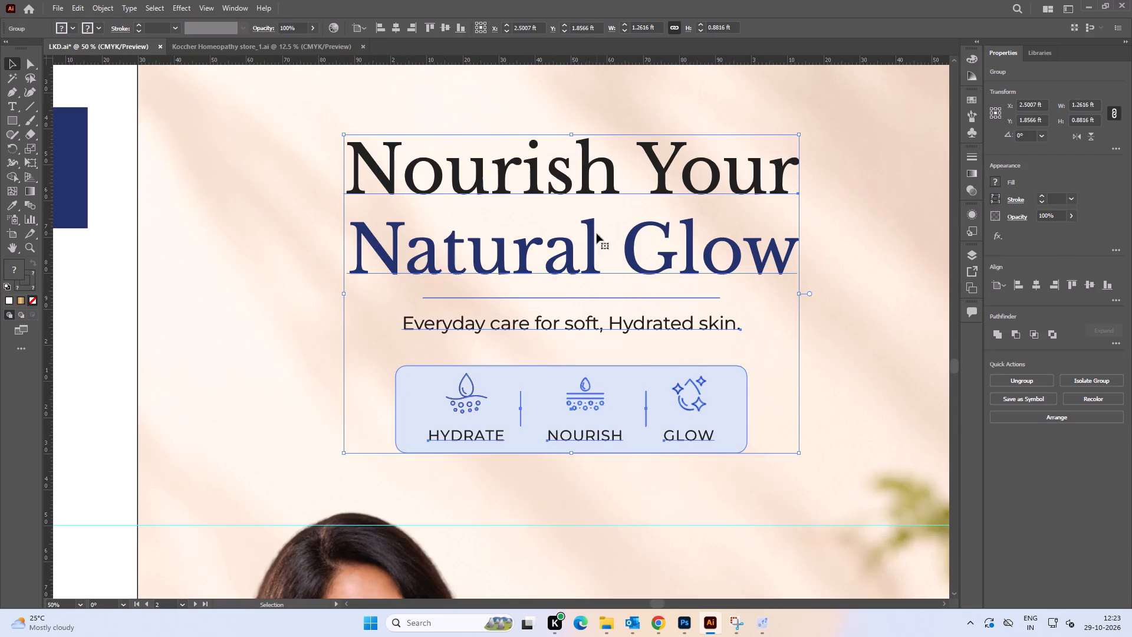
scroll(597, 234, "down", 1, "alt")
key("space")
left_click_drag(588, 247, 588, 273)
left_click_drag(588, 272, 617, 248)
key("ctrl+z")
key("space")
left_click_drag(643, 260, 636, 258)
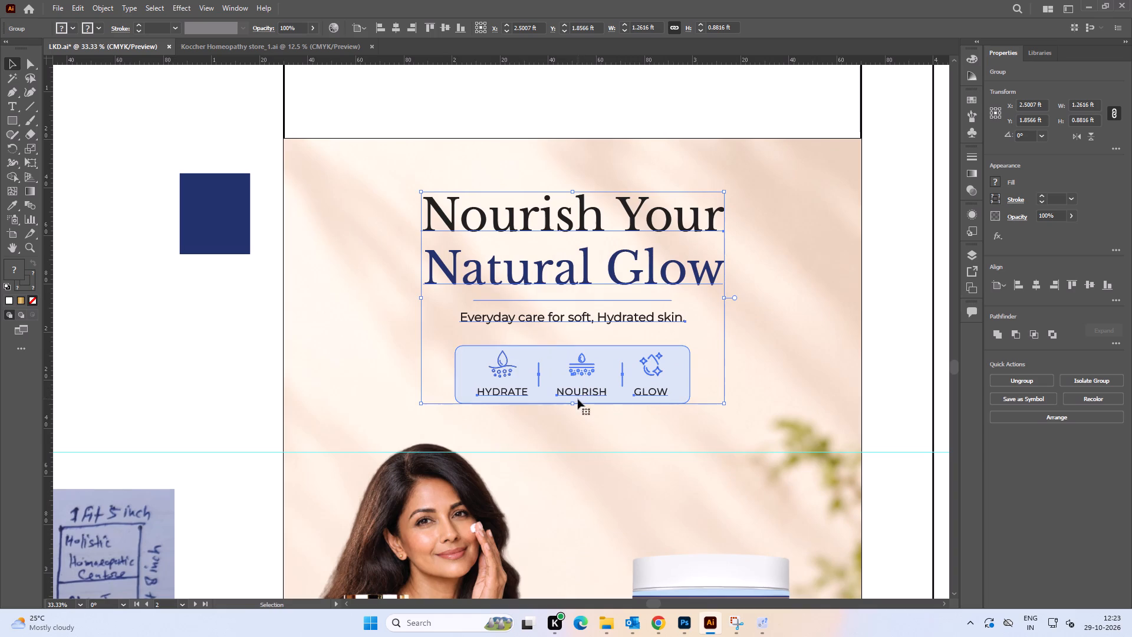
left_click_drag(572, 403, 572, 398, "shift")
left_click(758, 319)
Duplicate the headline, tagline and icon badge group into the empty canvas above the poster's artboard.
key("space")
left_click_drag(731, 257, 719, 328)
scroll(706, 315, "down", 4)
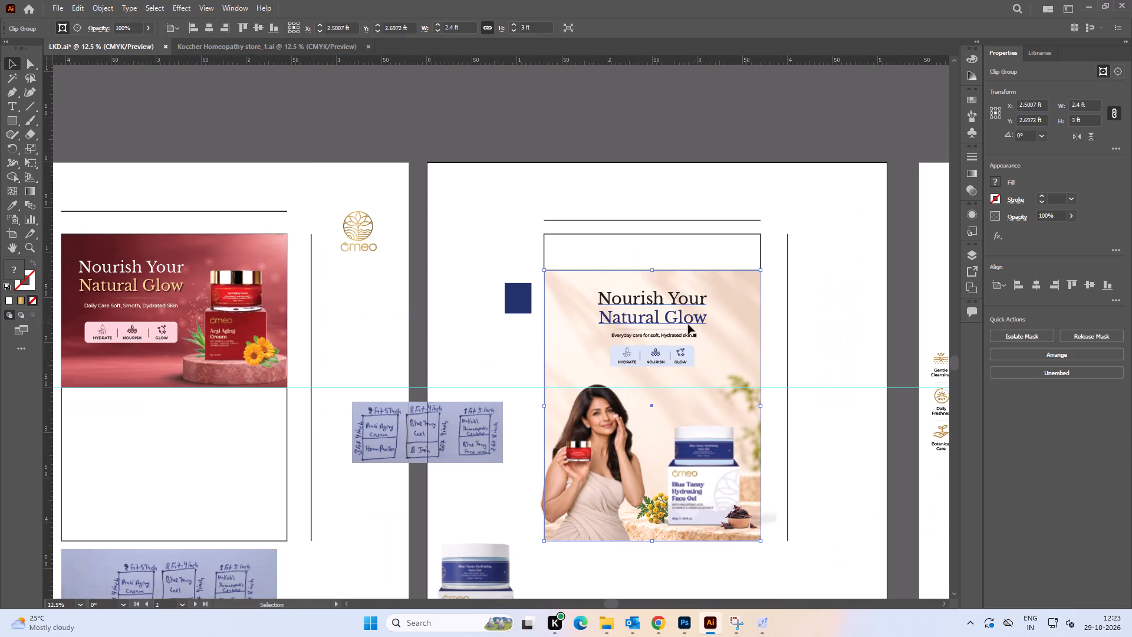
left_click_drag(680, 321, 624, 123)
left_click(730, 168)
Examine the headline block's size and spacing against the poster's edges and the woman's image.
scroll(644, 342, "up", 4, "alt")
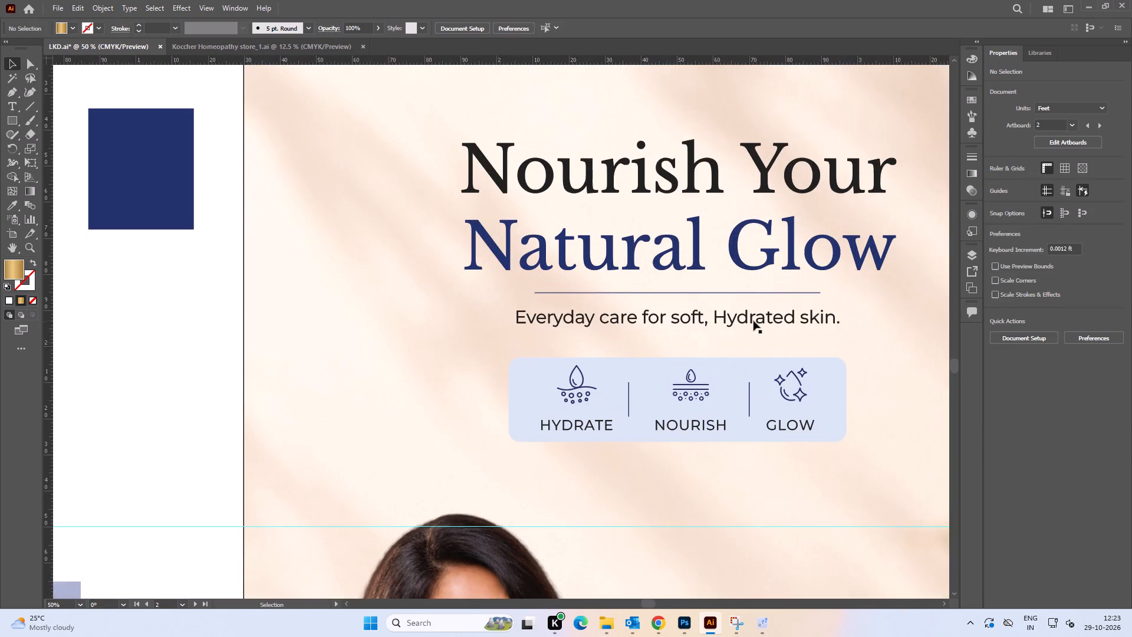
key("space")
left_click_drag(735, 320, 658, 317)
left_click(657, 313)
scroll(656, 318, "down", 3, "alt")
key("space")
left_click_drag(673, 318, 583, 326)
left_click(756, 298)
left_click(707, 306)
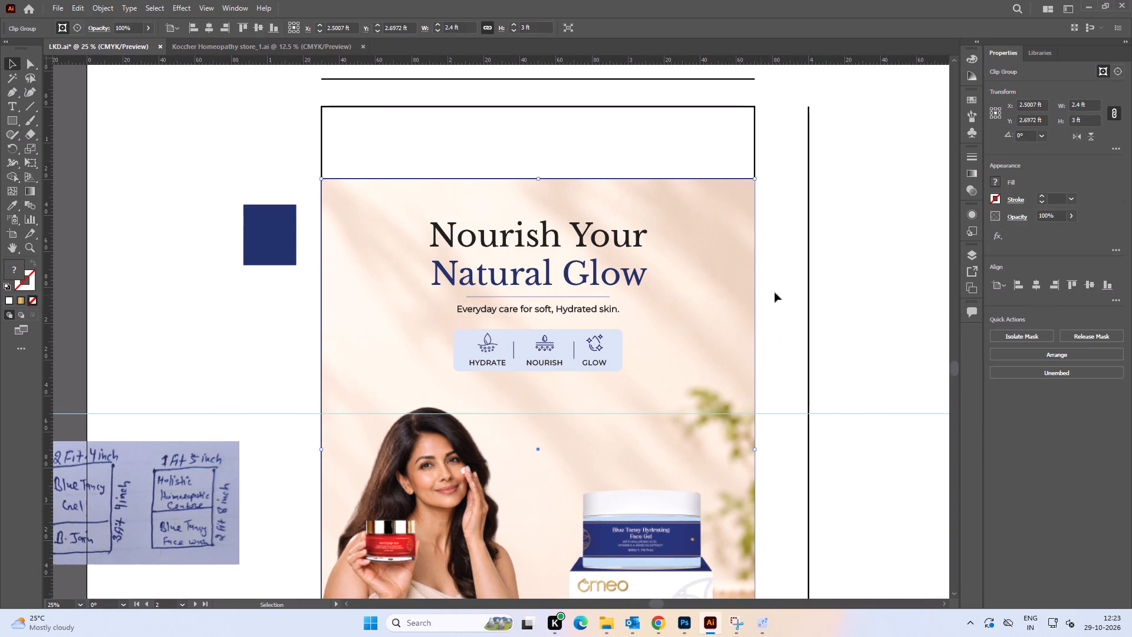
left_click(778, 291)
left_click(707, 285)
Shift the headline group copy aside above the artboard and place a second copy to its right.
scroll(683, 298, "down", 1, "alt")
key("space")
key("space")
key("space")
key("space")
key("space")
key("space")
key("space")
key("space")
key("space")
key("space")
key("space")
left_click_drag(686, 278, 614, 462)
left_click_drag(621, 267, 658, 374)
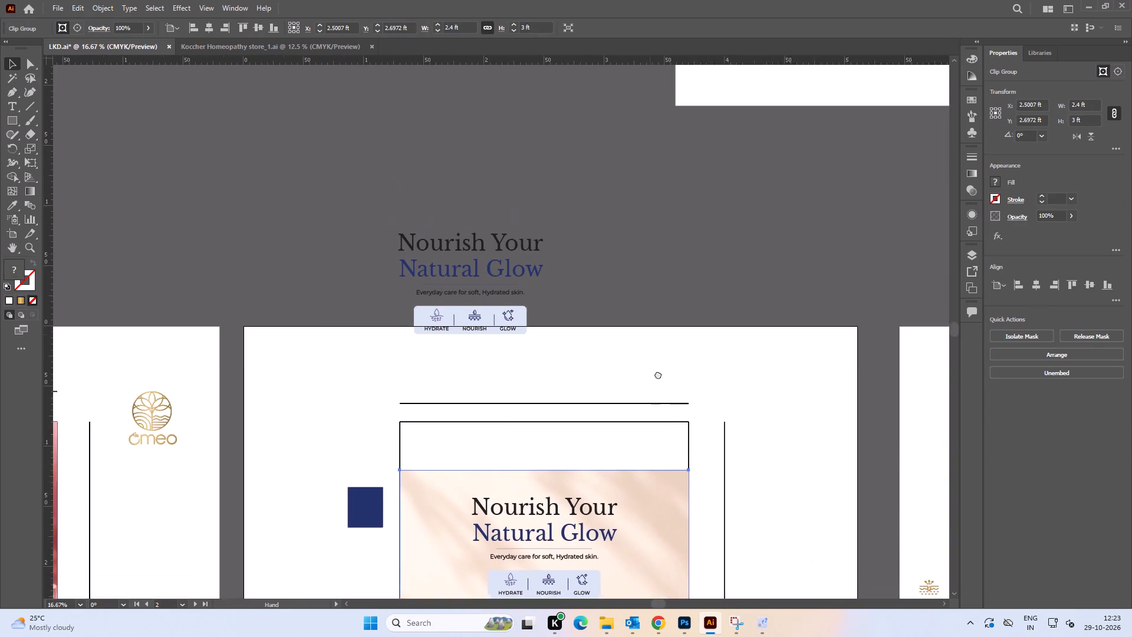
left_click_drag(658, 374, 658, 372)
left_click(663, 321)
scroll(538, 352, "up", 1, "alt")
key("space")
left_click_drag(608, 290, 617, 343)
left_click_drag(522, 343, 355, 242)
left_click_drag(319, 234, 591, 257, "alt")
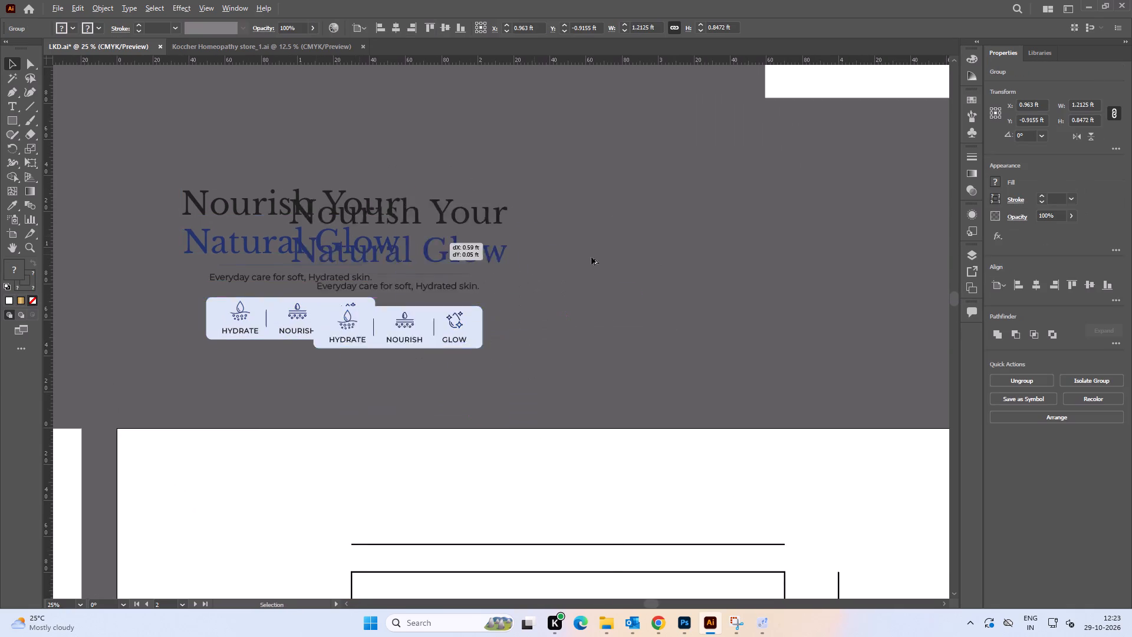
left_click_drag(591, 257, 676, 258, "alt")
Ungroup the second headline copy and its nested groups into separate objects.
key("space")
left_click_drag(737, 257, 625, 255)
left_click(685, 251)
scroll(545, 329, "up", 1, "alt")
left_click(557, 339)
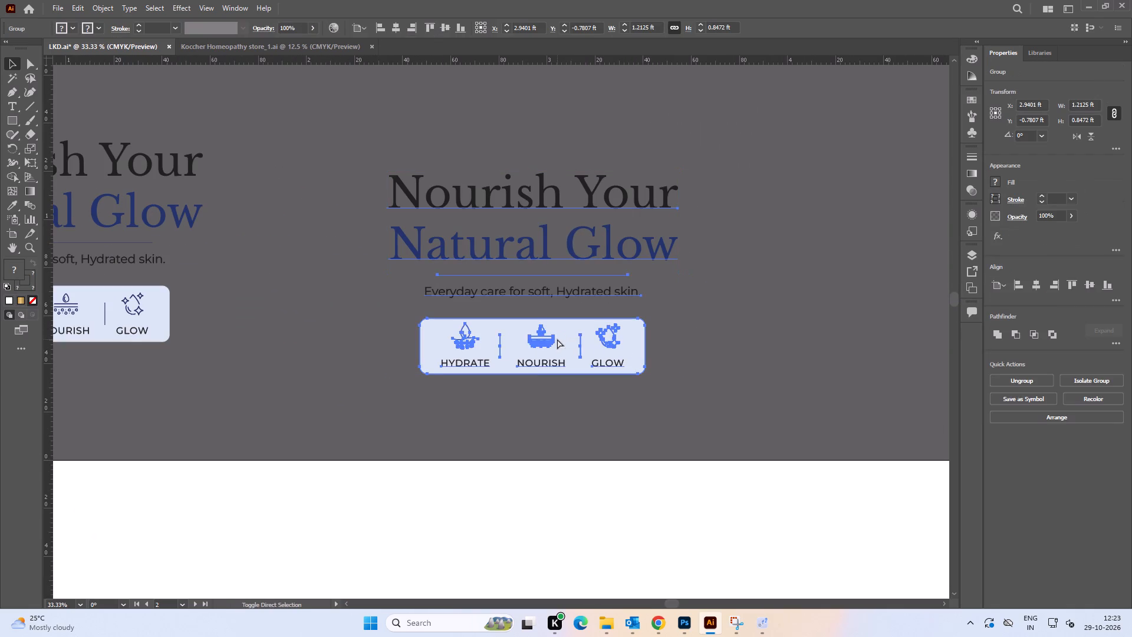
key("ctrl+shift+g")
left_click(775, 293)
left_click_drag(744, 413, 376, 267)
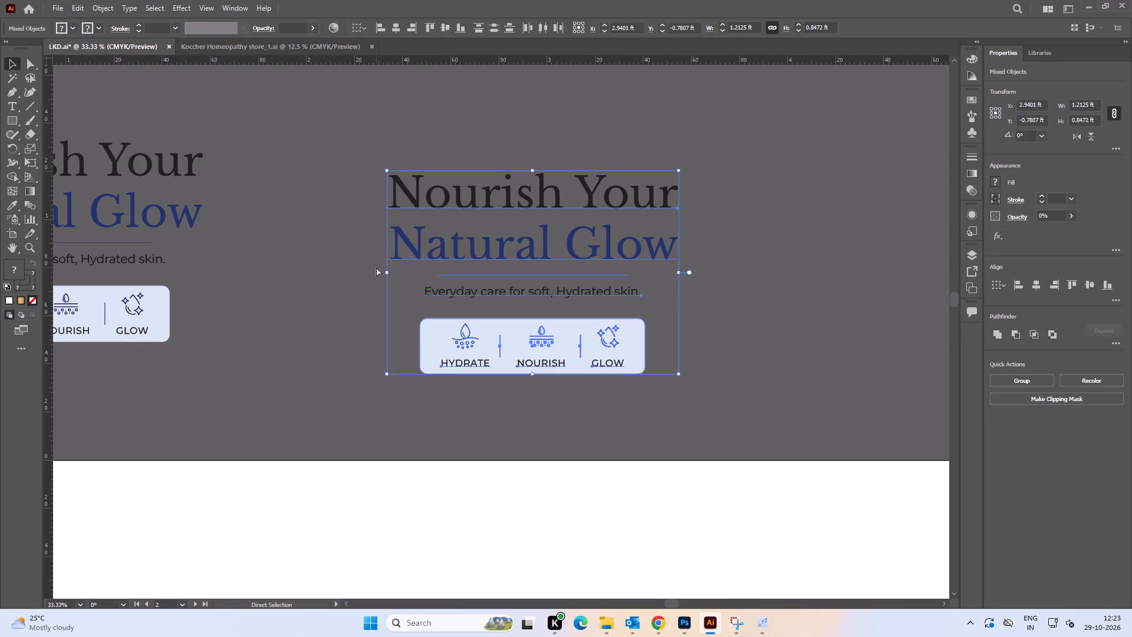
key("ctrl+shift+g")
left_click(754, 336)
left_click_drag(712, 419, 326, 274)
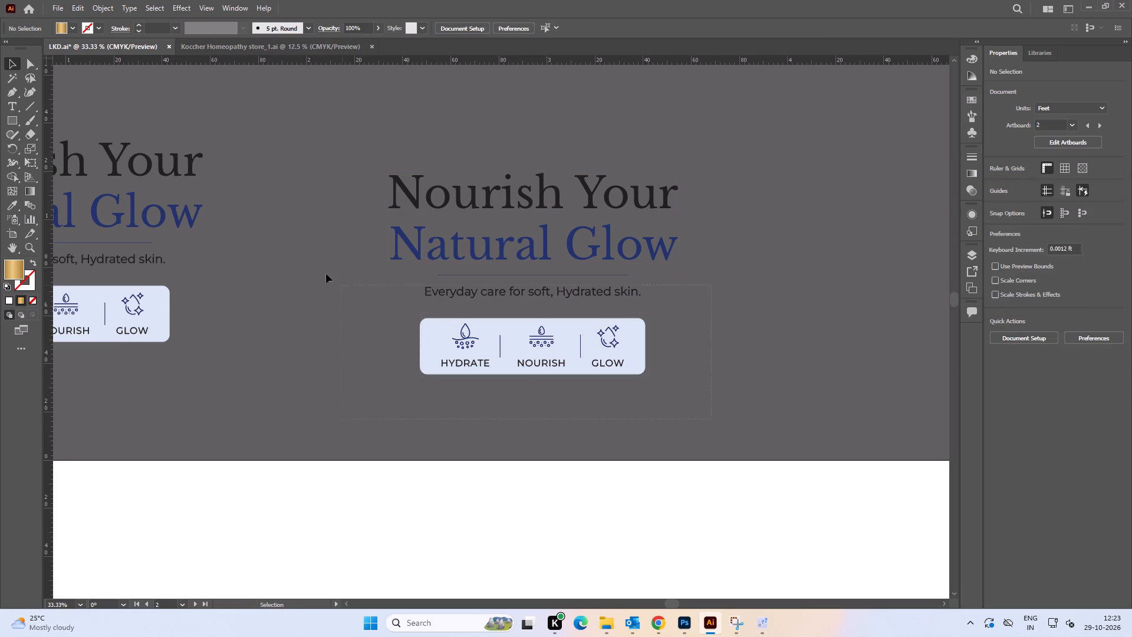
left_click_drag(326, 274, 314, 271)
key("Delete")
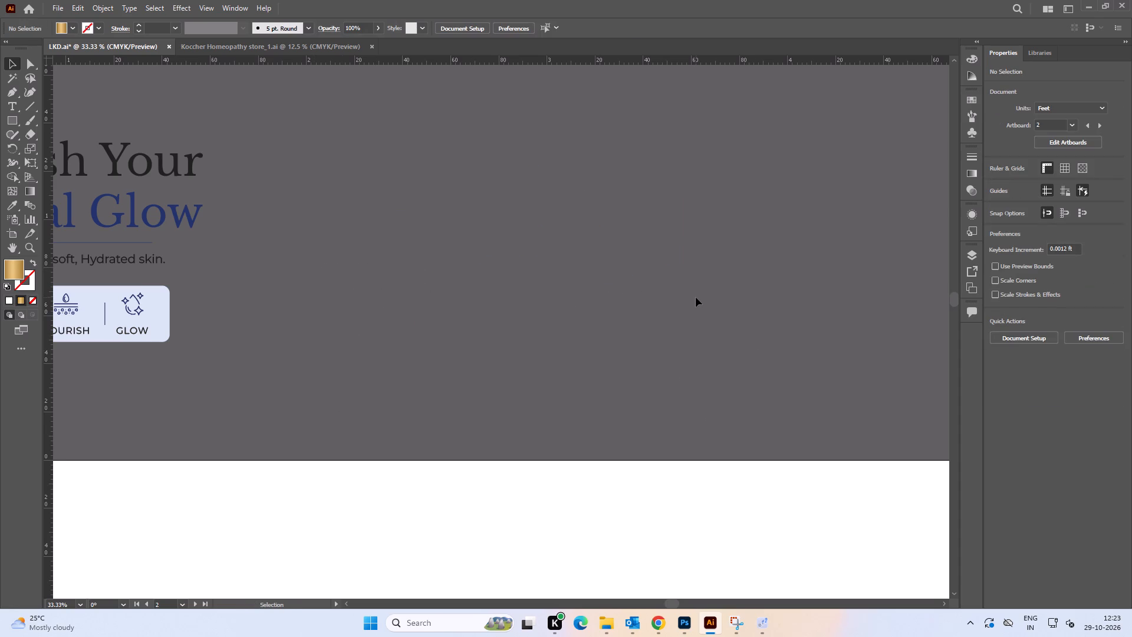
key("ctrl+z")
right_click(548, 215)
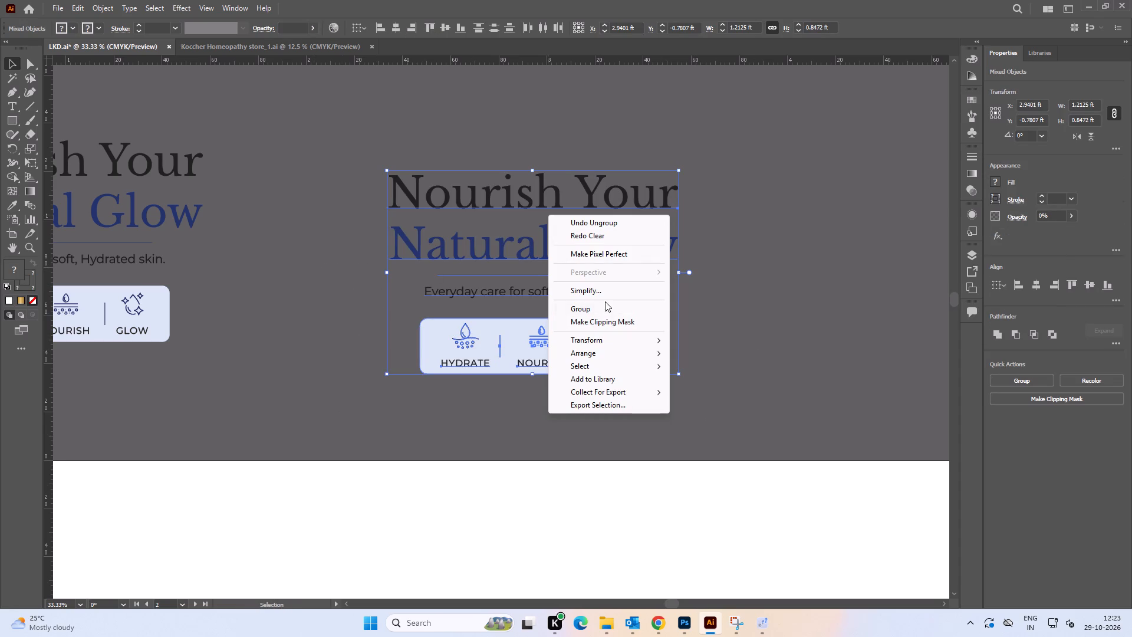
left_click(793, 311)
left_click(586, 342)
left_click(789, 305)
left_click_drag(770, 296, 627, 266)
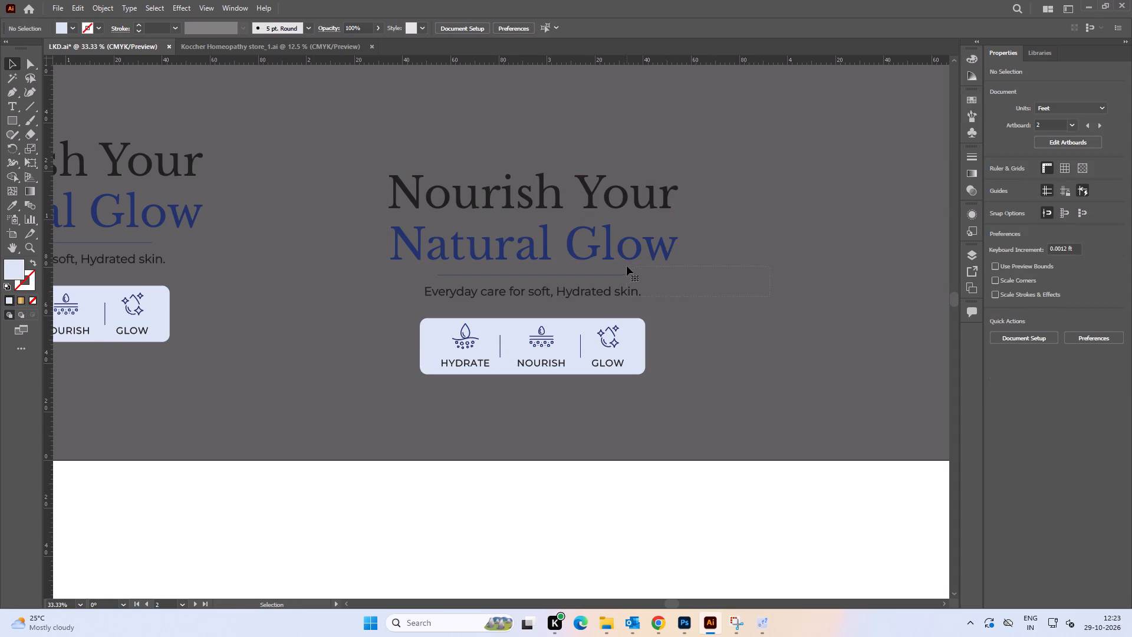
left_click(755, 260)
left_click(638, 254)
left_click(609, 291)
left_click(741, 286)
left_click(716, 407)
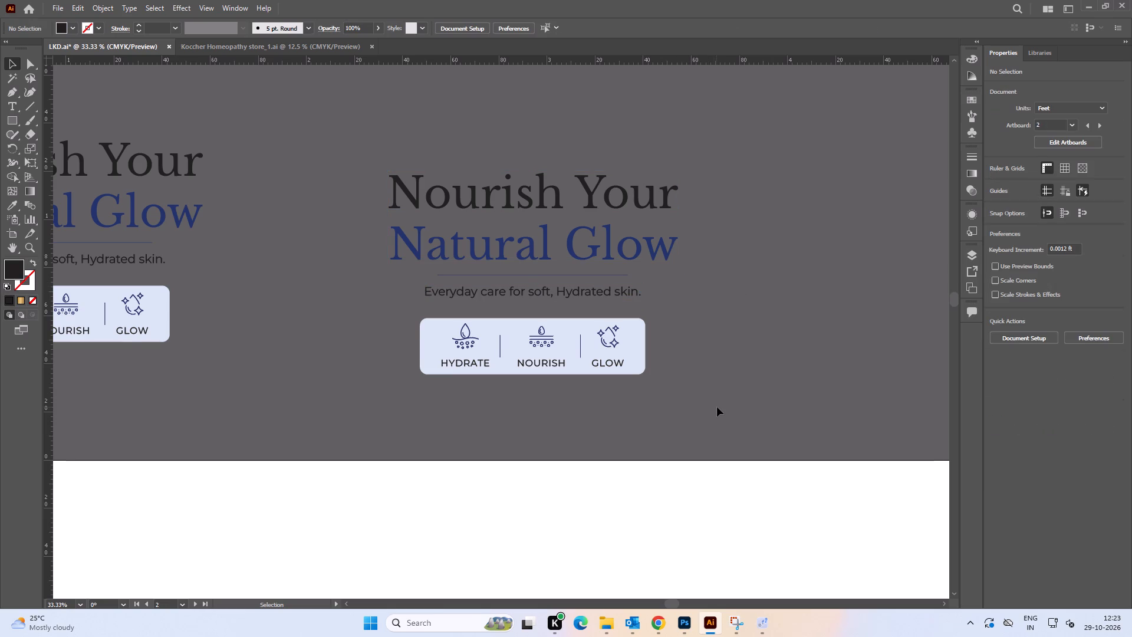
Separate the second copy's divider line, tagline and icon badge from its headline text, leaving clear space between them.
left_click_drag(634, 382, 309, 272)
left_click_drag(518, 291, 382, 330)
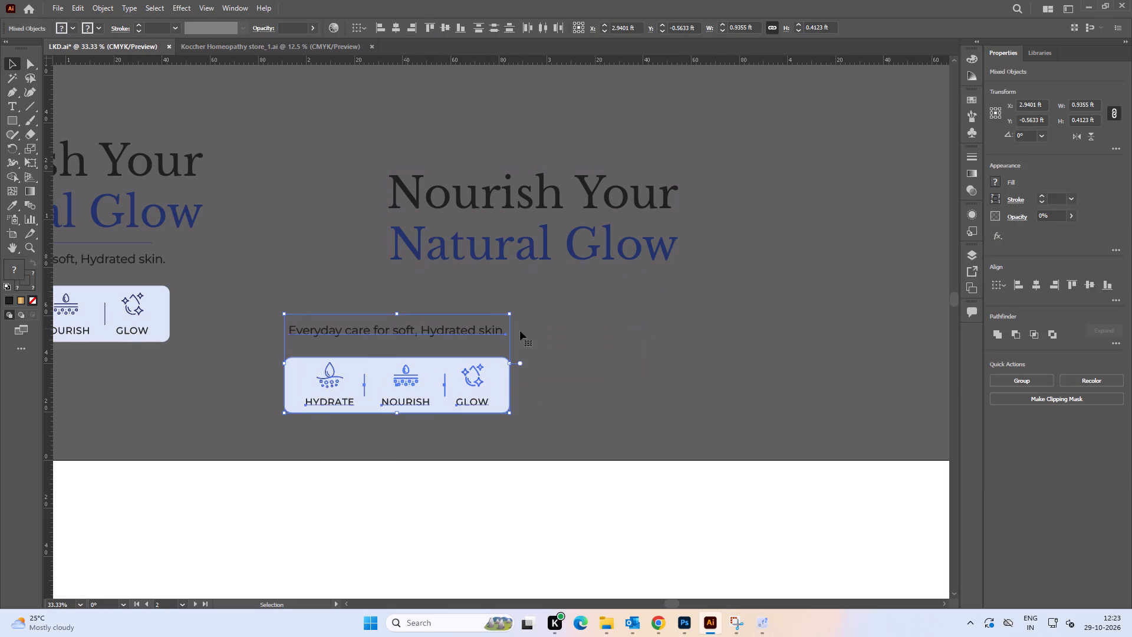
left_click(687, 310)
left_click_drag(631, 248, 649, 211)
Join the separated headline's two lines into a single line reading "Nourish Your Natural Glow".
key("space")
key("space")
left_click_drag(630, 280, 568, 329)
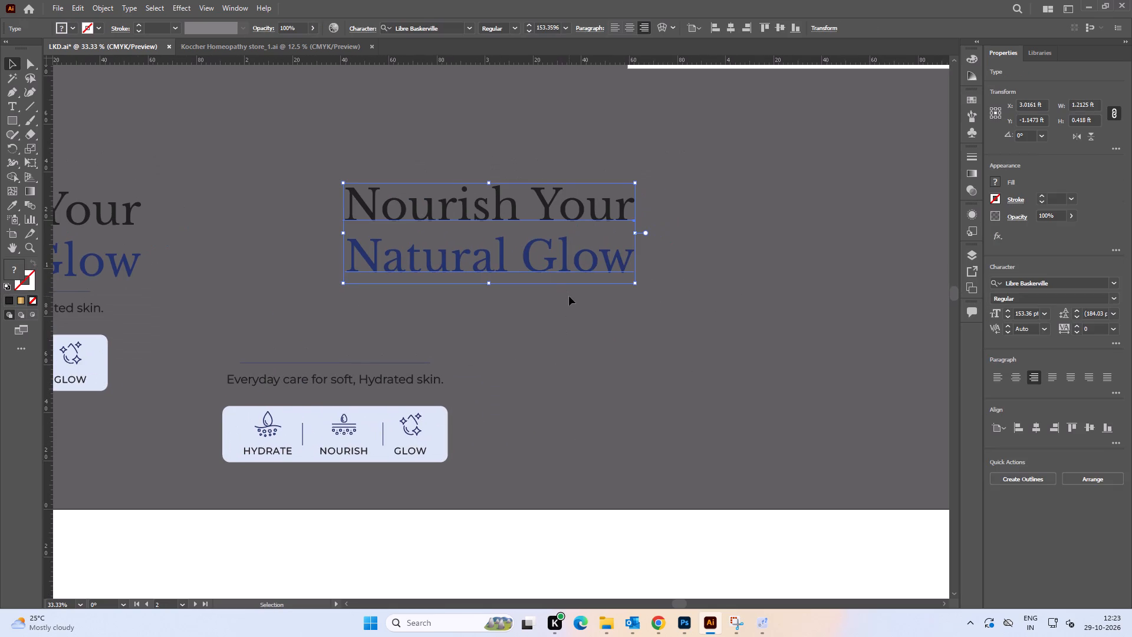
key("t")
left_click(501, 253)
key("ctrl+Left")
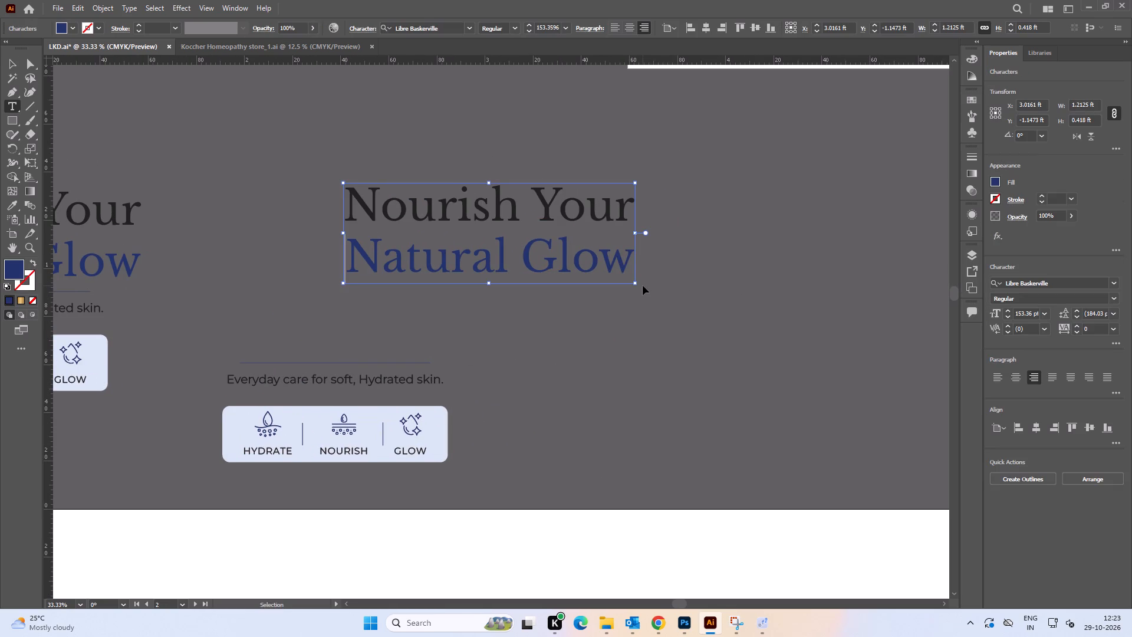
key("BackSpace")
key("space")
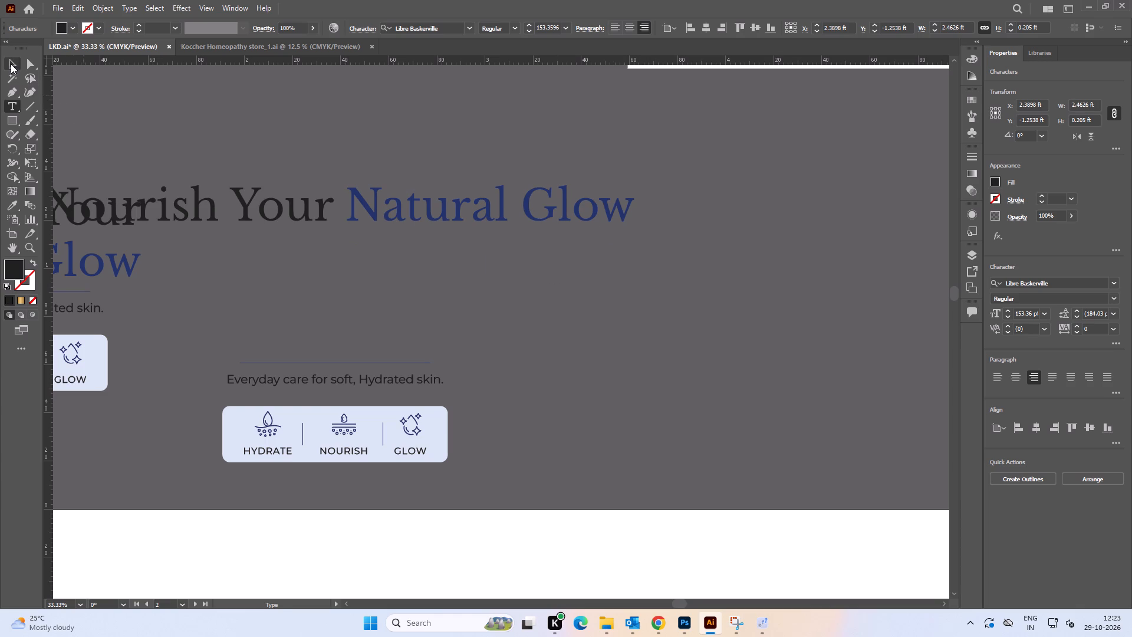
left_click(11, 64)
Move the one-line "Nourish Your Natural Glow" headline onto the upper part of the poster.
left_click(506, 315)
scroll(473, 292, "down", 2, "alt")
key("space")
left_click_drag(482, 291, 525, 192)
left_click_drag(482, 132, 499, 418)
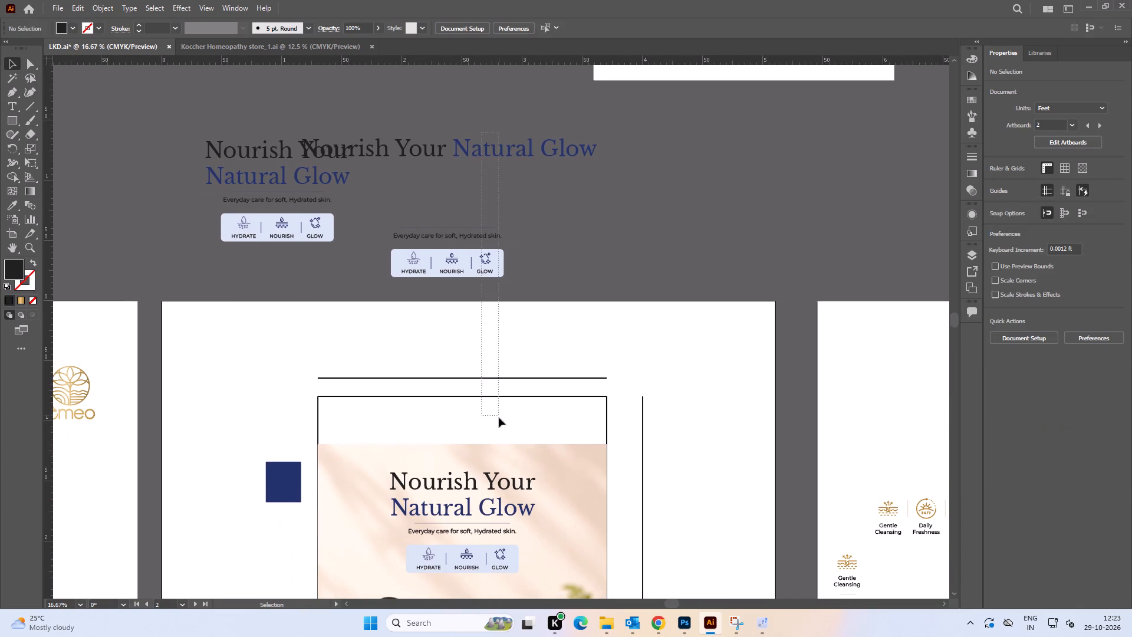
left_click_drag(499, 418, 499, 416)
left_click(637, 233)
key("space")
left_click_drag(608, 264, 590, 235)
left_click_drag(493, 124, 550, 471)
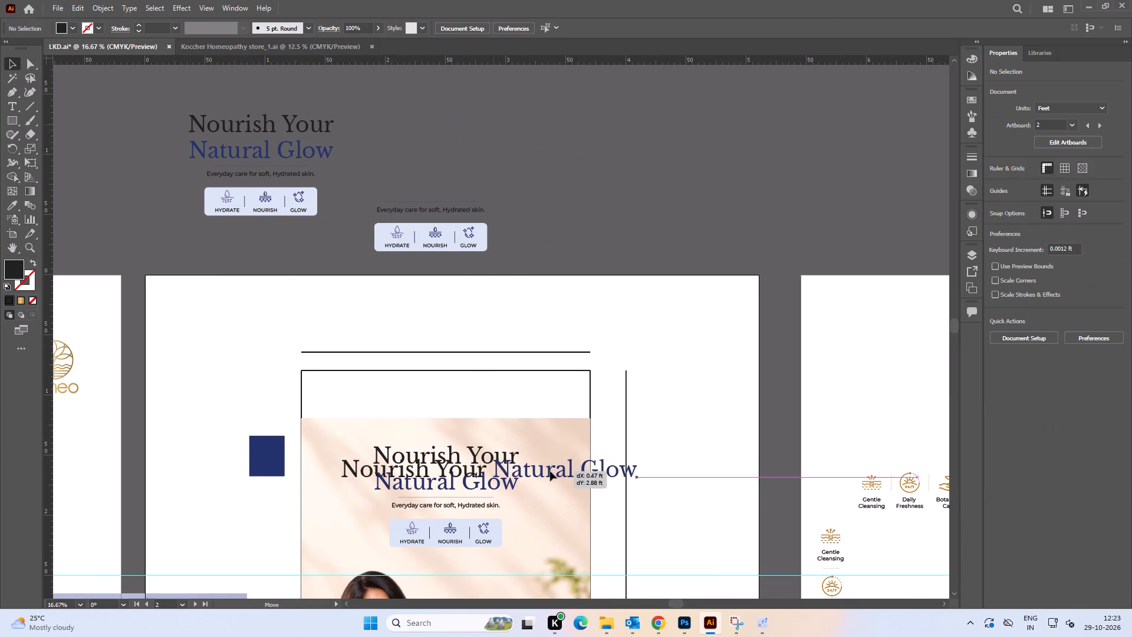
left_click_drag(550, 471, 520, 448)
Move the original two-line headline group with its tagline and badge up off the poster image.
key("space")
left_click_drag(491, 484, 505, 241)
left_click(685, 254)
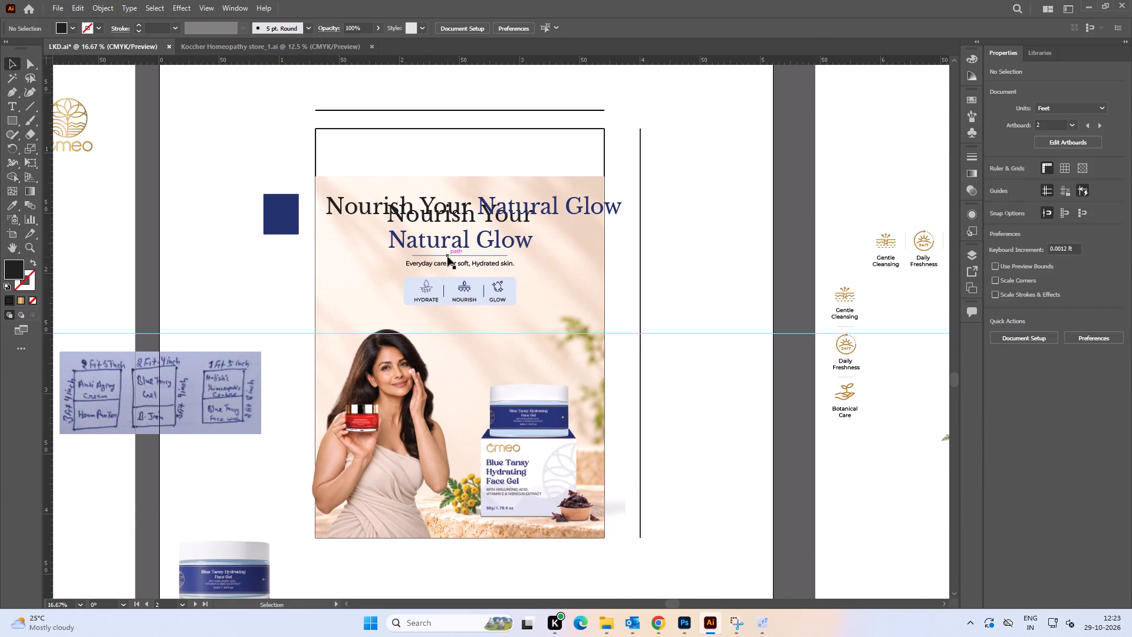
left_click(459, 242)
key("space")
left_click_drag(481, 244, 483, 318)
left_click_drag(481, 318, 479, 156)
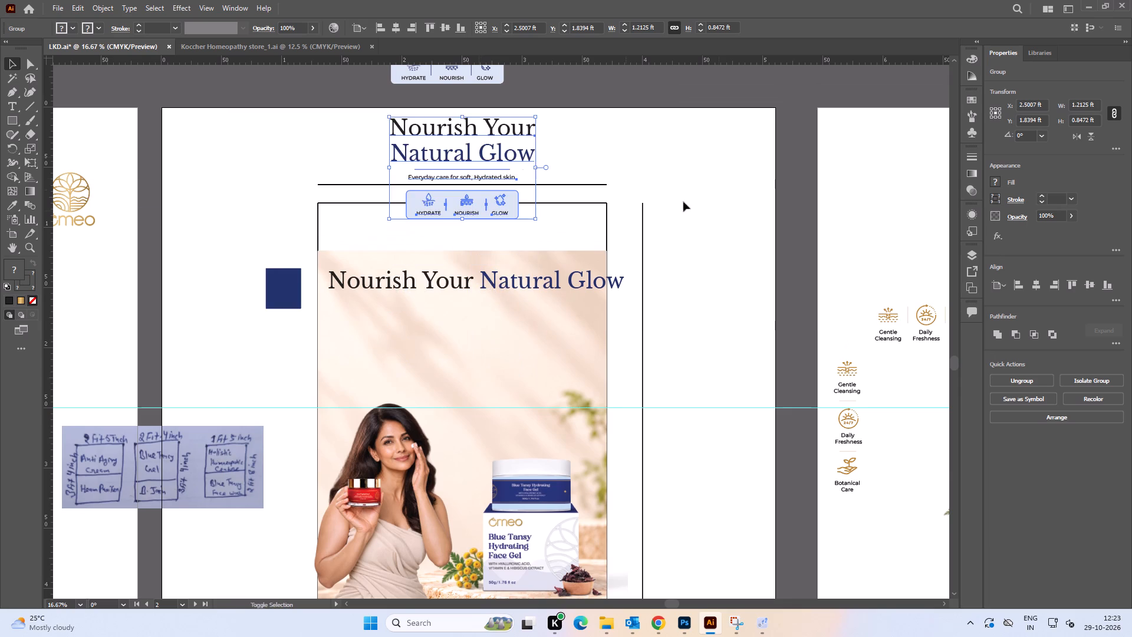
left_click(732, 212)
Scale the one-line headline down to about 1.88 ft wide and position it within the poster's upper area.
key("space")
left_click_drag(653, 334, 693, 320)
scroll(476, 271, "up", 2, "alt")
left_click(514, 272)
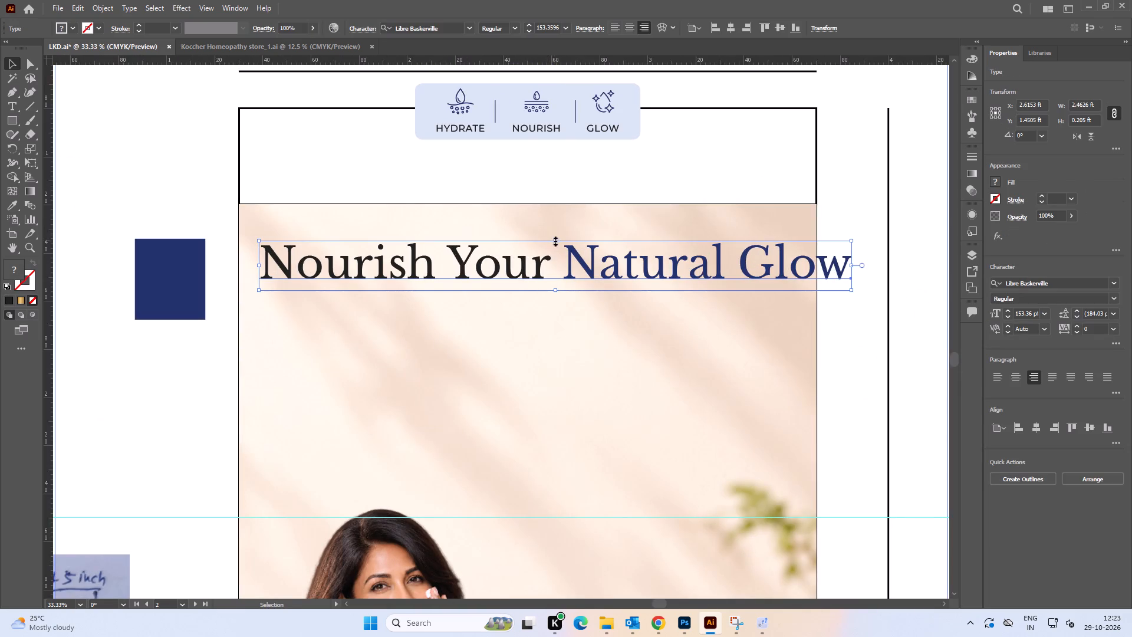
left_click_drag(555, 240, 558, 252, "shift")
left_click_drag(534, 277, 505, 300)
scroll(530, 314, "down", 1, "alt")
key("space")
left_click_drag(521, 349, 524, 262)
left_click(870, 274)
key("space")
left_click_drag(873, 275, 830, 290)
scroll(417, 234, "up", 2, "alt")
key("space")
left_click_drag(480, 224, 465, 232)
left_click_drag(488, 236, 488, 245)
scroll(488, 242, "down", 3, "alt")
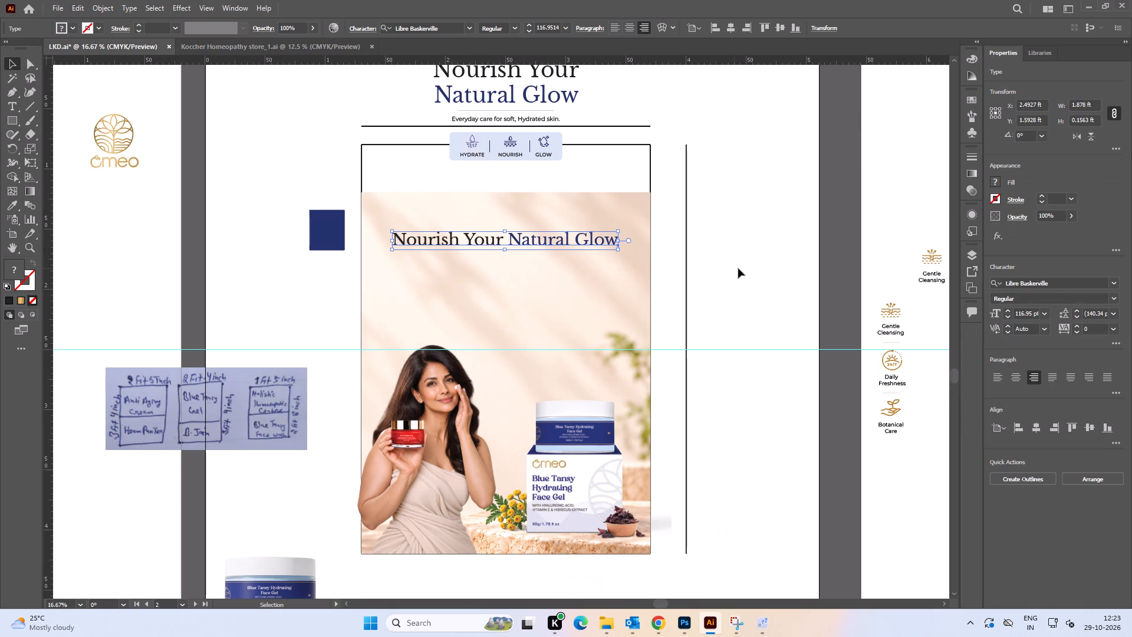
Align the one-line headline's horizontal centre with the horizontal line above the poster frame.
key("space")
left_click_drag(722, 232, 733, 295)
left_click(632, 191, "shift")
left_click(631, 191)
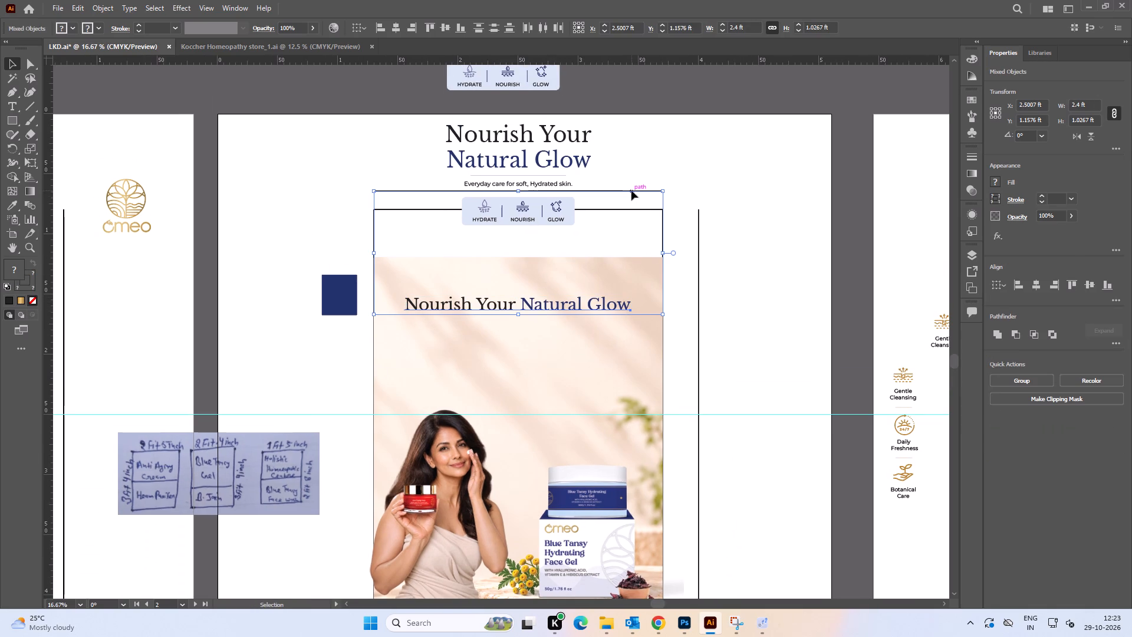
left_click(1036, 285)
left_click(758, 318)
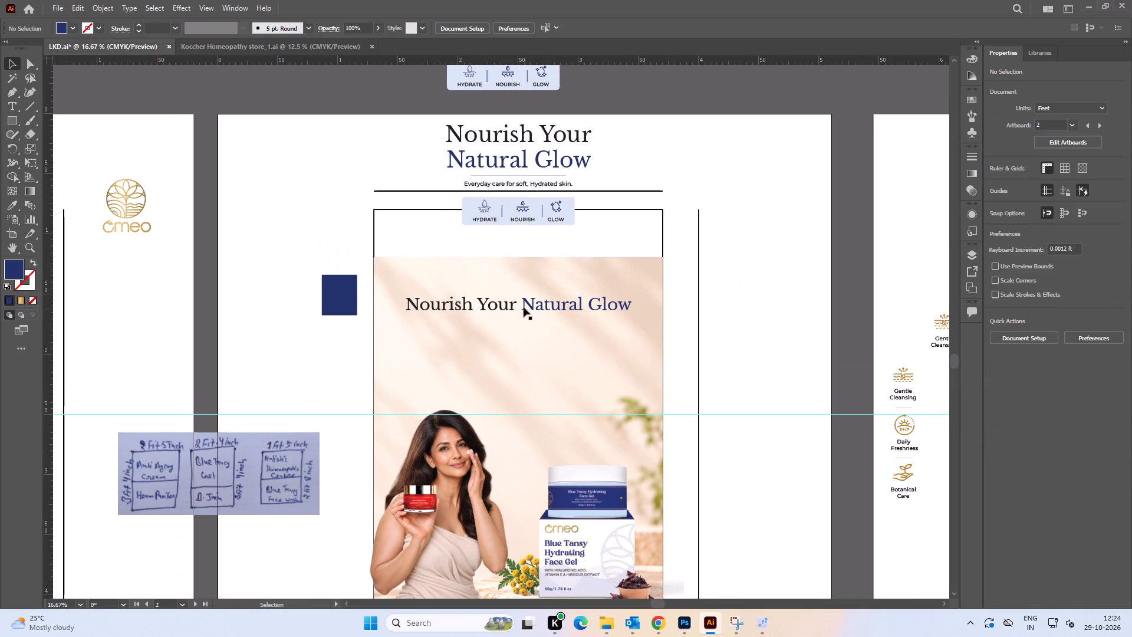
Move the one-line headline sideways so it extends past the poster's right edge.
left_click_drag(525, 307, 685, 298)
Enlarge the woman's image proportionally so her head rises well above the horizontal guide on the poster.
left_click(458, 444)
left_click_drag(506, 405, 576, 325, "shift")
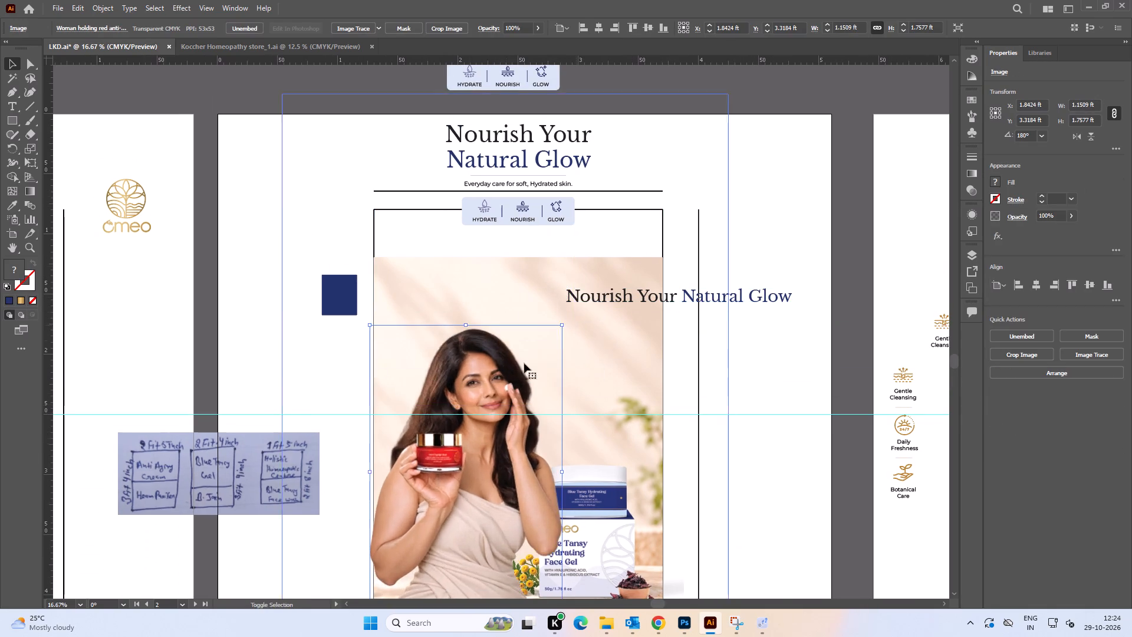
scroll(514, 369, "down", 3, "alt")
key("space")
left_click_drag(495, 409, 467, 362)
left_click(599, 373)
Move the woman's image horizontally about 0.34 ft away from the product so her elbow extends past the poster's left edge.
scroll(498, 383, "up", 3, "alt")
left_click_drag(469, 378, 432, 378)
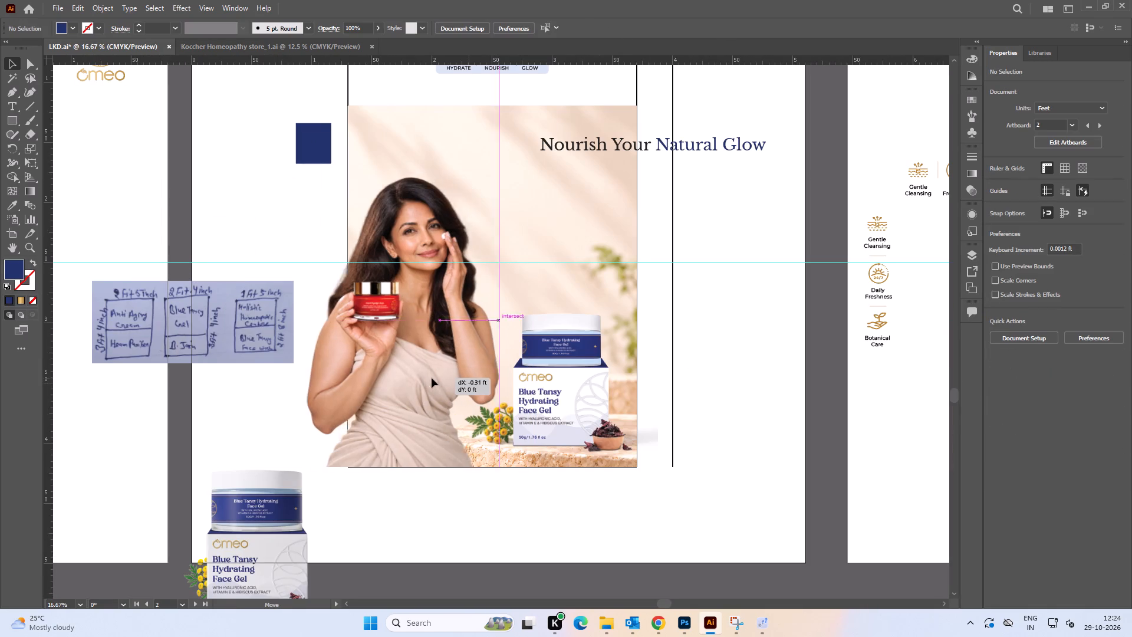
left_click_drag(432, 378, 428, 379)
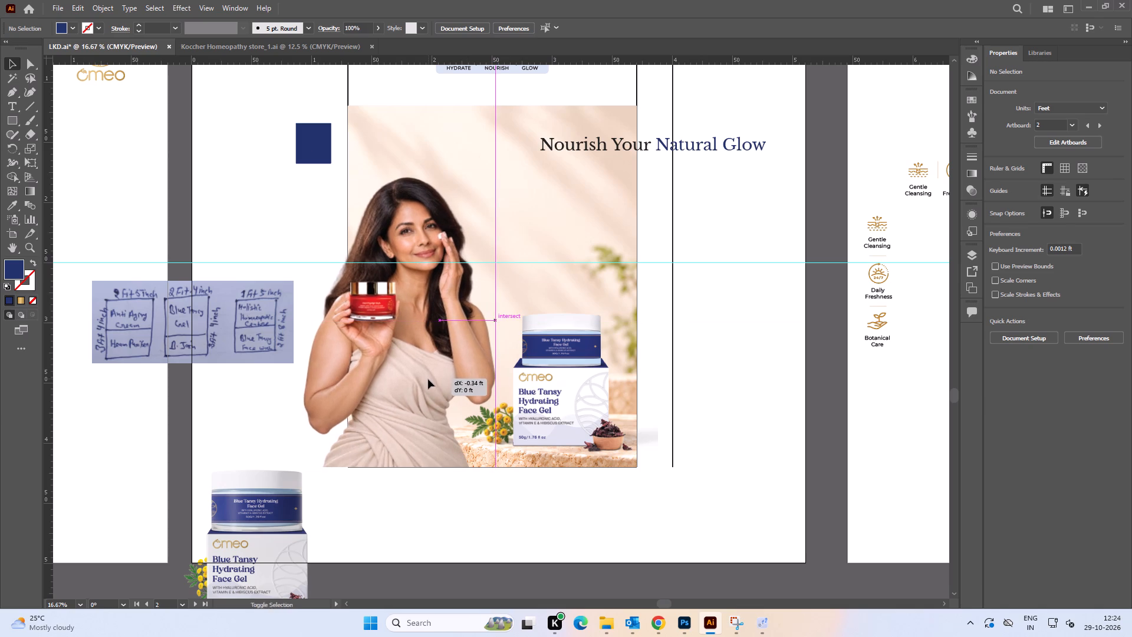
left_click(447, 497)
scroll(399, 436, "up", 3, "alt")
key("space")
left_click_drag(403, 469, 432, 419)
scroll(435, 453, "up", 2)
left_click(448, 422, "shift")
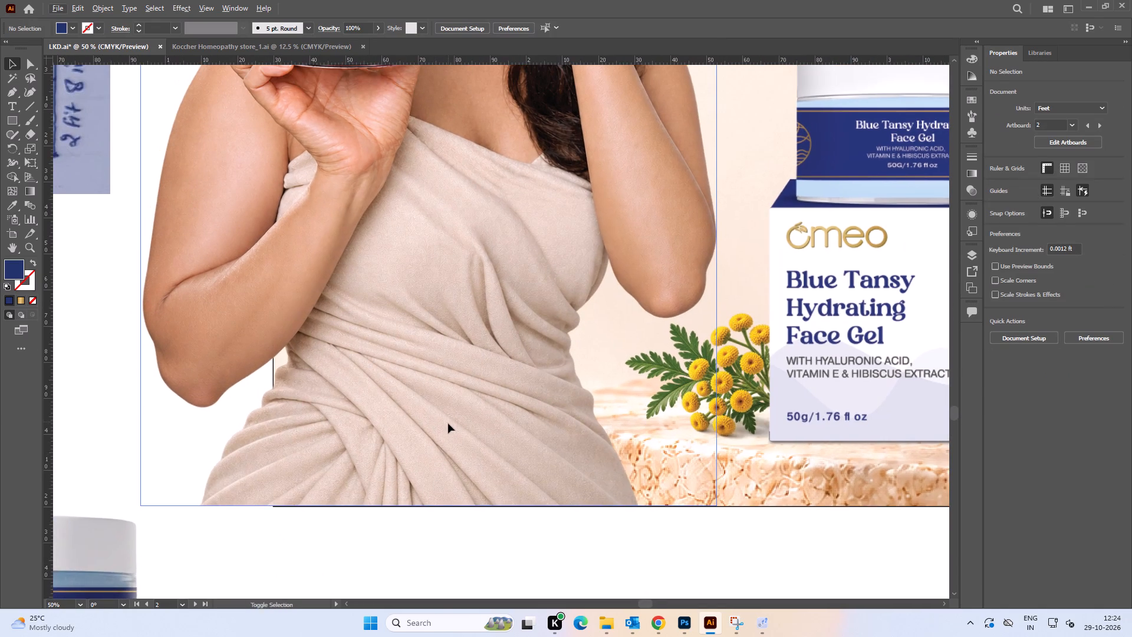
scroll(447, 421, "down", 3, "alt")
left_click(558, 503)
key("space")
left_click_drag(613, 500, 598, 520)
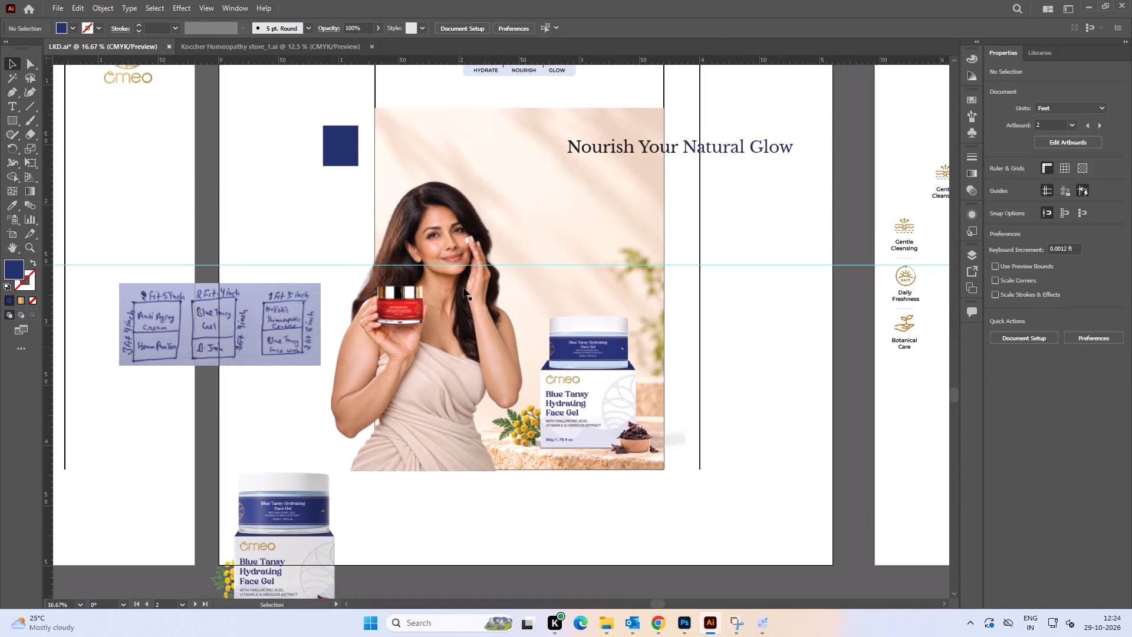
Shift the woman's image slightly back toward the product and scale it down a little so its base meets the poster's bottom edge.
scroll(458, 260, "up", 1, "alt")
left_click(380, 338)
left_click_drag(269, 358, 287, 359, "shift")
left_click_drag(397, 385, 410, 398)
key("space")
left_click_drag(875, 456, 823, 456)
left_click(827, 430)
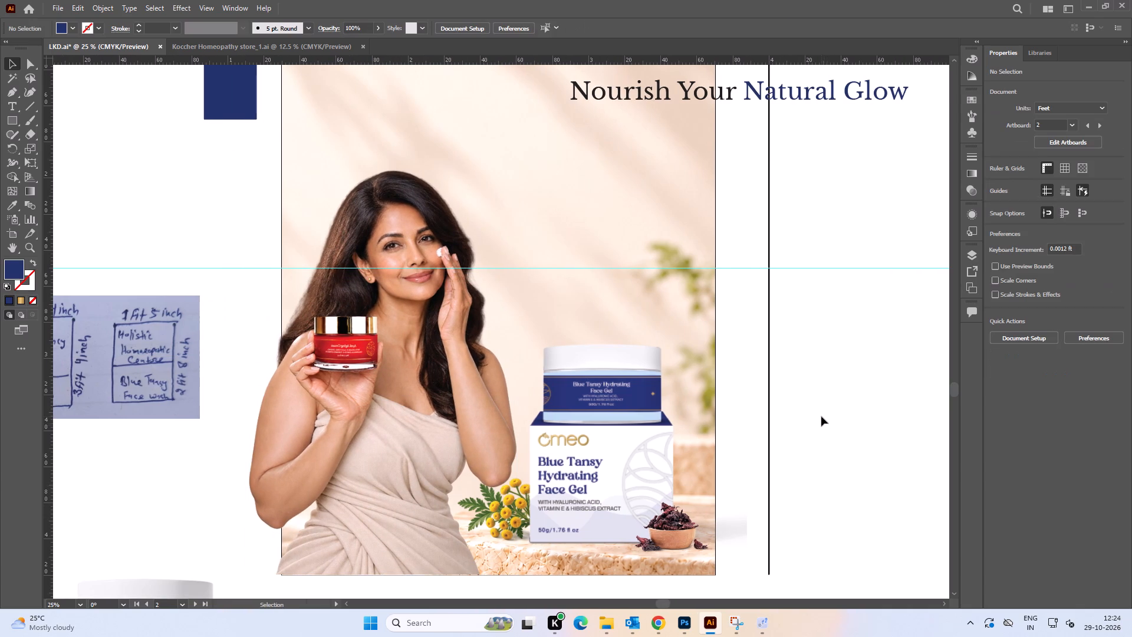
Bring the product group with the jar, box, flowers and hibiscus bowl to the front.
left_click(580, 492)
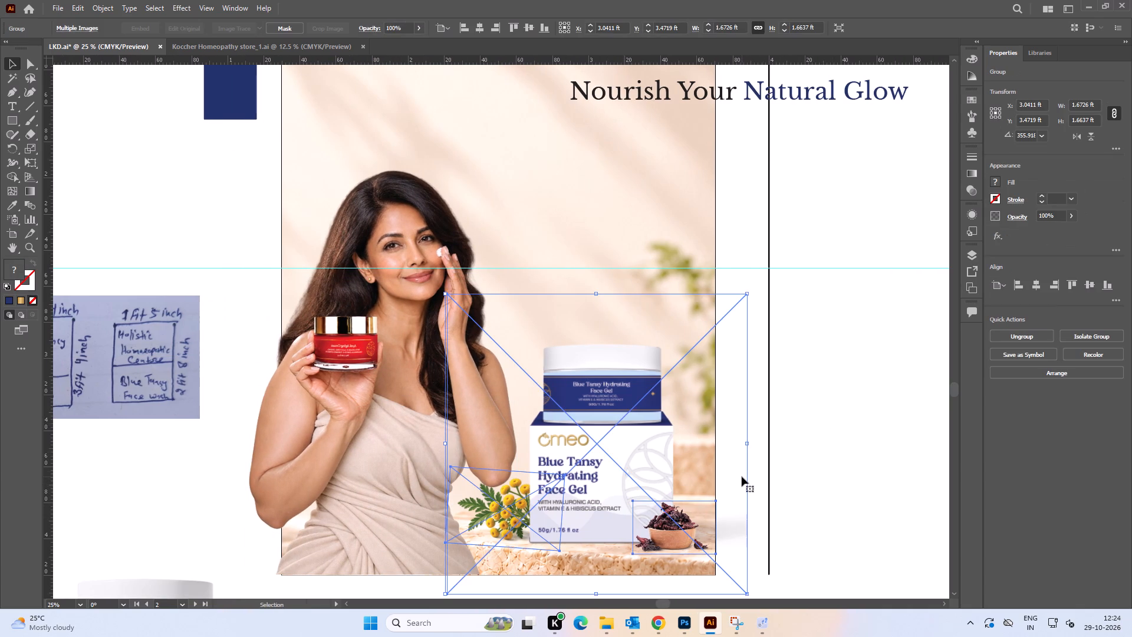
key("ctrl+shift+bracketright")
left_click(821, 434)
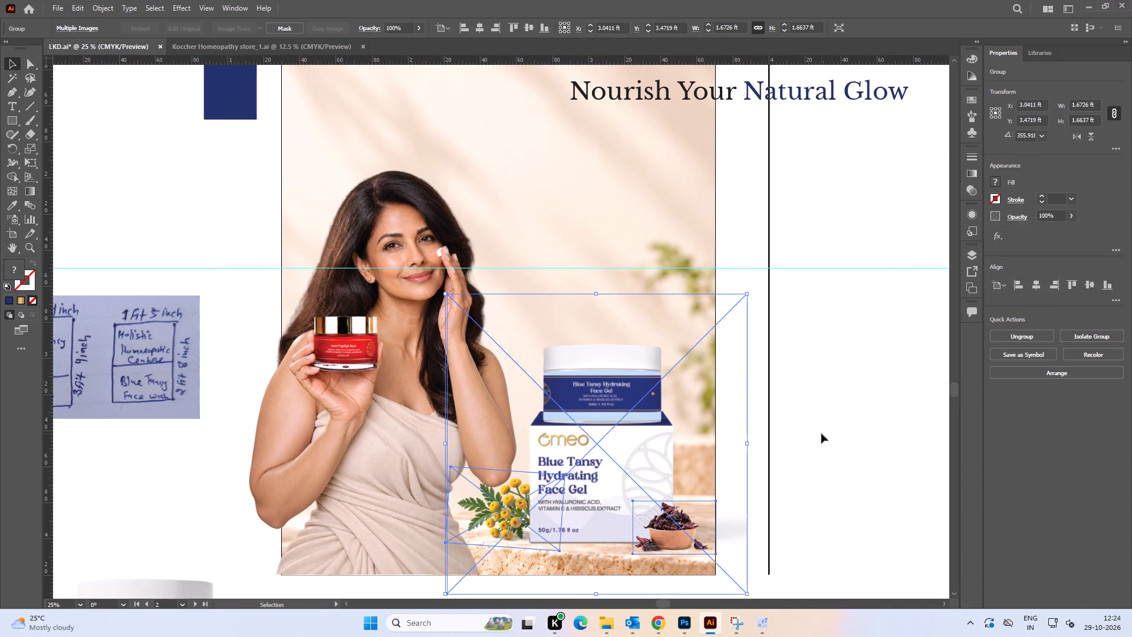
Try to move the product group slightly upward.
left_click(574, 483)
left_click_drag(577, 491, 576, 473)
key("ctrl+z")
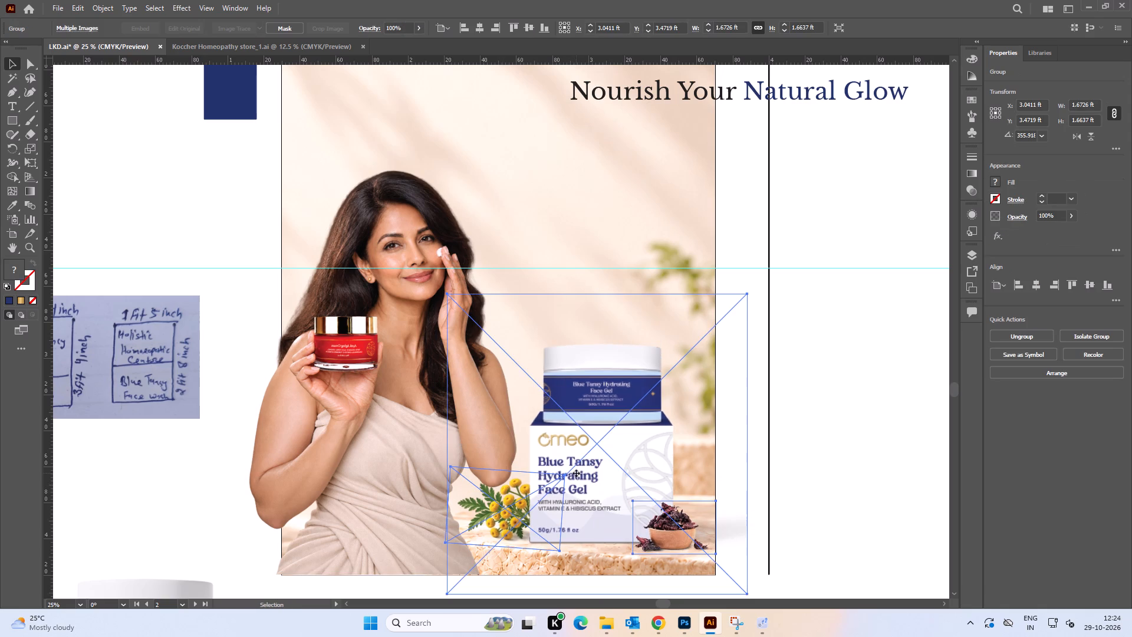
Scale the woman's image down a little more, keeping its base on the poster's bottom edge.
left_click(371, 402)
left_click_drag(518, 163, 502, 190, "shift")
scroll(461, 357, "down", 1, "alt")
key("space")
left_click_drag(433, 405, 447, 389)
left_click(751, 409)
key("space")
left_click_drag(762, 406, 735, 413)
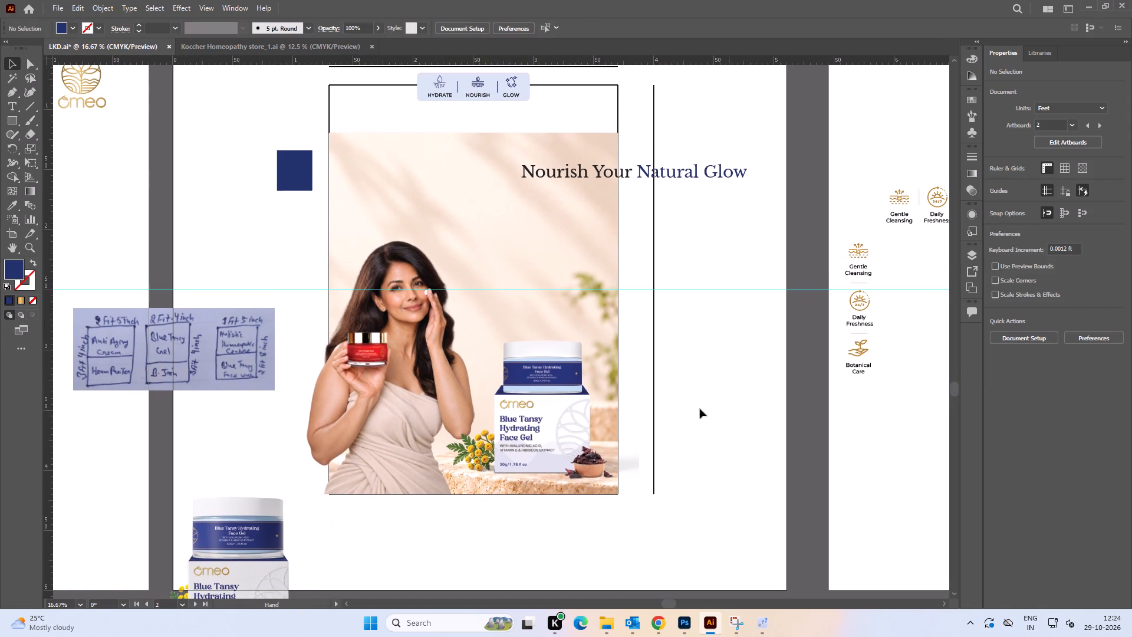
Nudge the woman's image slightly right, toward the product, keeping its vertical position.
scroll(358, 433, "up", 2, "alt")
left_click_drag(372, 412, 380, 412, "shift")
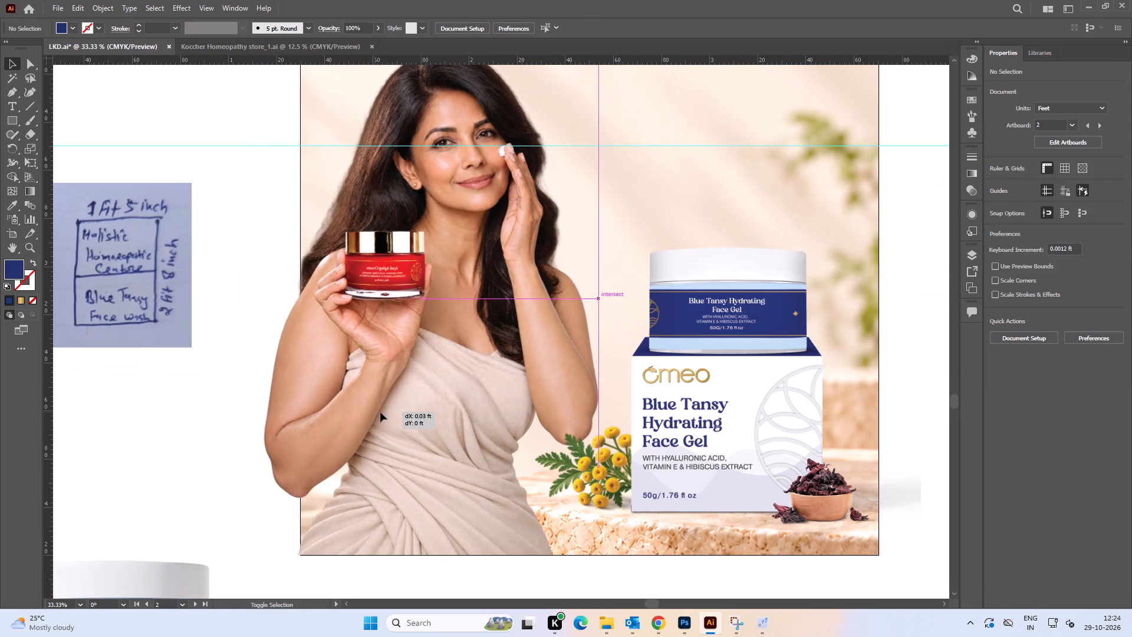
left_click_drag(380, 412, 386, 412, "shift")
scroll(385, 412, "down", 3, "alt")
left_click(672, 461)
key("space")
left_click_drag(657, 396, 667, 419)
Move the one-line headline back onto the poster, roughly centred near the top of the background image.
scroll(382, 263, "up", 2, "alt")
key("space")
left_click_drag(386, 265, 390, 333)
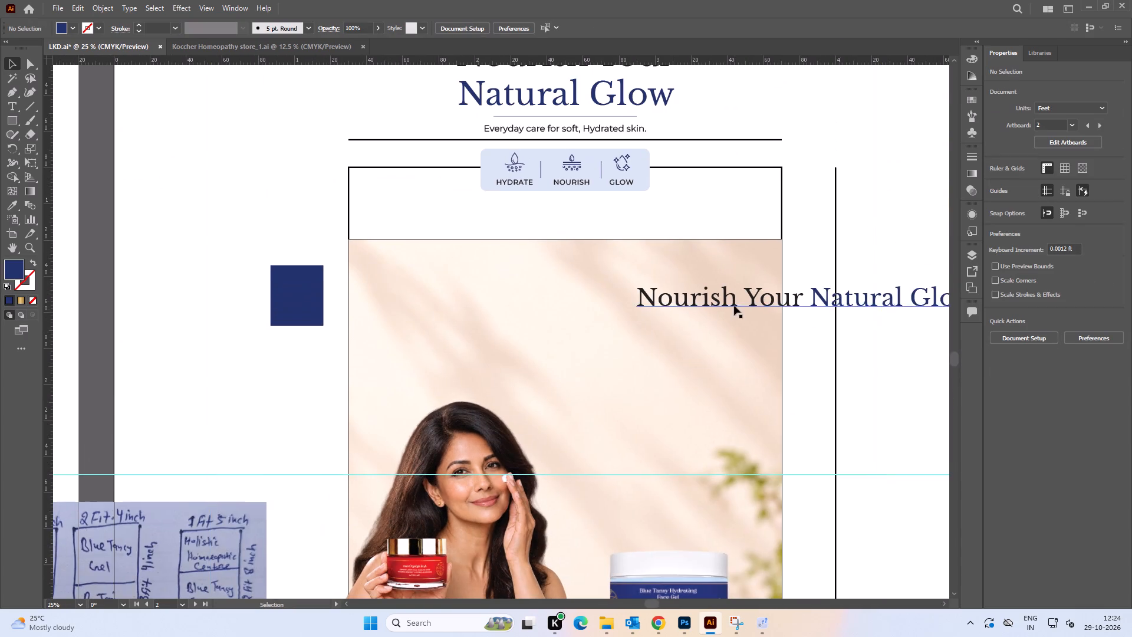
left_click_drag(734, 306, 493, 291)
scroll(571, 299, "up", 2, "alt")
left_click_drag(574, 300, 577, 291)
scroll(577, 291, "down", 2, "alt")
left_click(581, 291)
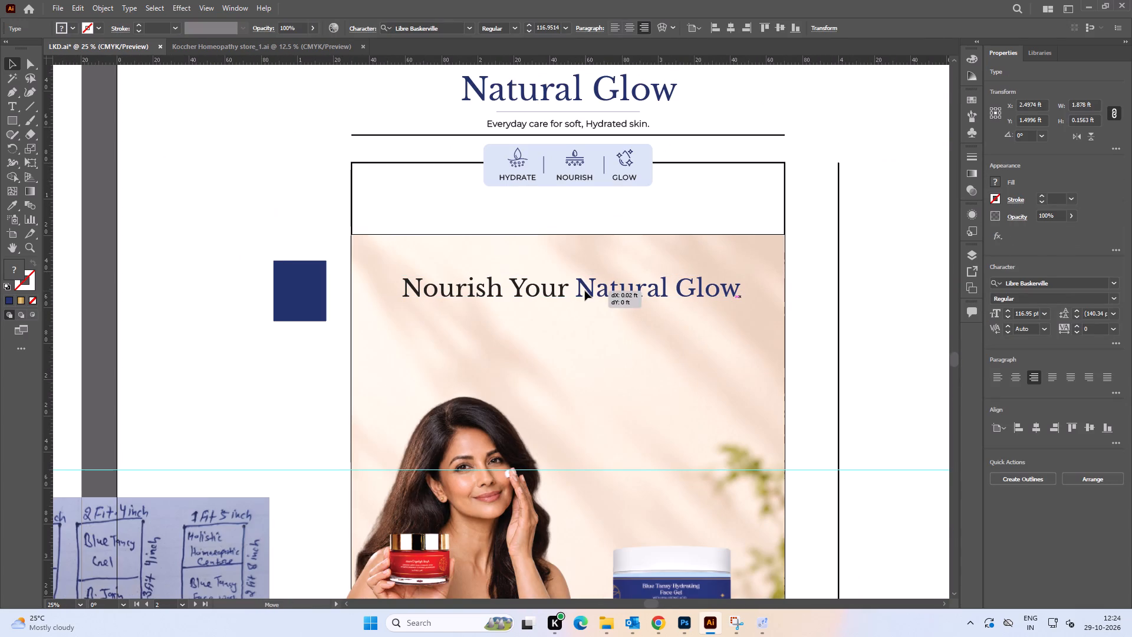
scroll(565, 288, "down", 1, "alt")
left_click(771, 314)
key("space")
left_click_drag(833, 317, 788, 320)
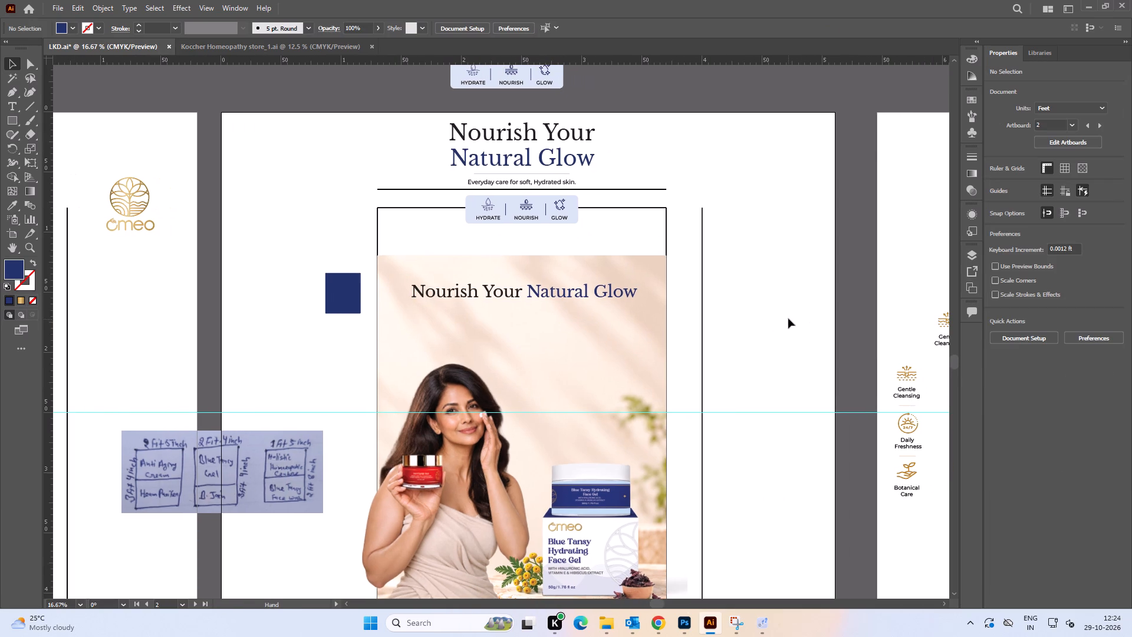
Move the two-line headline group with its tagline and badge up and right, mostly off the artboard.
left_click(788, 318)
key("space")
left_click_drag(537, 162, 541, 254)
left_click_drag(539, 254, 662, 192)
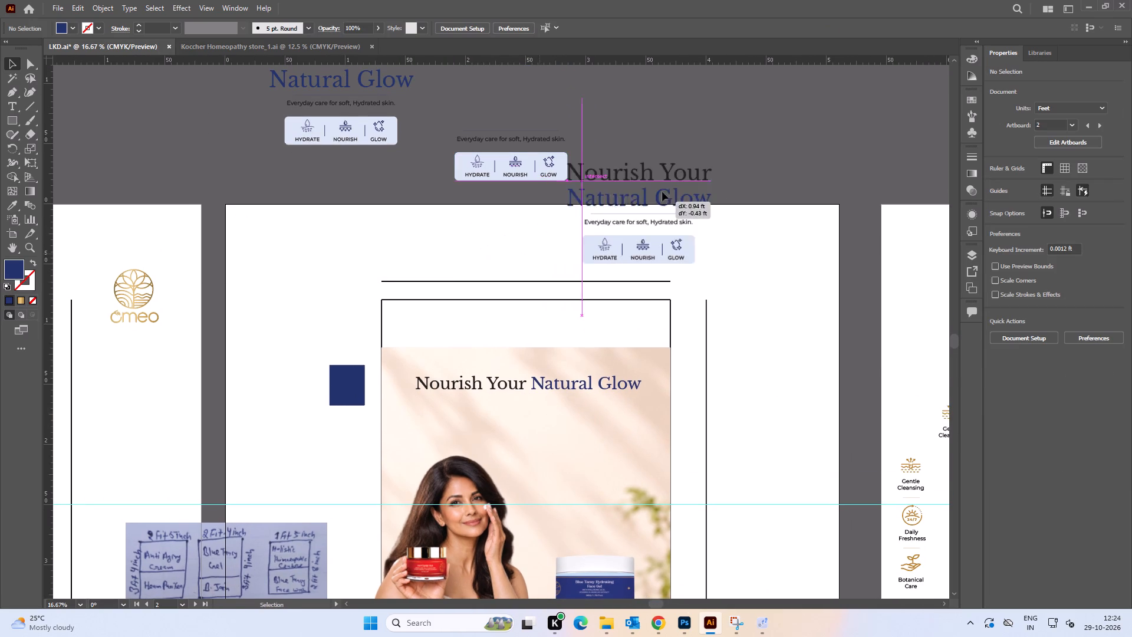
left_click_drag(662, 192, 723, 157)
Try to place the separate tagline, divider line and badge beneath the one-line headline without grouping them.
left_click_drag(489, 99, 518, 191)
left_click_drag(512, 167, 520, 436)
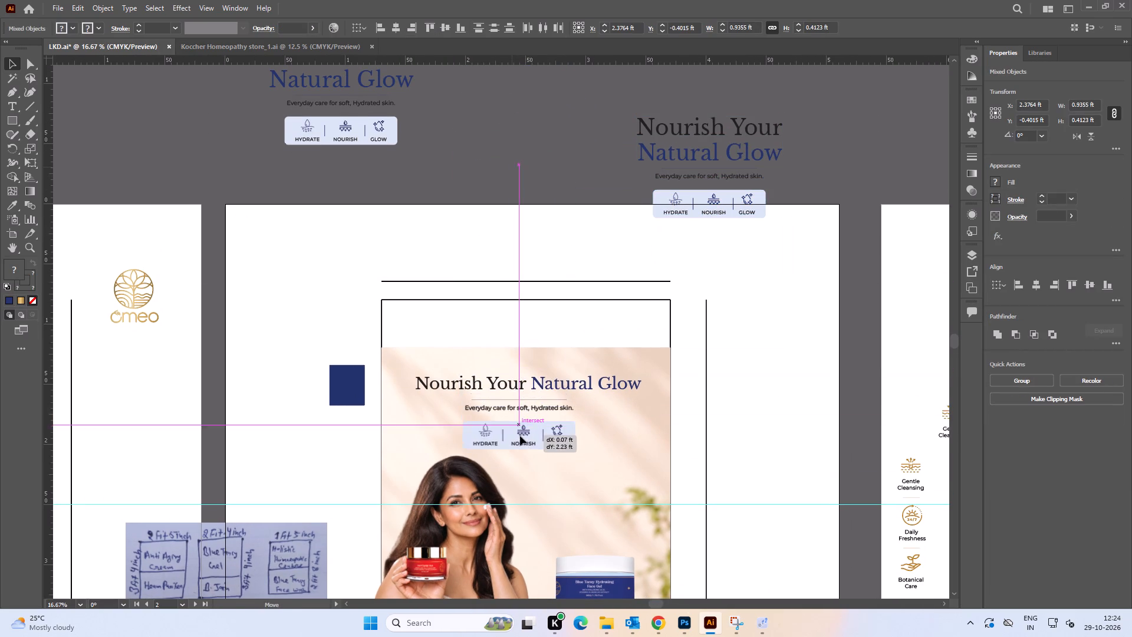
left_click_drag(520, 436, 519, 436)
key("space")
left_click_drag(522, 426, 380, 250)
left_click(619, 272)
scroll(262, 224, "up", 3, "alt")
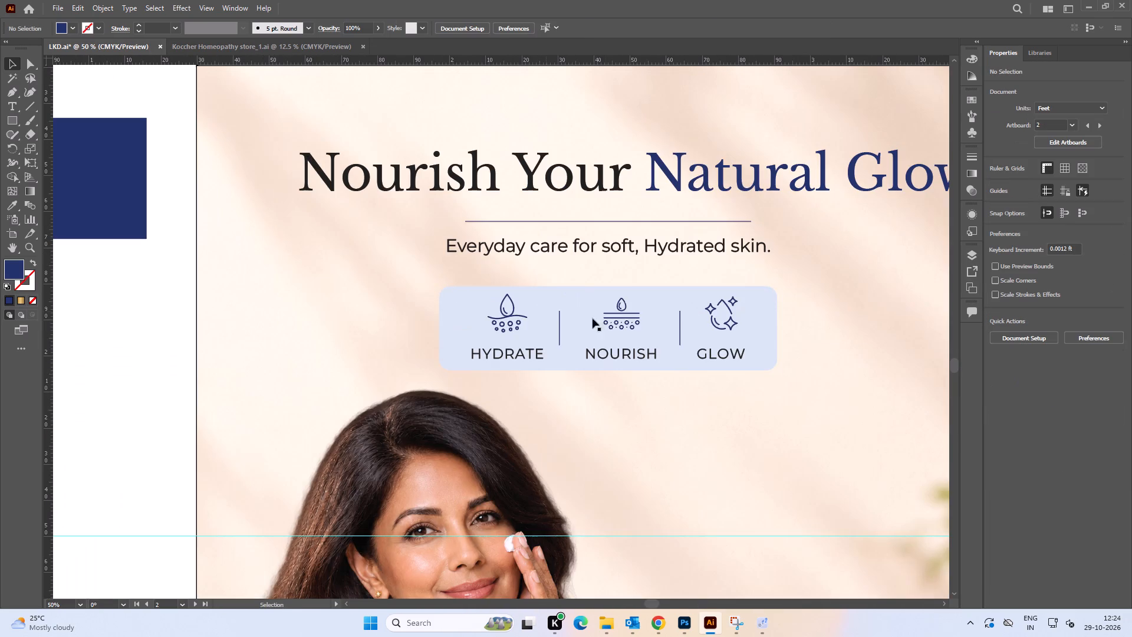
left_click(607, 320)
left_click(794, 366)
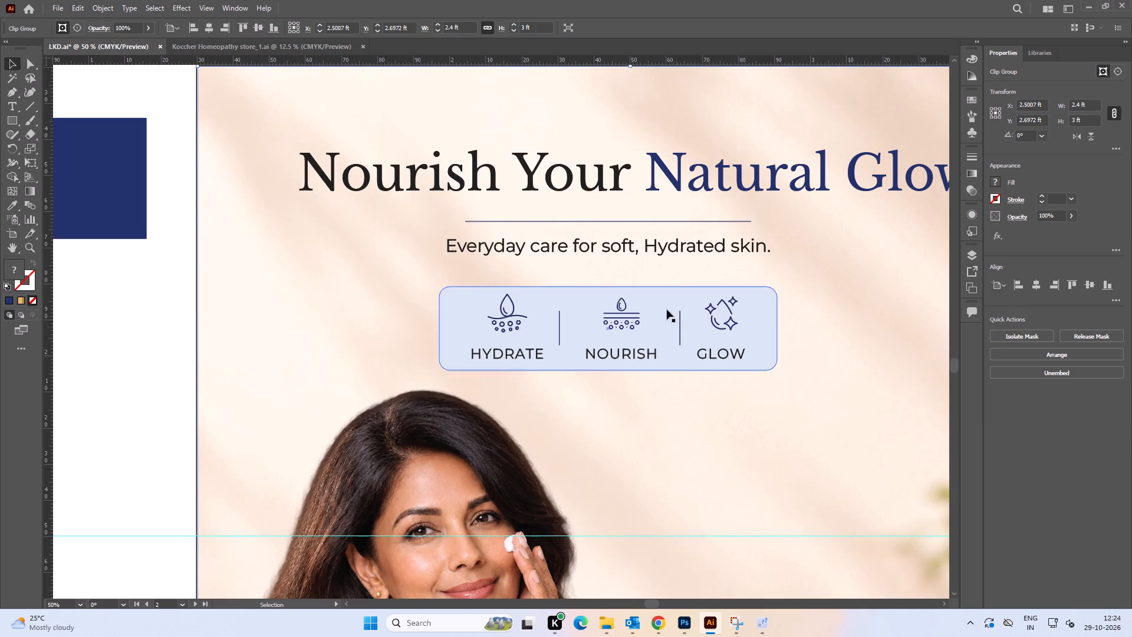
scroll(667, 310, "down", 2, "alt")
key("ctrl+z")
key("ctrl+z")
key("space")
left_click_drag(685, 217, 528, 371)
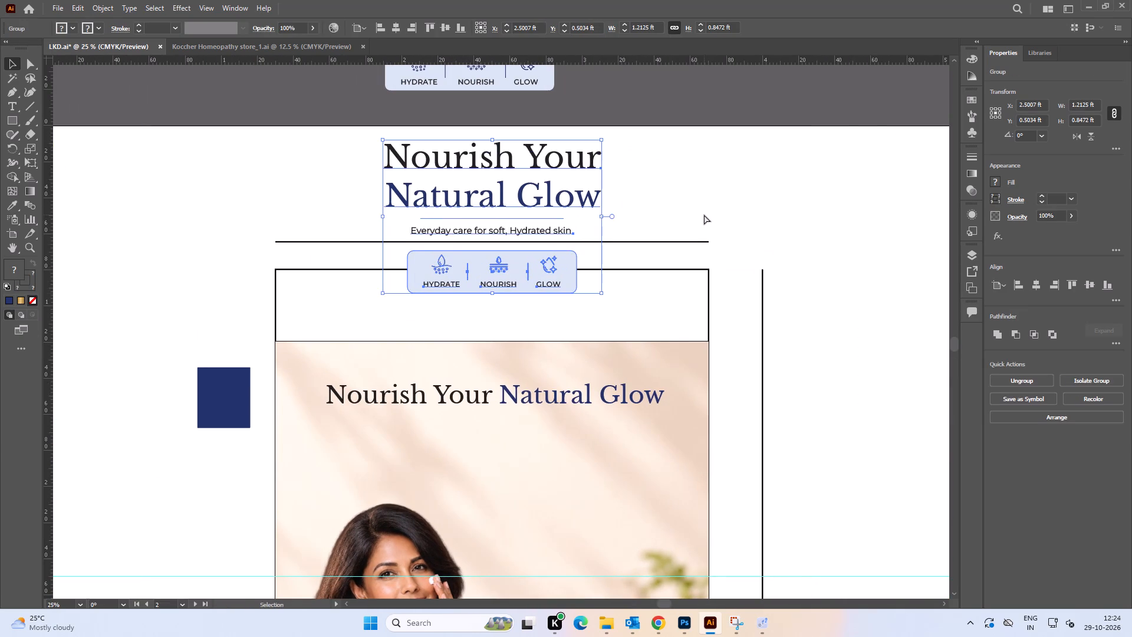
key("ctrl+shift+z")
Group the separate divider line, tagline and Hydrate, Nourish, Glow badge located above the artboard.
left_click(723, 191)
key("space")
key("space")
key("space")
key("space")
key("space")
key("space")
key("space")
key("space")
key("space")
key("space")
key("space")
key("space")
key("space")
key("space")
left_click_drag(637, 193, 544, 329)
left_click_drag(510, 260, 289, 94)
key("ctrl+g")
Move the grouped divider, tagline and badge onto the poster, close beneath the one-line headline and above the woman's head.
scroll(380, 199, "down", 2, "alt")
key("space")
left_click_drag(373, 222, 387, 182)
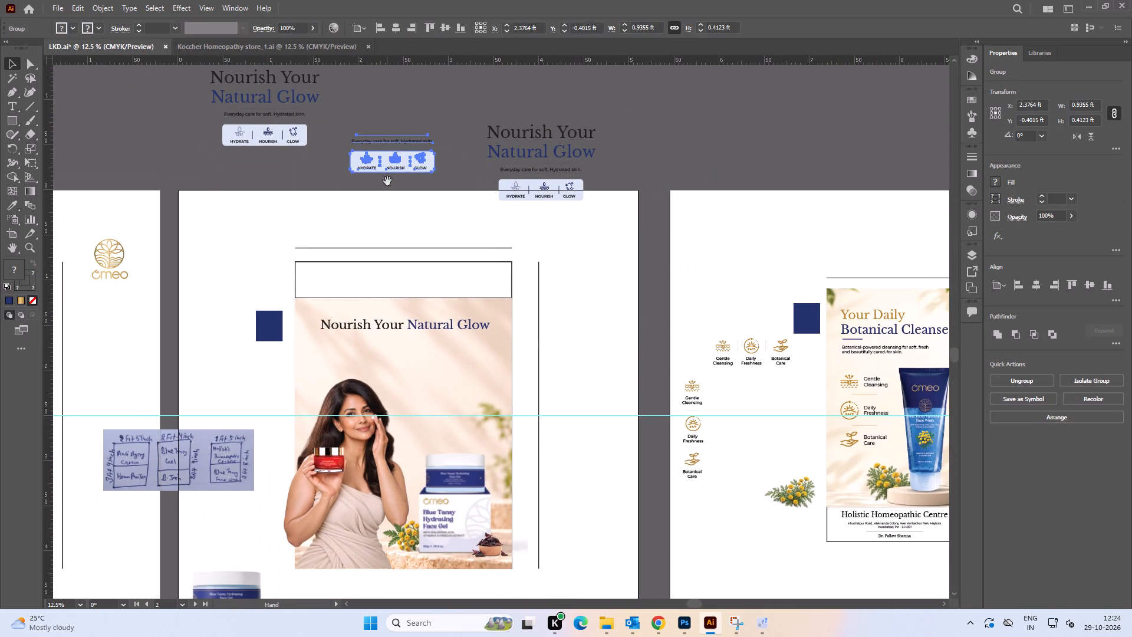
left_click_drag(387, 166, 402, 367)
scroll(392, 369, "up", 3, "alt")
key("space")
left_click_drag(376, 364, 442, 284)
left_click_drag(520, 280, 504, 287)
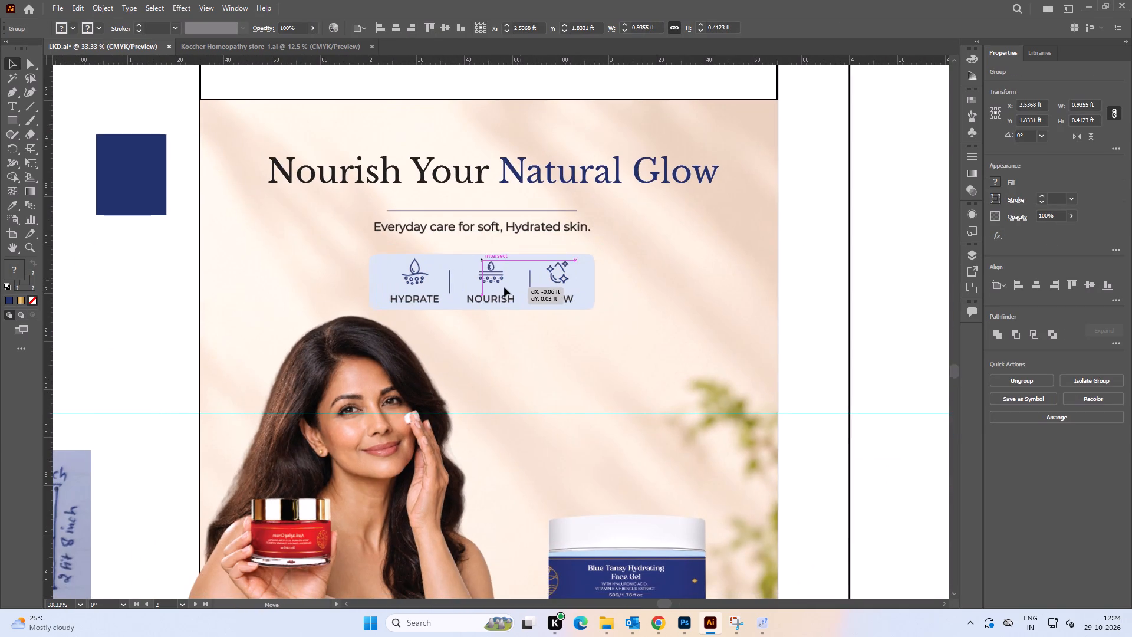
left_click_drag(504, 287, 505, 279)
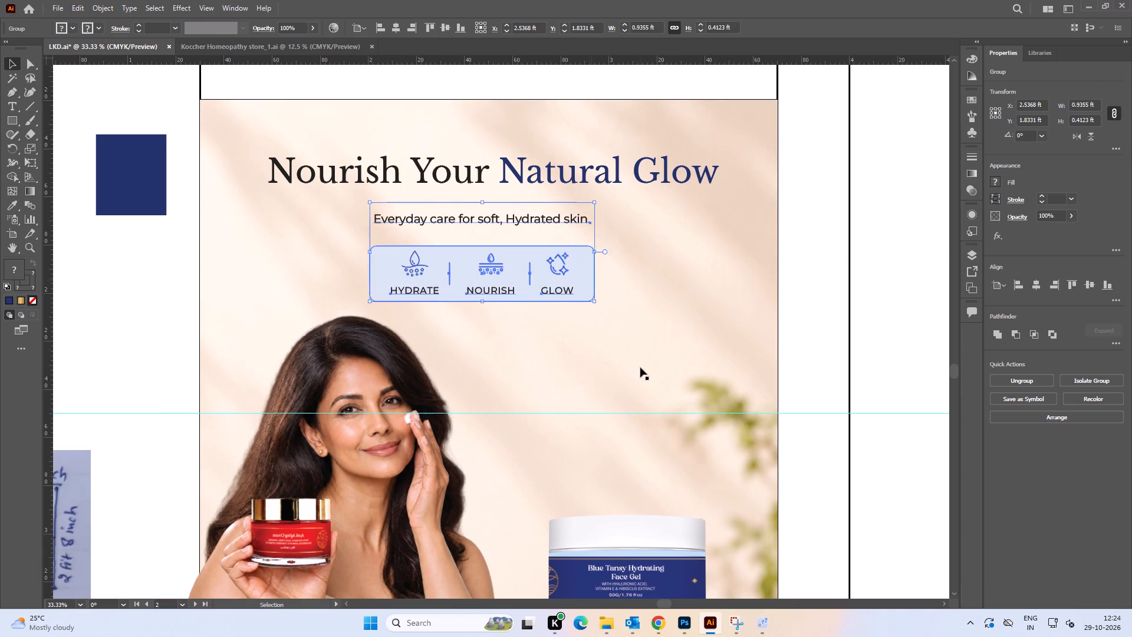
left_click(640, 367)
Examine the overall poster layout, including the headline, tagline, badge, woman and product.
scroll(614, 354, "down", 2, "alt")
key("space")
left_click_drag(618, 366, 476, 307)
left_click(677, 290)
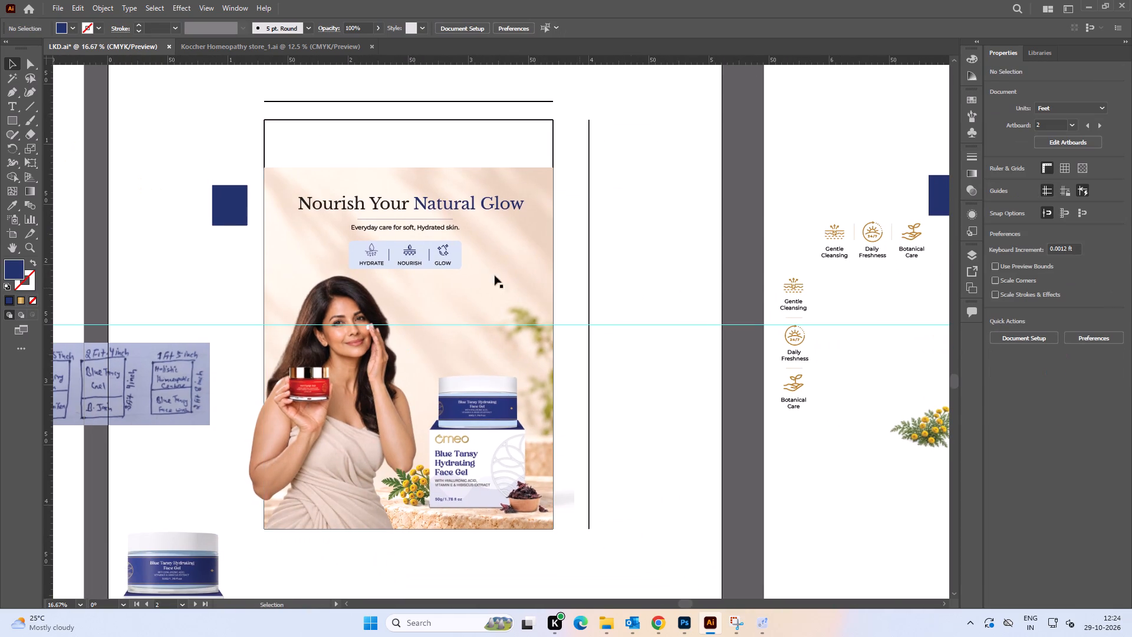
scroll(368, 270, "up", 1, "alt")
scroll(368, 270, "down", 1, "alt")
key("space")
left_click_drag(318, 284, 327, 284)
left_click(689, 250)
key("space")
left_click_drag(644, 254, 675, 252)
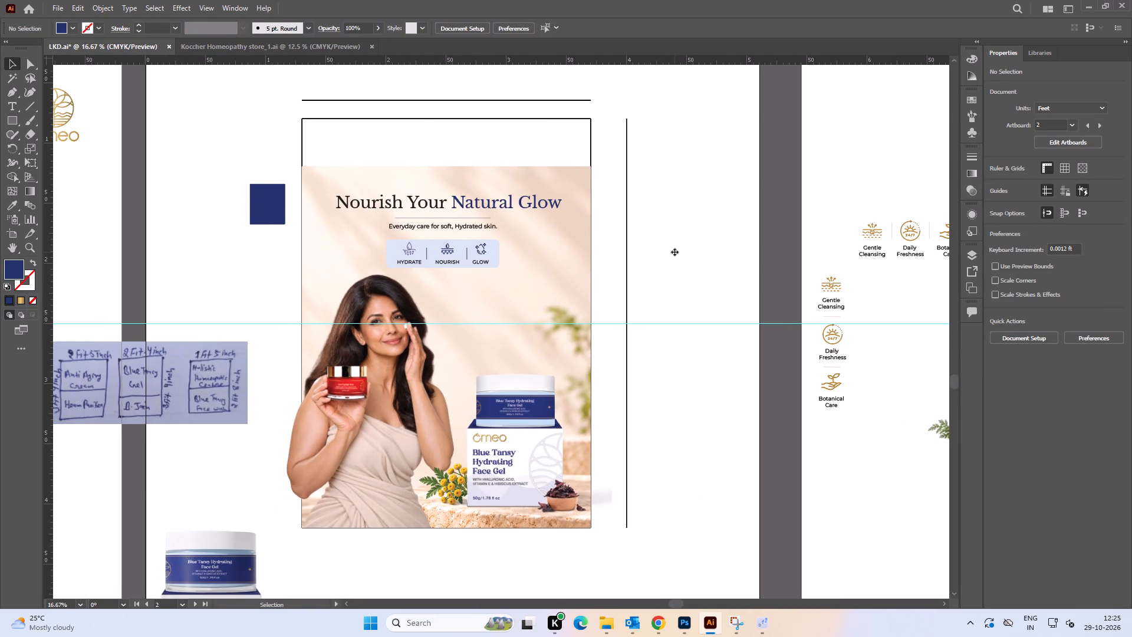
key("shift+super+s")
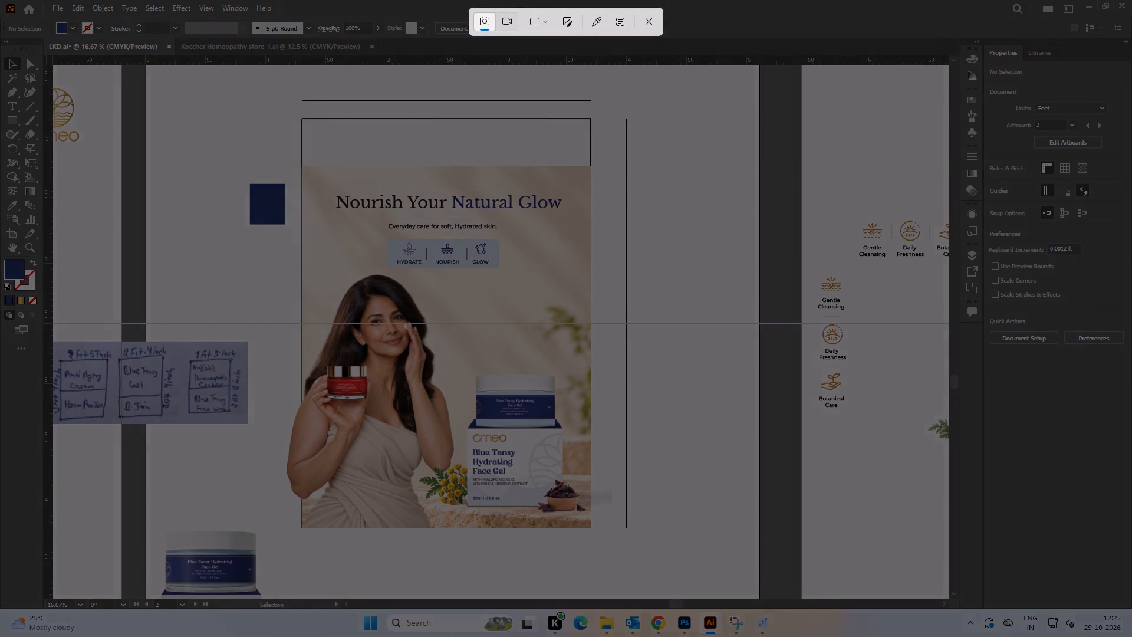
left_click_drag(302, 166, 589, 523)
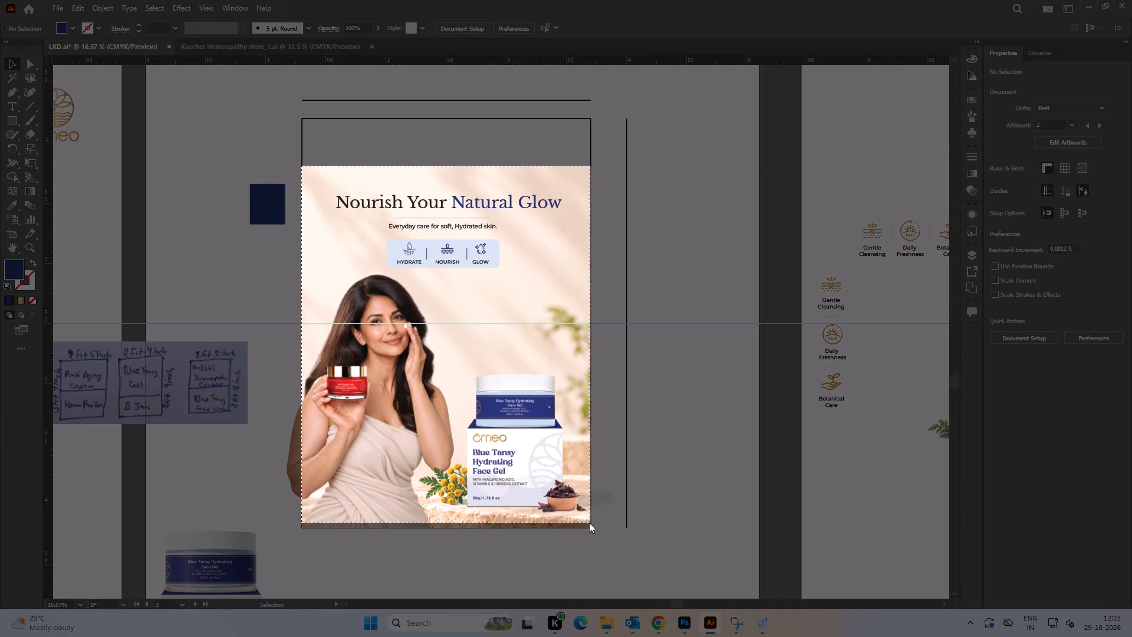
left_click_drag(589, 523, 591, 527)
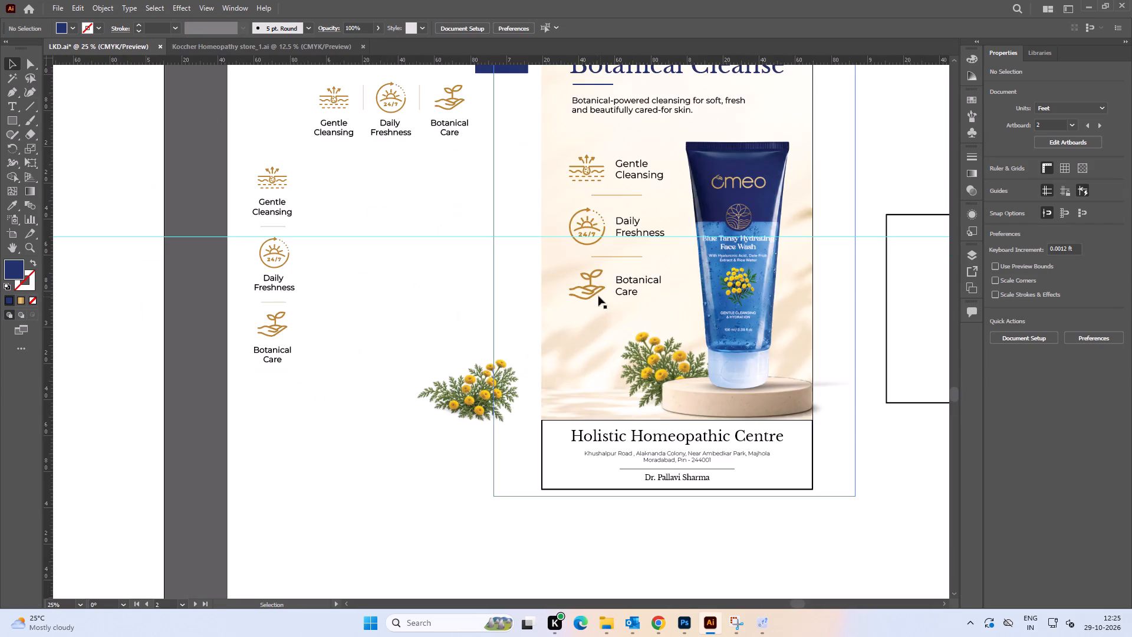
key("space")
key("space")
key("space")
key("space")
key("space")
key("space")
key("space")
key("space")
key("space")
key("space")
left_click_drag(624, 221, 448, 294)
scroll(491, 287, "down", 1, "alt")
left_click(683, 266)
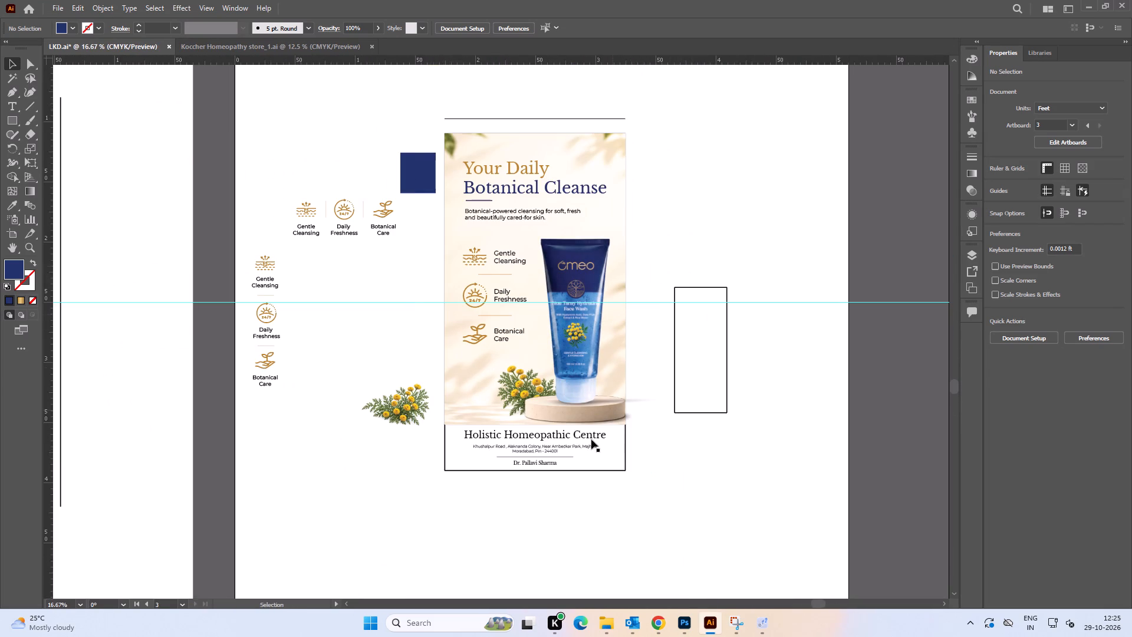
scroll(577, 426, "up", 3, "alt")
left_click(586, 396)
scroll(555, 441, "up", 3, "alt")
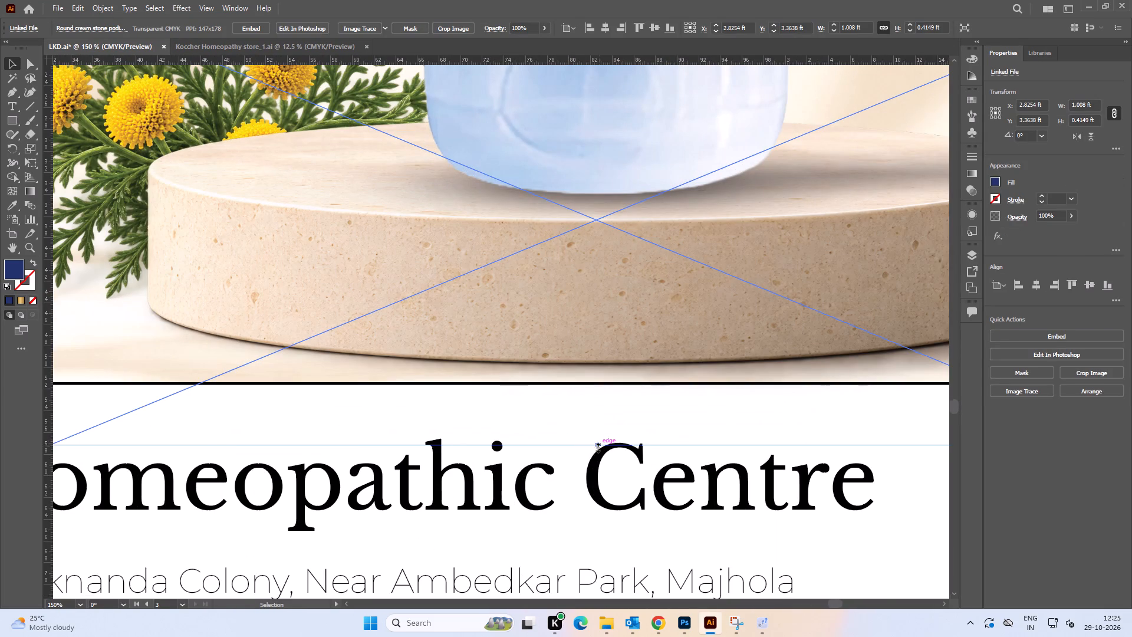
left_click_drag(595, 446, 595, 452, "shift")
scroll(551, 305, "down", 2, "alt")
left_click(897, 380)
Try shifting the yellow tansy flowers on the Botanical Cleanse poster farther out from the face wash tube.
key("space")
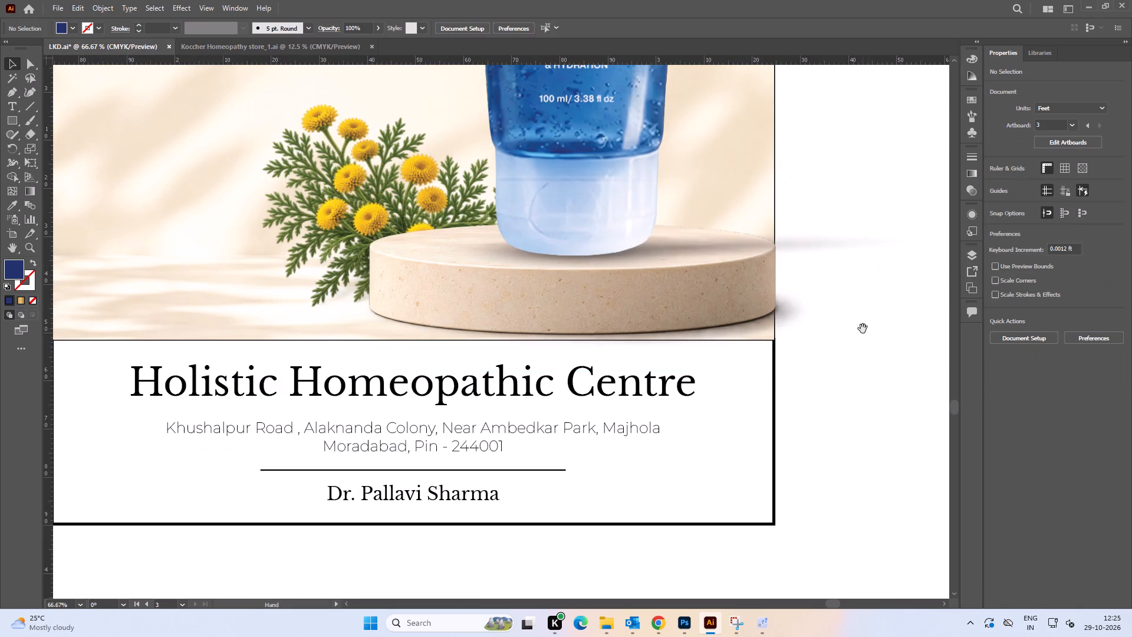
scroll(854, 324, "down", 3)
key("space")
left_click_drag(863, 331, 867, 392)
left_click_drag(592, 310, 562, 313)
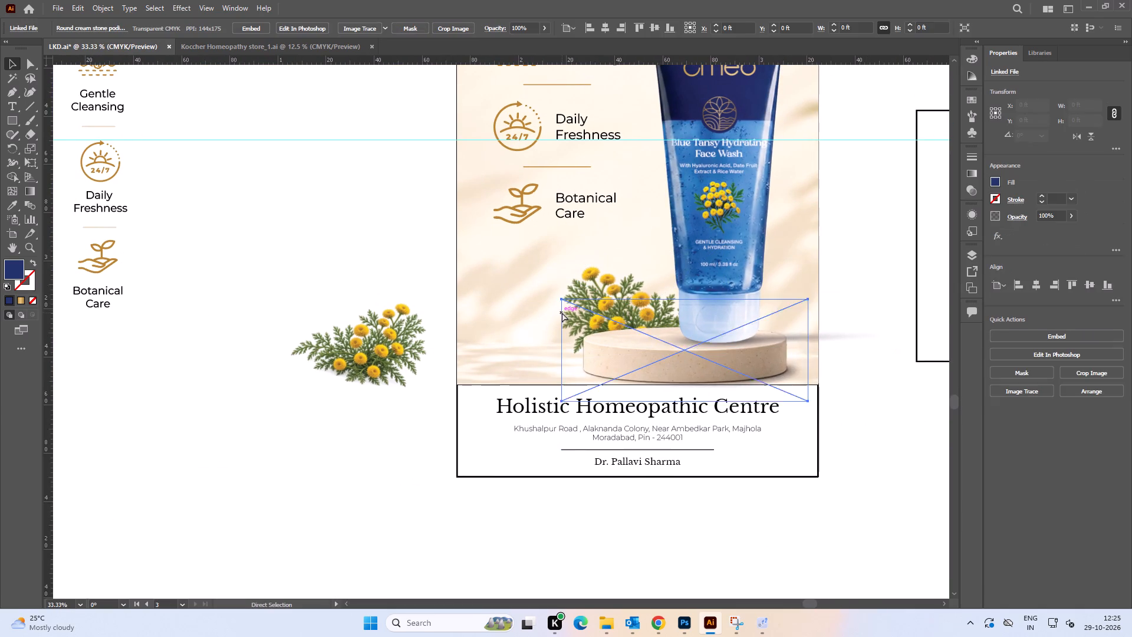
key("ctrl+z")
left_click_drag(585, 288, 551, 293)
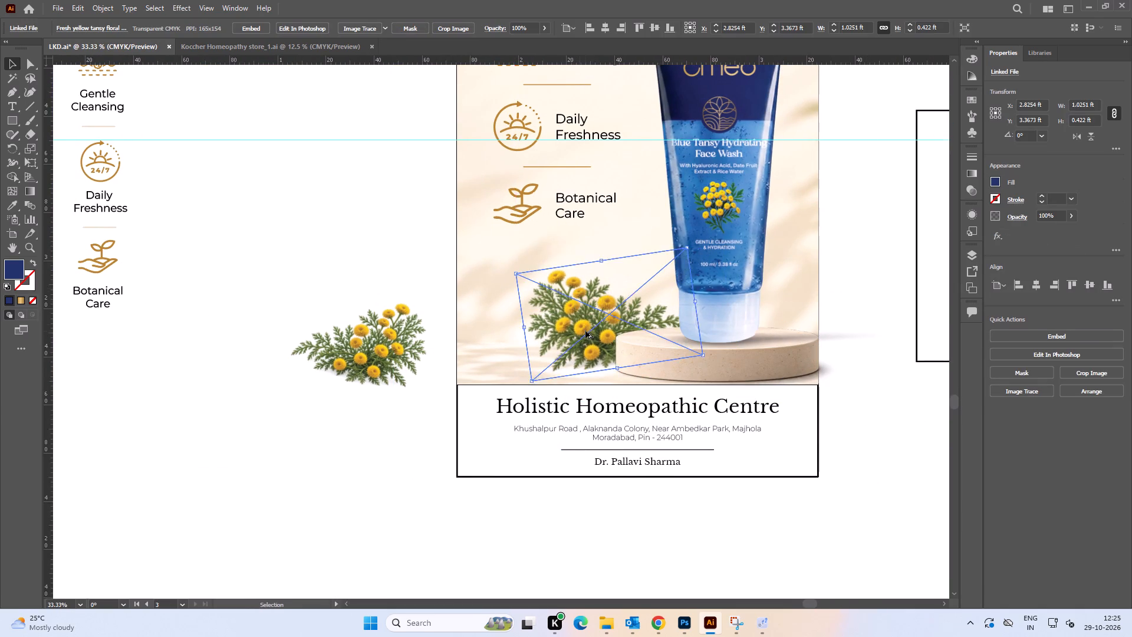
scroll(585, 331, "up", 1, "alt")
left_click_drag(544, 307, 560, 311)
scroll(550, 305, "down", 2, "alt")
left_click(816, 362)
Move the yellow tansy flowers back toward the face wash tube, tucked behind it and the podium's left edge.
key("space")
left_click_drag(843, 383, 820, 387)
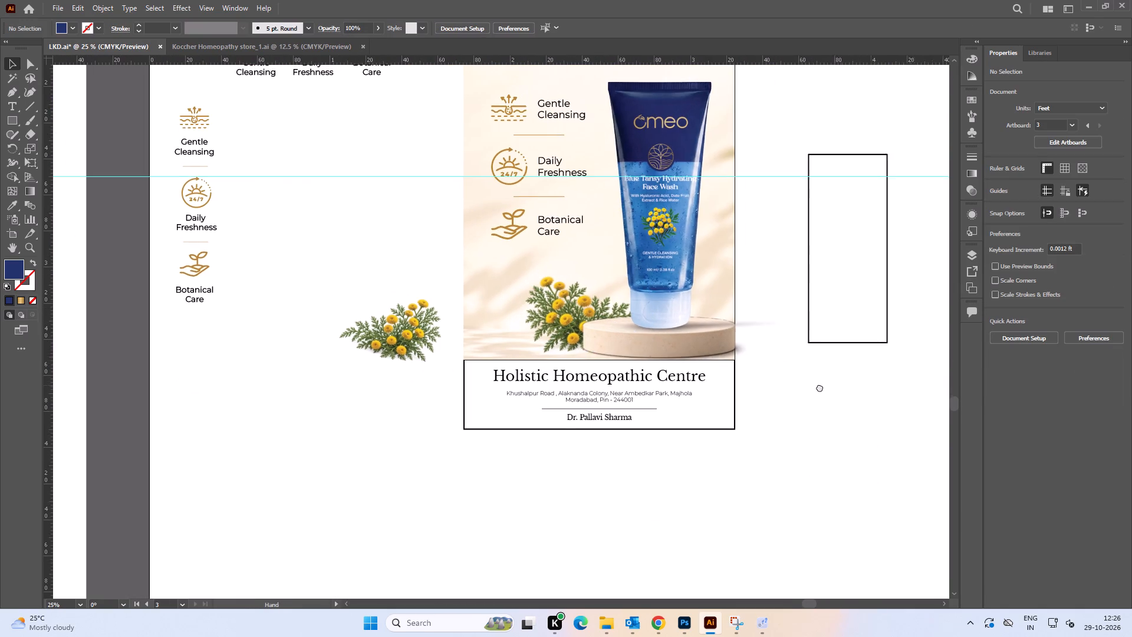
left_click_drag(820, 387, 818, 387)
scroll(540, 311, "up", 2, "alt")
left_click_drag(523, 306, 598, 297)
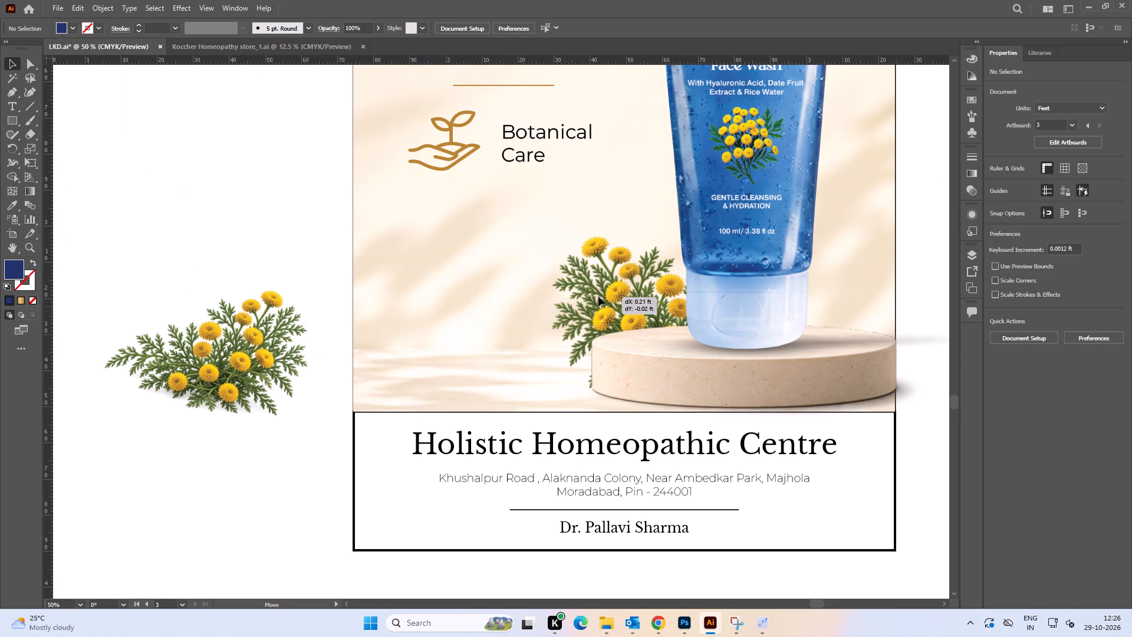
left_click_drag(598, 297, 598, 297)
left_click_drag(598, 297, 595, 288)
key("ctrl+z")
left_click_drag(584, 262, 583, 253)
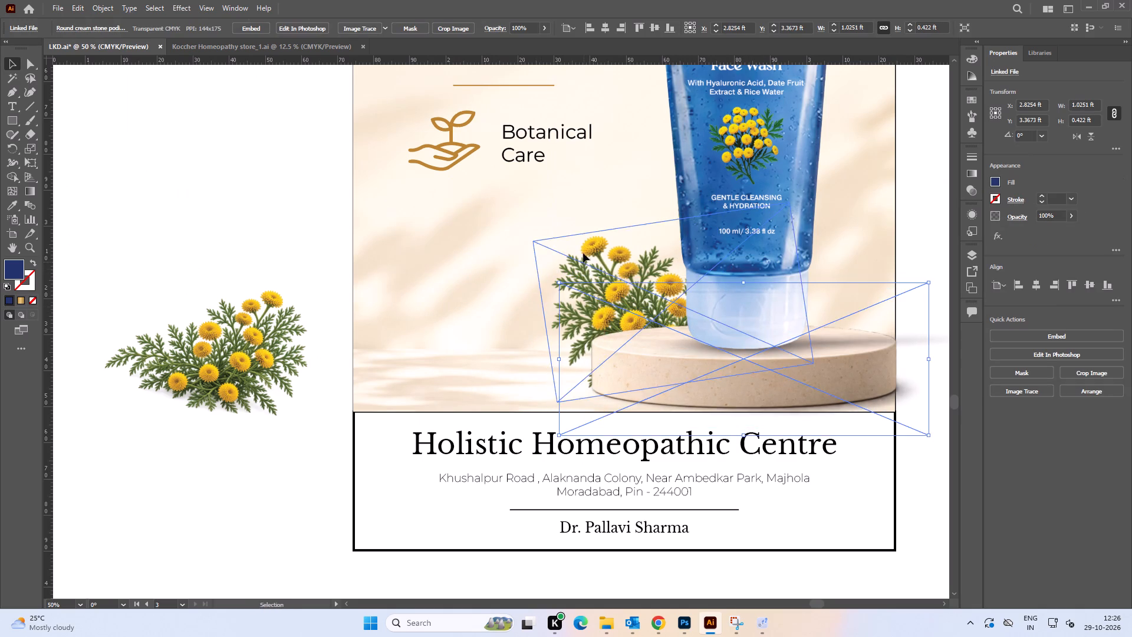
left_click_drag(583, 253, 590, 246)
scroll(586, 246, "down", 4, "alt")
left_click(788, 337)
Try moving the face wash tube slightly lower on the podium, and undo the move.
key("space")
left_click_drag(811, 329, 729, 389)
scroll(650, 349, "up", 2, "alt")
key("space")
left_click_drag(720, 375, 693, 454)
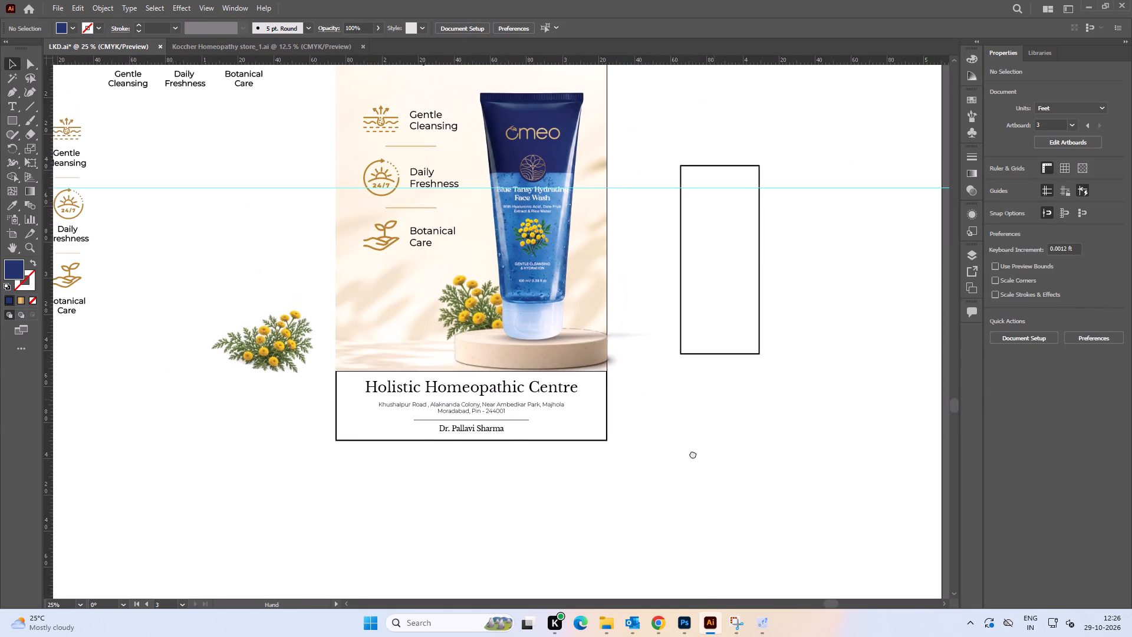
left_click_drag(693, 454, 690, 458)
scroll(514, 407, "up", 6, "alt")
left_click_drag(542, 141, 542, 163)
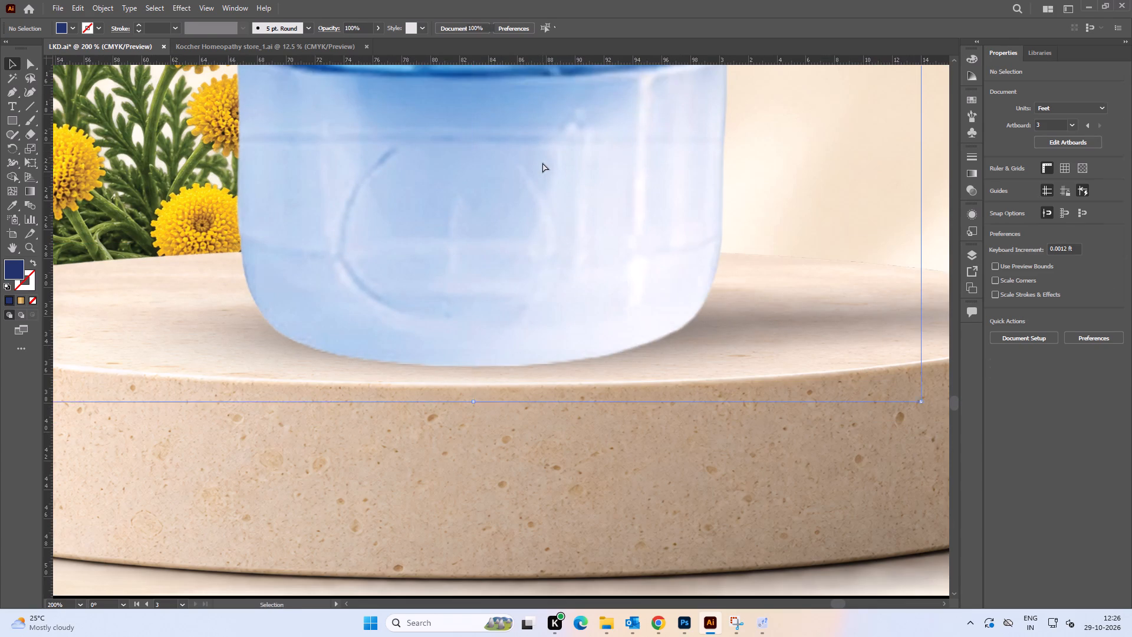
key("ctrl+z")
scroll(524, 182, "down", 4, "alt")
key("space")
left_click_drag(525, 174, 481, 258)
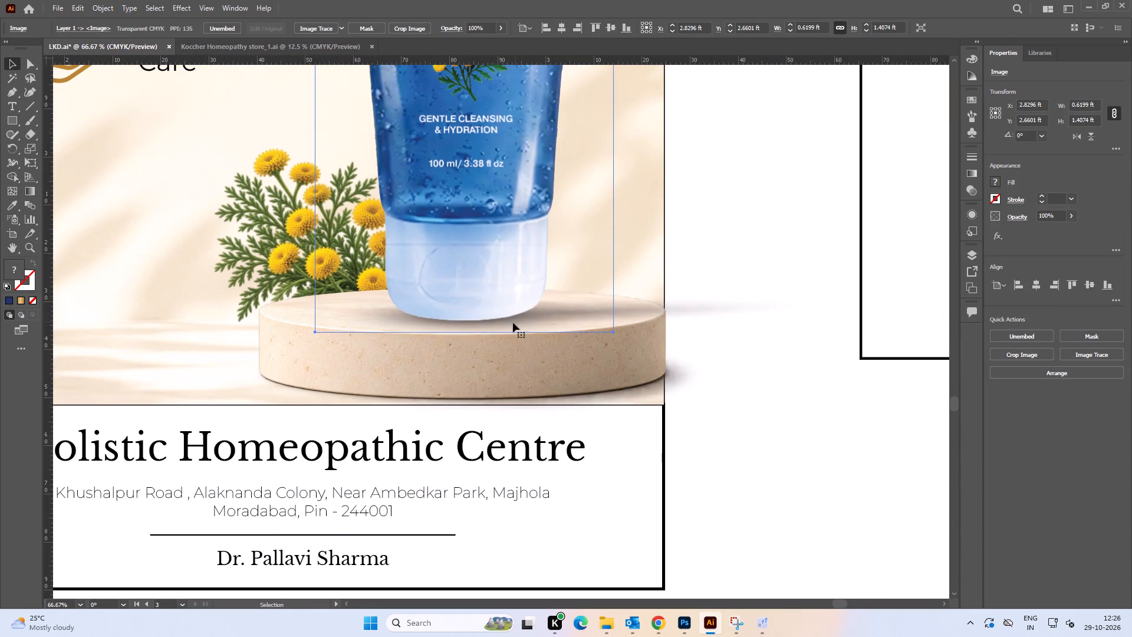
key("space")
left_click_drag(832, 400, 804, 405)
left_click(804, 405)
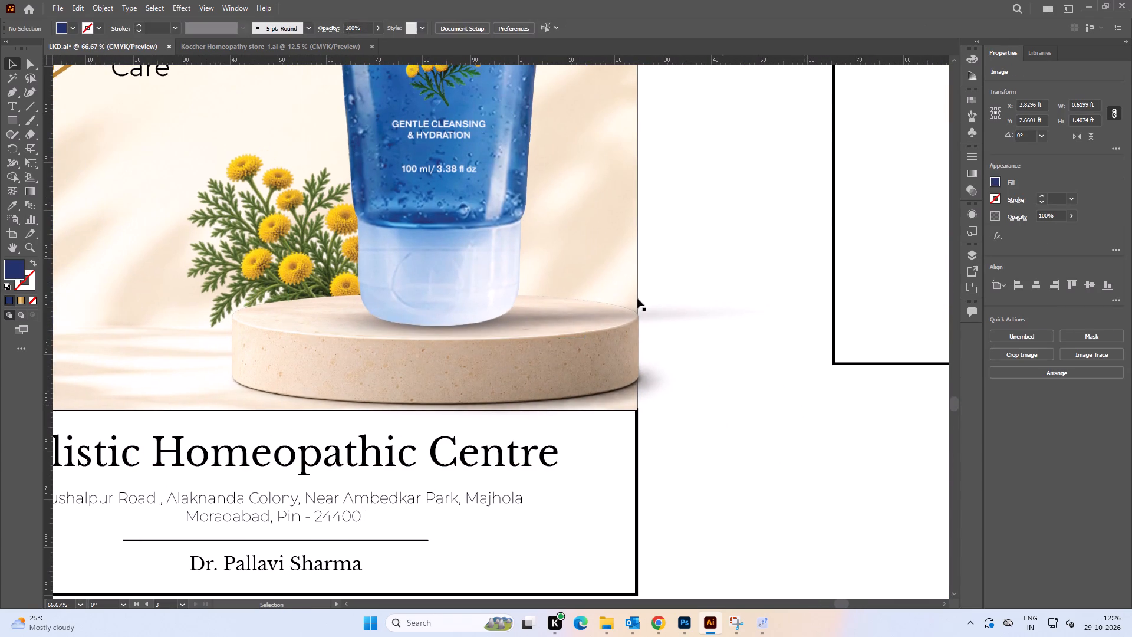
Lock the face wash tube image on the Botanical Cleanse poster.
left_click(491, 177)
key("ctrl+2")
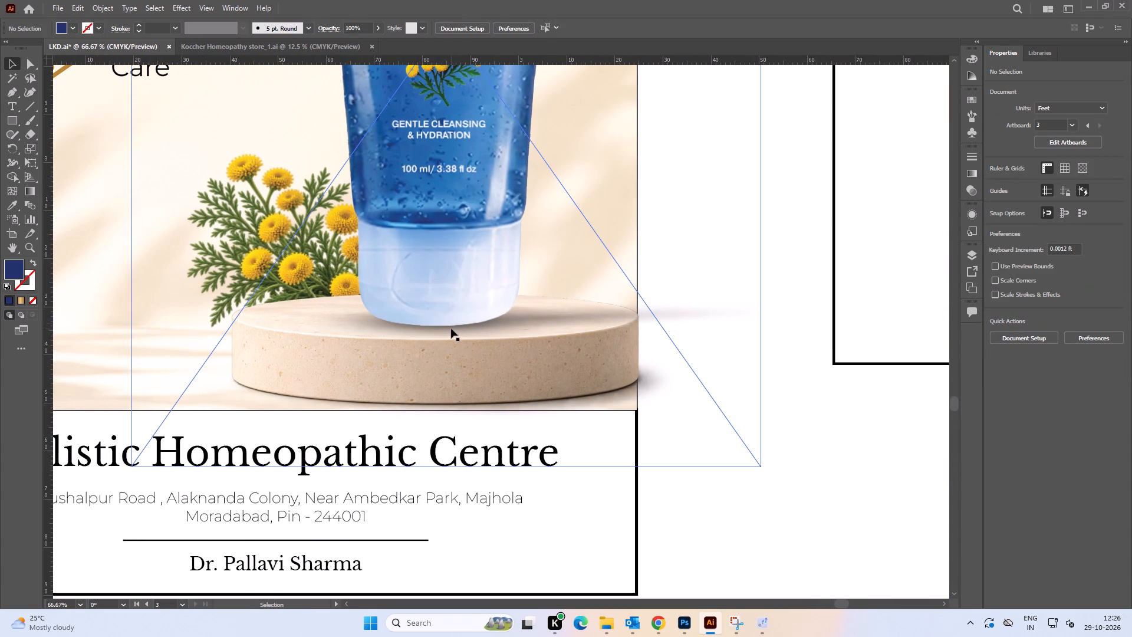
Flatten the 68% opacity shadow beneath the tube to about 0.11 ft high and nudge it toward the tube's base.
left_click(451, 329)
scroll(450, 326, "up", 3, "alt")
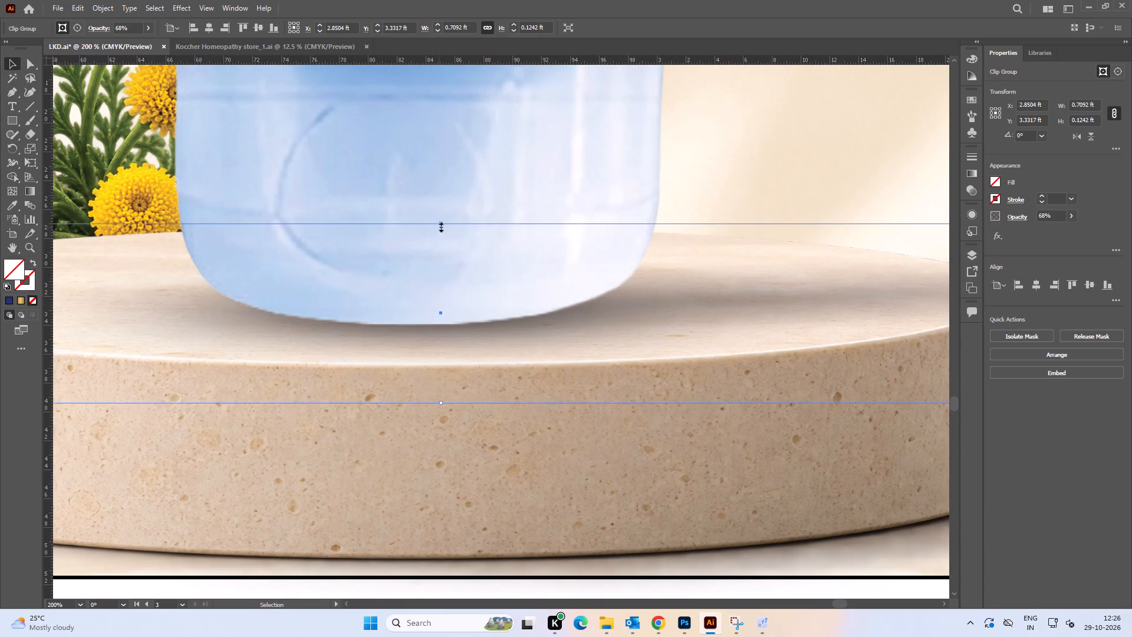
left_click_drag(440, 225, 439, 250)
left_click_drag(445, 343, 442, 329)
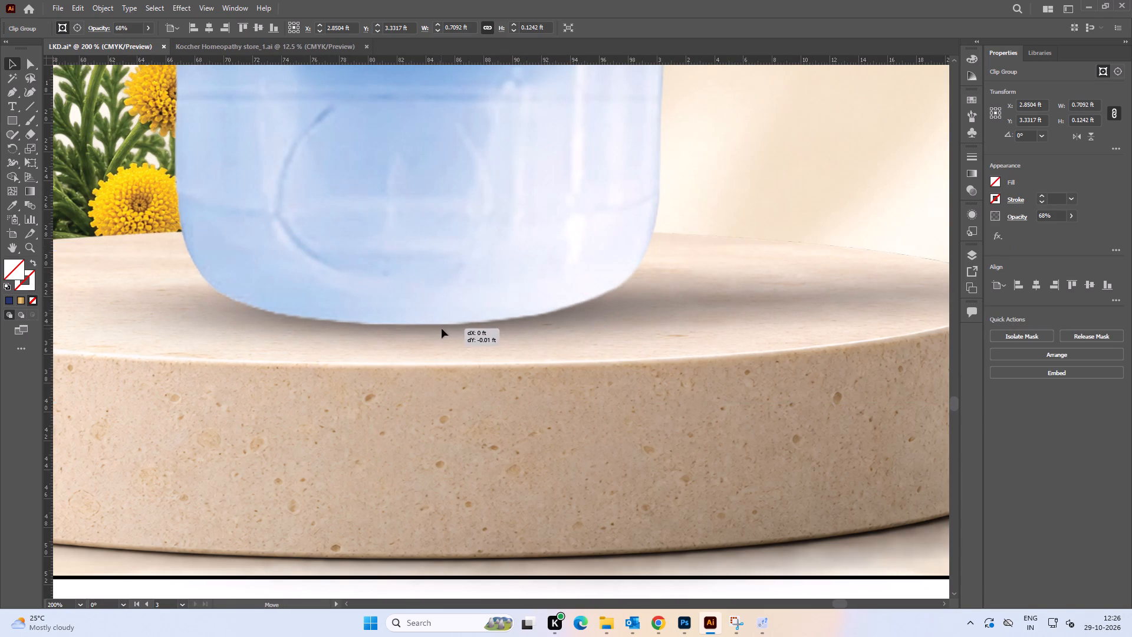
left_click_drag(442, 329, 446, 330)
scroll(445, 329, "down", 5, "alt")
left_click(689, 444)
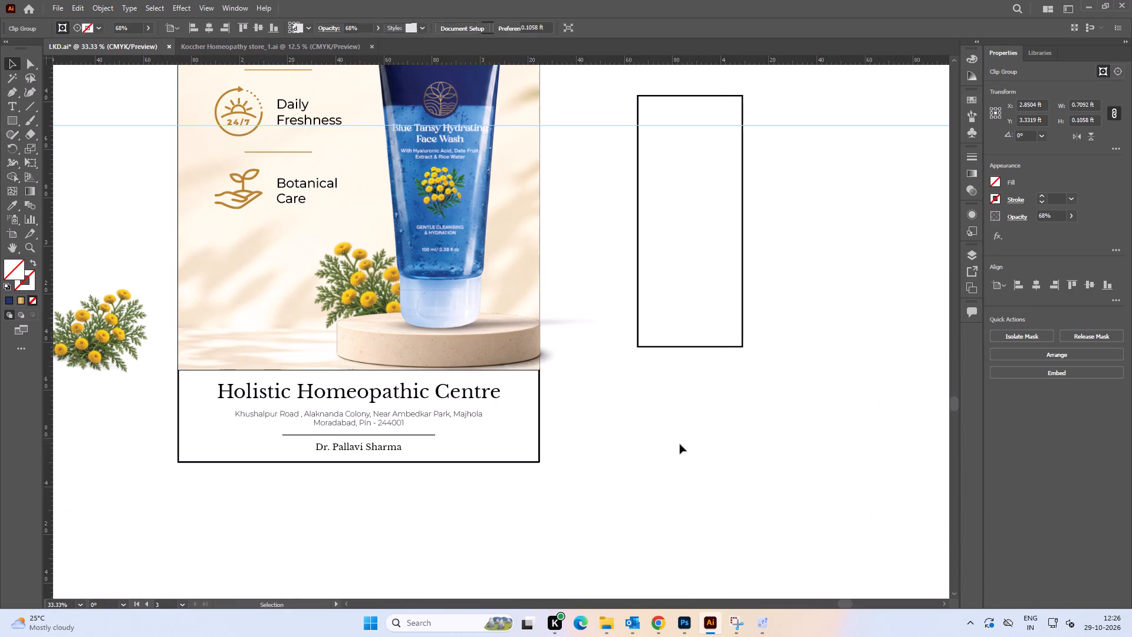
Save the LKD.ai document.
key("space")
left_click_drag(668, 434, 678, 454)
scroll(650, 432, "down", 1, "alt")
key("space")
key("space")
left_click_drag(657, 432, 634, 455)
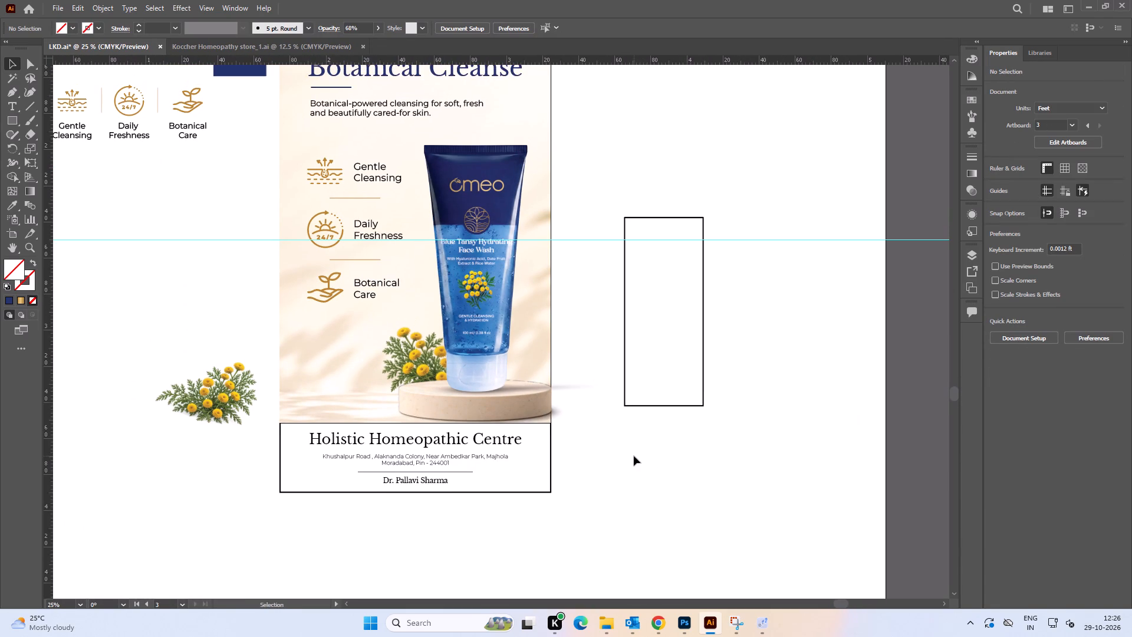
key("ctrl+s")
Examine the three poster artboards together, comparing the red and beige Nourish Your Natural Glow designs with Botanical Cleanse.
scroll(607, 446, "down", 2, "alt")
key("space")
left_click_drag(607, 444, 611, 485)
scroll(608, 454, "down", 1, "alt")
key("space")
left_click_drag(611, 457, 611, 486)
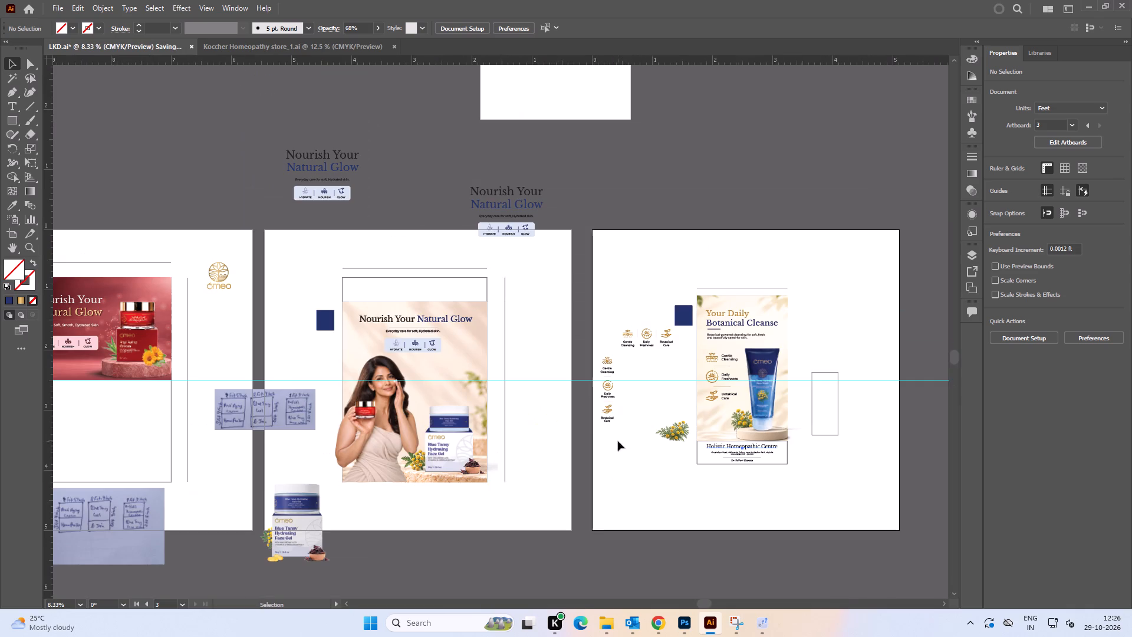
key("space")
left_click_drag(525, 408, 545, 403)
key("space")
key("space")
key("space")
key("space")
key("space")
left_click_drag(325, 289, 522, 282)
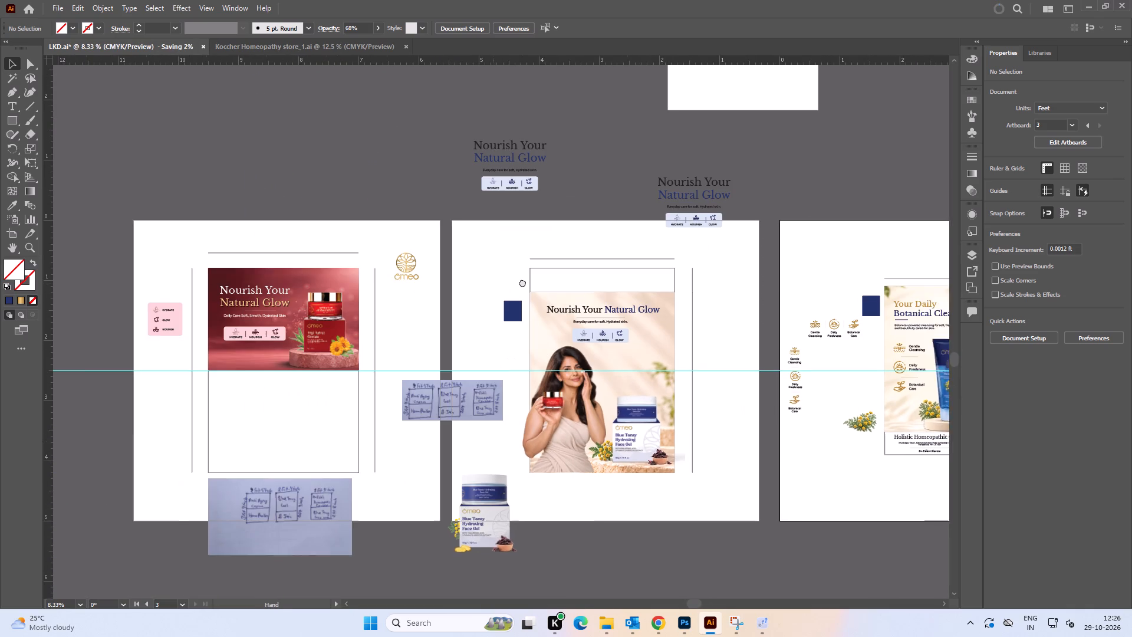
left_click_drag(522, 282, 523, 281)
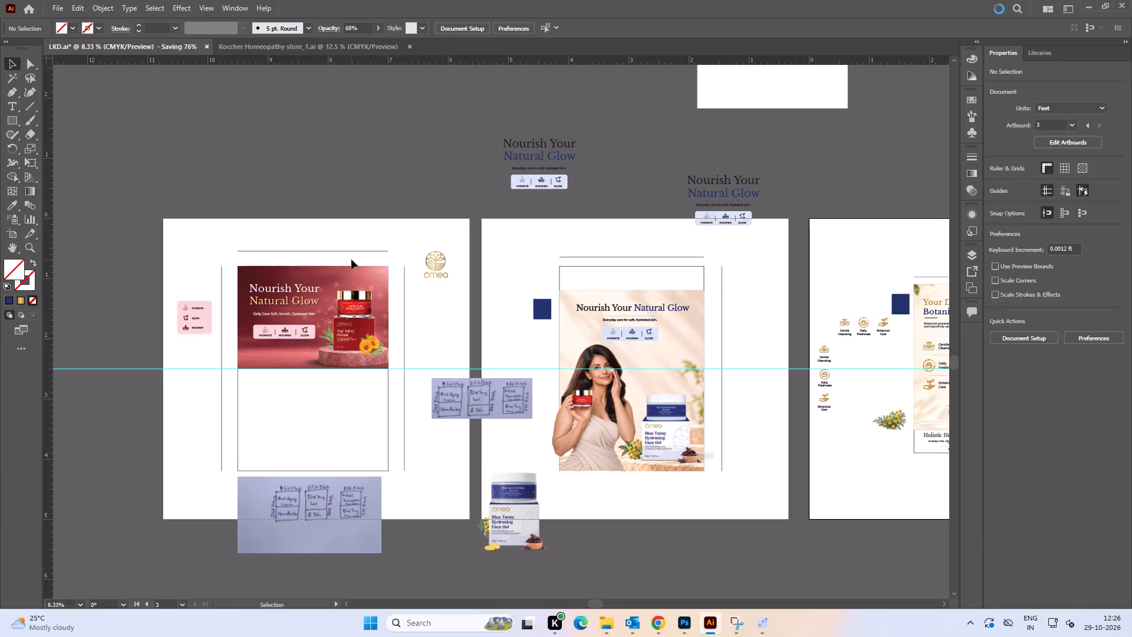
Open Koccher Homeopathy store_1.ai from the One way vision folder in File Explorer.
key("alt+Tab")
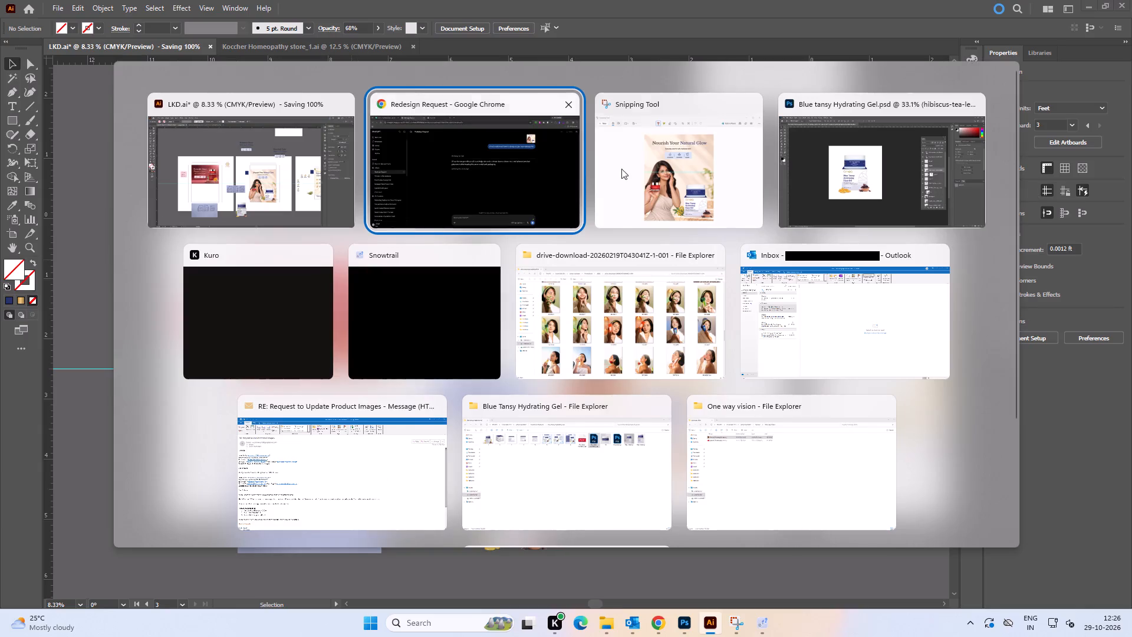
left_click(783, 478, "alt")
left_click(264, 125)
left_click(239, 103)
double_click(241, 104)
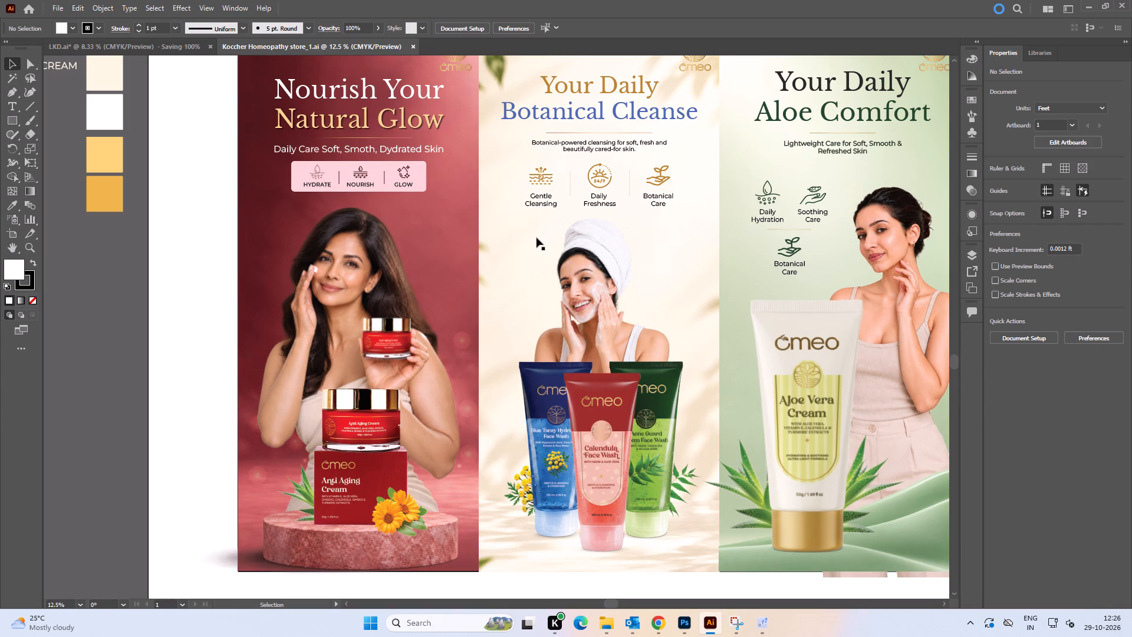
Examine the three earlier store posters together with their blank header area and the handwritten layout notes.
scroll(487, 214, "down", 2, "alt")
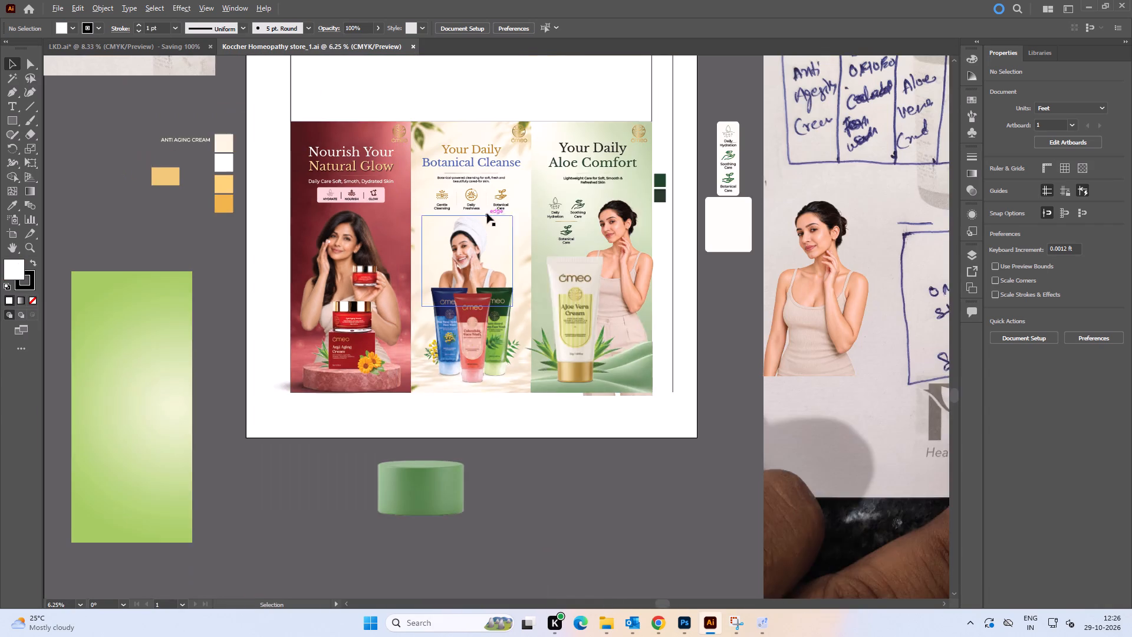
key("space")
key("space")
key("space")
key("space")
key("space")
key("space")
key("space")
key("space")
key("space")
key("space")
key("space")
key("space")
key("space")
key("space")
key("space")
key("space")
left_click_drag(530, 199, 446, 362)
left_click(602, 180)
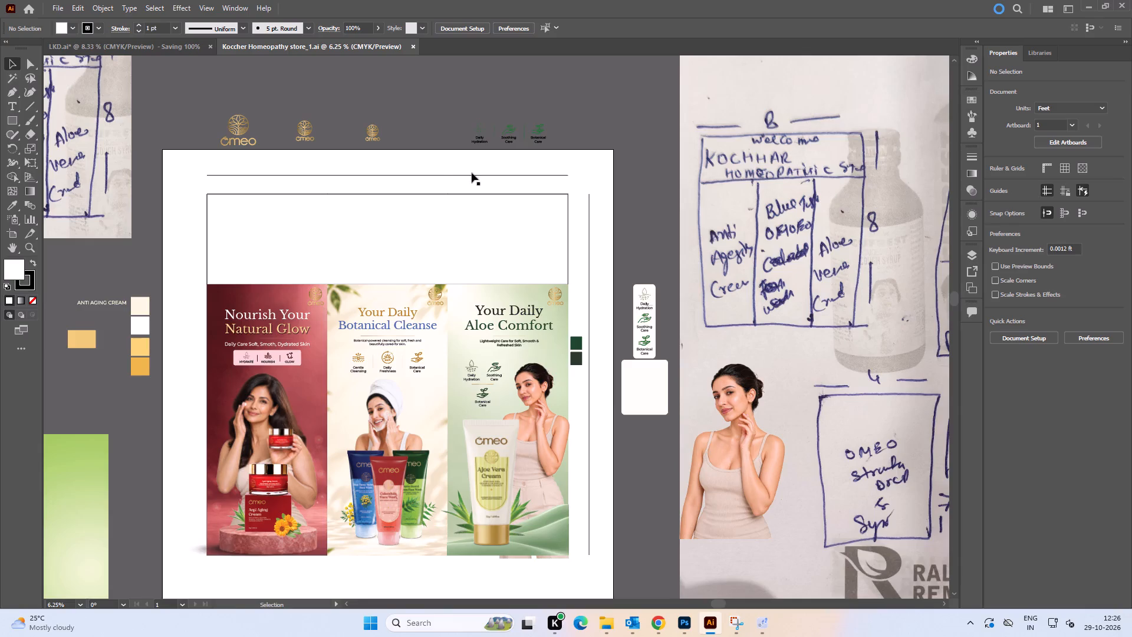
scroll(438, 169, "up", 2, "alt")
scroll(438, 169, "down", 1, "alt")
key("space")
left_click_drag(383, 160, 402, 159)
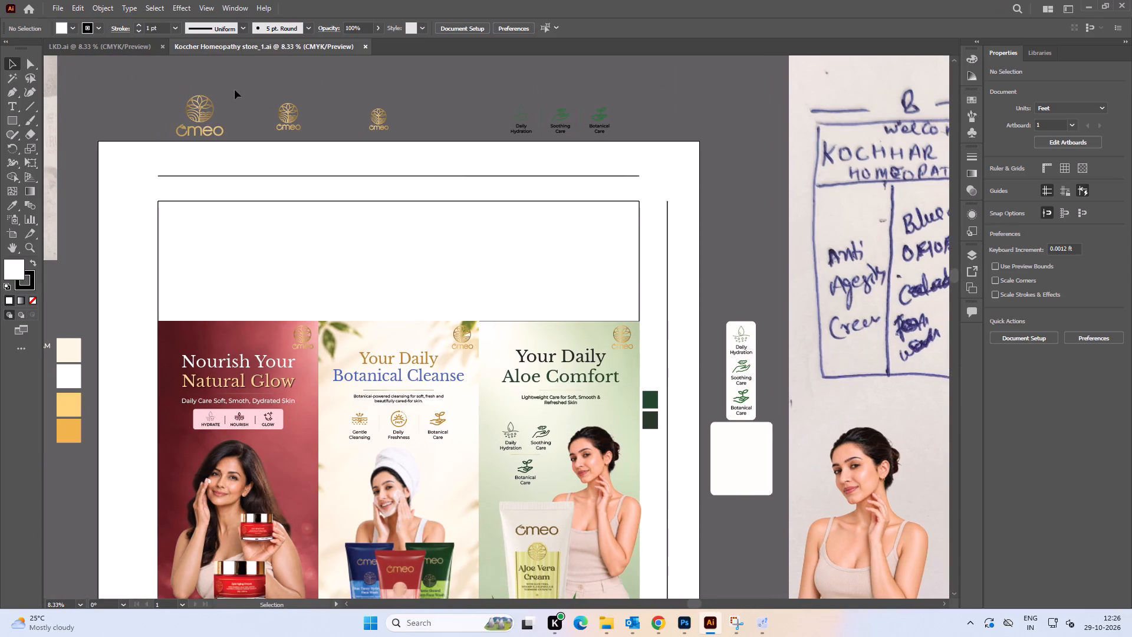
Close the Koccher Homeopathy store_1.ai document and return to LKD.ai.
left_click(364, 44)
key("alt+Tab")
left_click(367, 276, "alt")
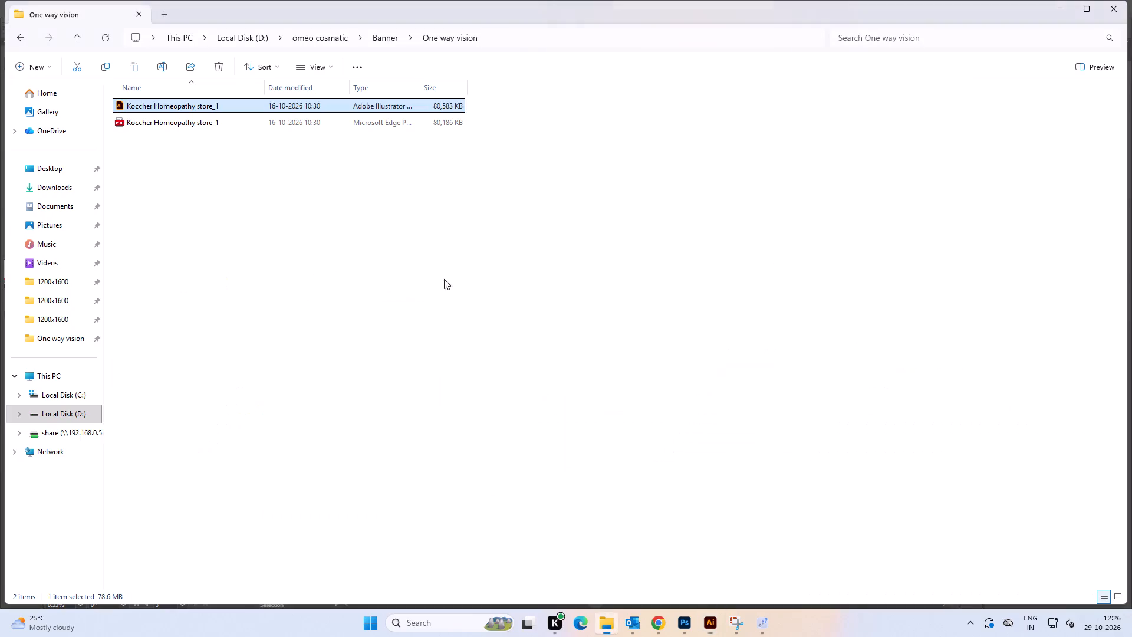
key("alt+Tab")
left_click(379, 261, "alt")
left_click(356, 123)
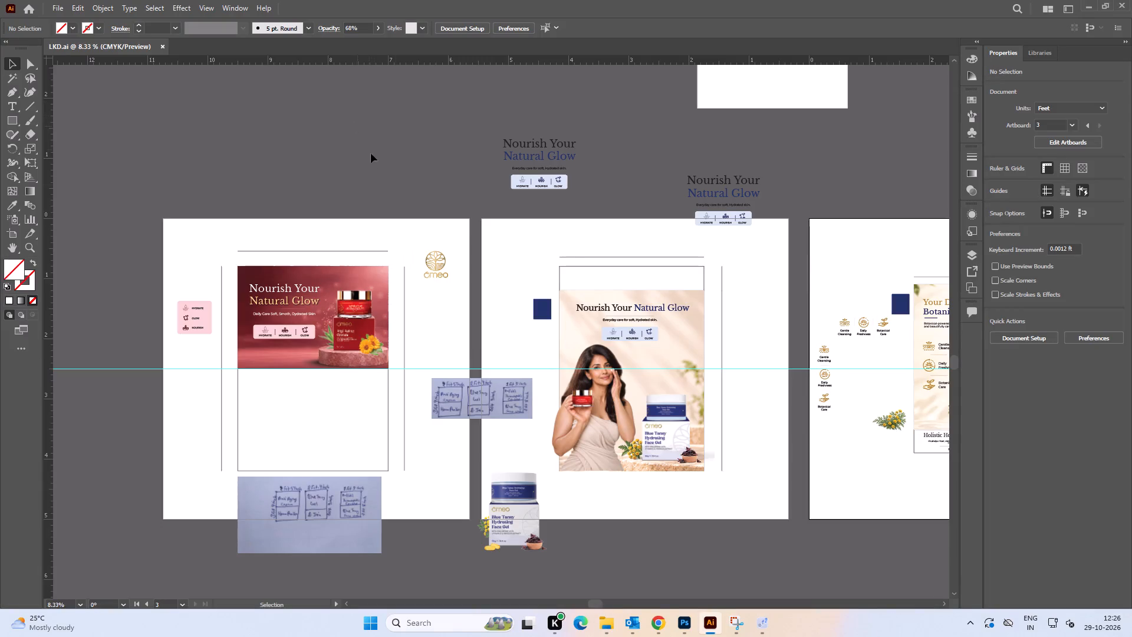
Lower the woman image on the beige Nourish Your Natural Glow poster and shrink it to about 1.11 by 1.69 ft.
key("space")
key("space")
key("space")
key("space")
key("space")
key("space")
key("space")
key("space")
key("space")
key("space")
key("space")
key("space")
key("space")
key("space")
key("space")
key("space")
key("space")
key("space")
key("space")
key("space")
left_click_drag(447, 205, 245, 155)
left_click_drag(522, 214, 528, 163)
key("space")
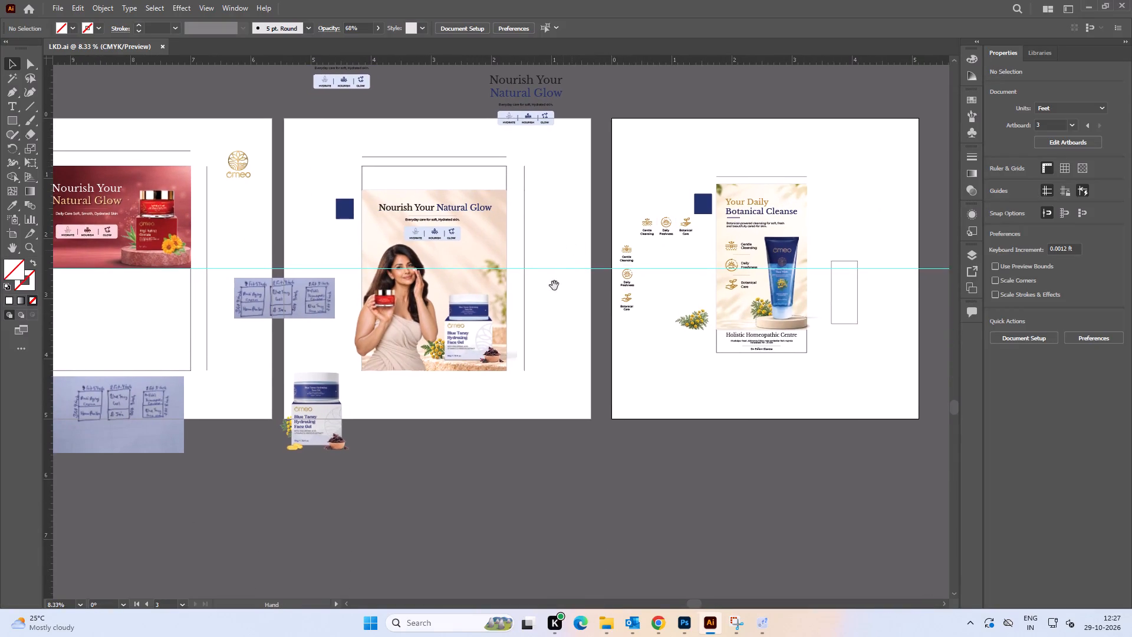
scroll(464, 347, "up", 2, "alt")
left_click_drag(333, 271, 320, 303)
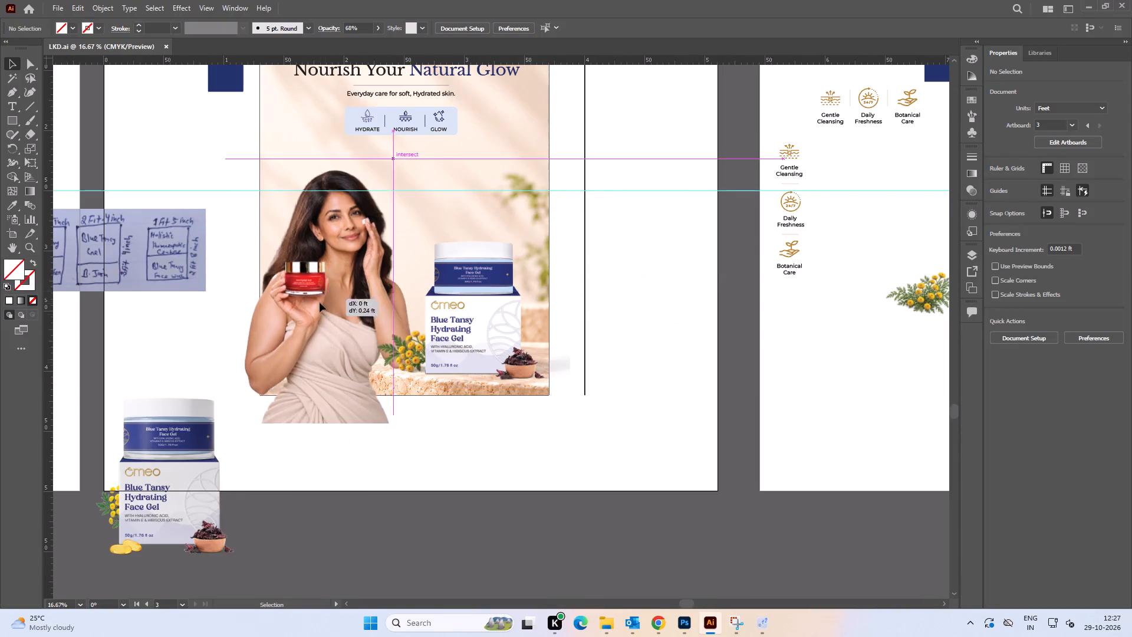
left_click_drag(320, 303, 315, 316)
left_click(454, 441)
key("space")
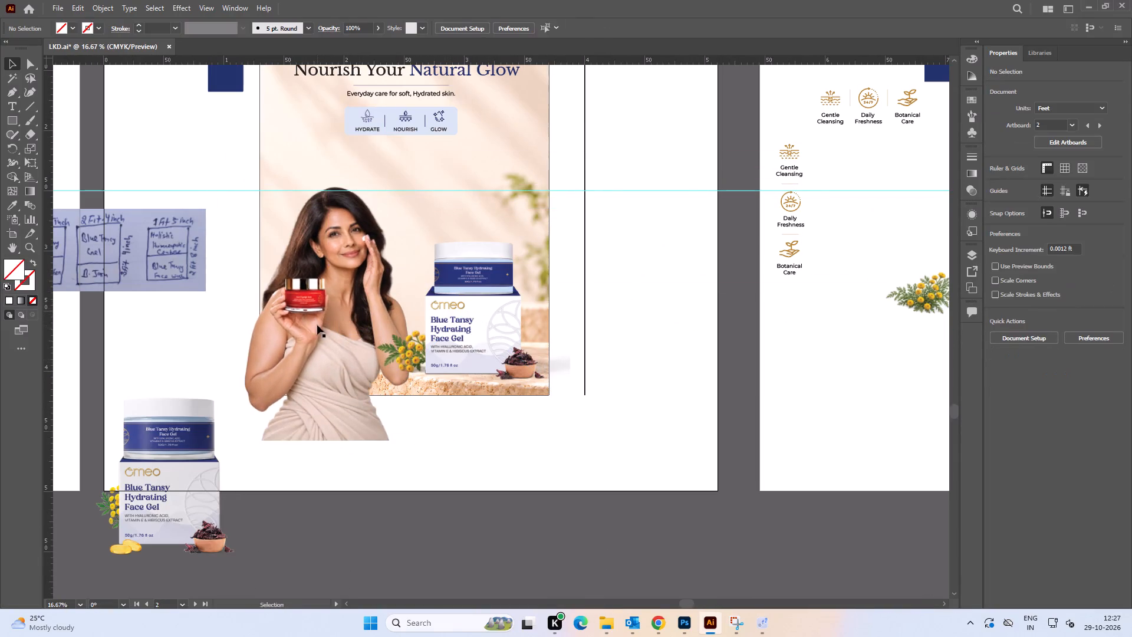
left_click(317, 325)
left_click_drag(328, 441, 327, 388)
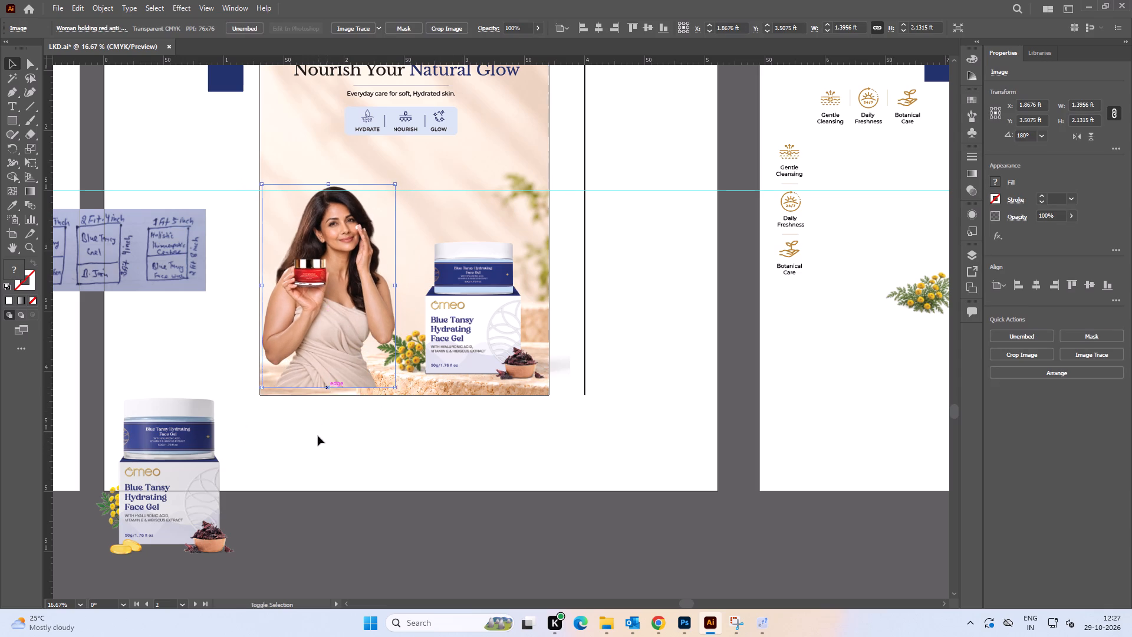
left_click(317, 444)
Place the woman image flush with the bottom edge of the beige poster, close to its left edge.
scroll(304, 412, "up", 2, "alt")
left_click_drag(338, 333, 327, 344)
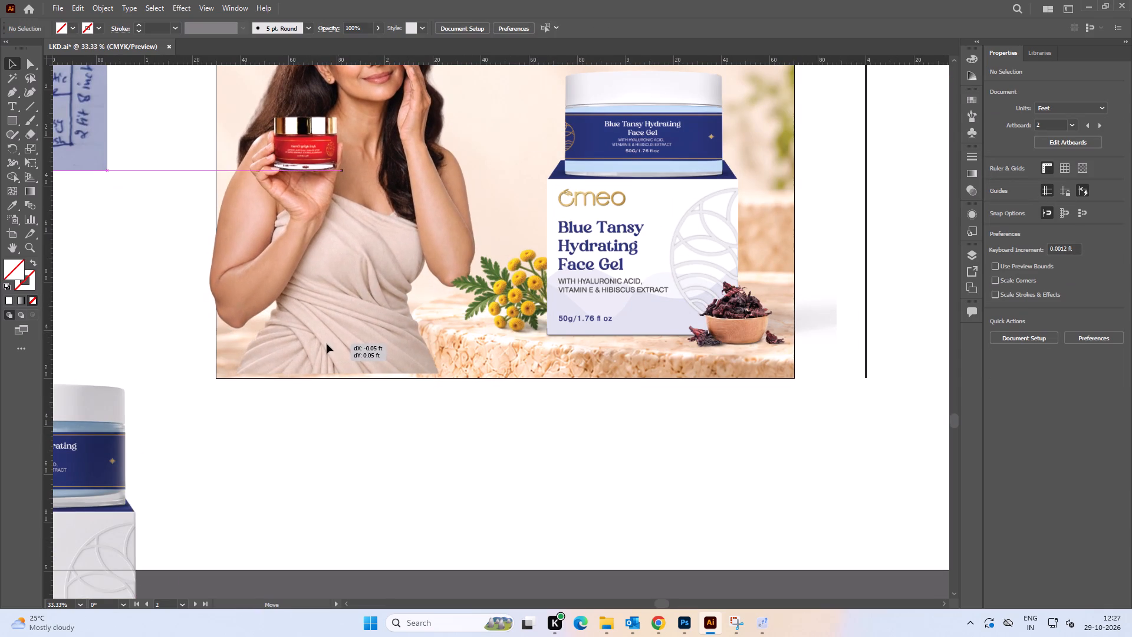
left_click_drag(327, 344, 328, 347)
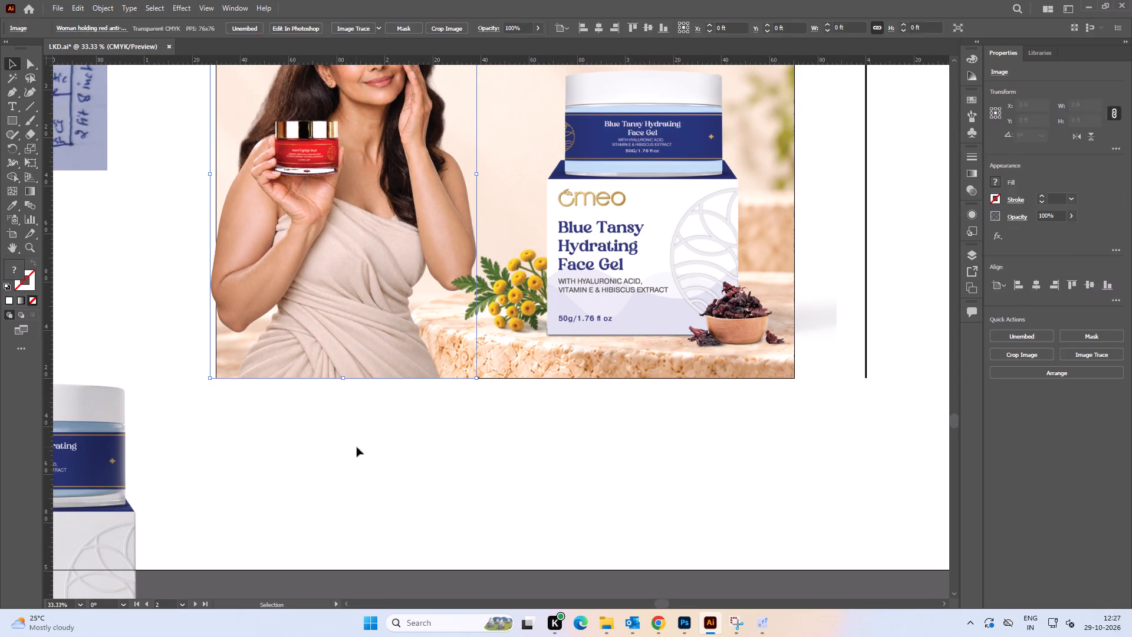
left_click(357, 447)
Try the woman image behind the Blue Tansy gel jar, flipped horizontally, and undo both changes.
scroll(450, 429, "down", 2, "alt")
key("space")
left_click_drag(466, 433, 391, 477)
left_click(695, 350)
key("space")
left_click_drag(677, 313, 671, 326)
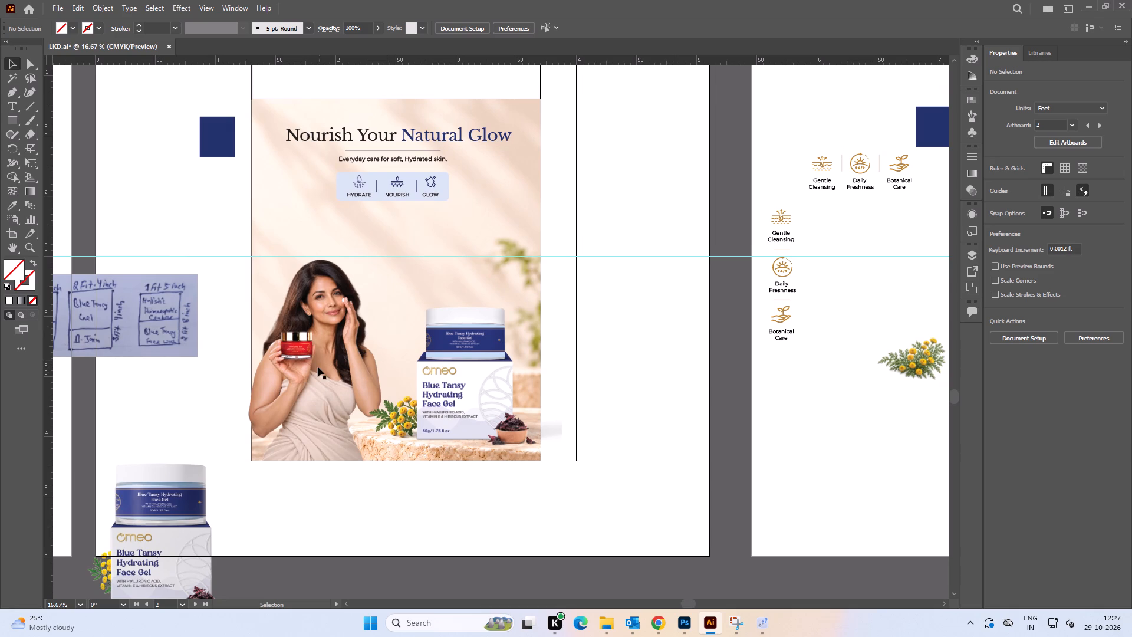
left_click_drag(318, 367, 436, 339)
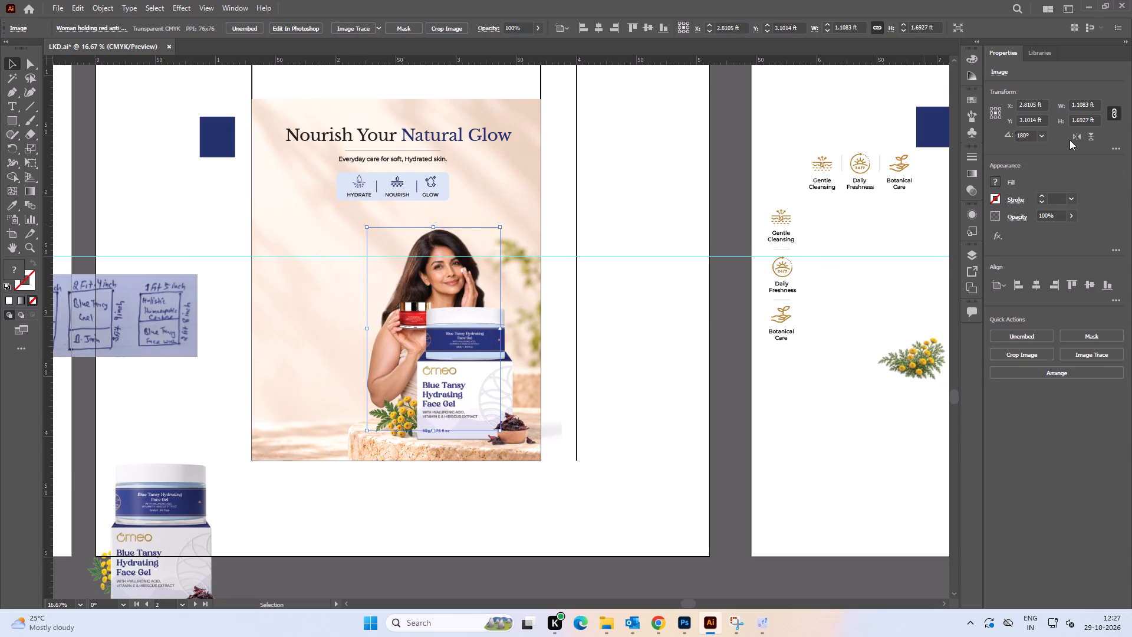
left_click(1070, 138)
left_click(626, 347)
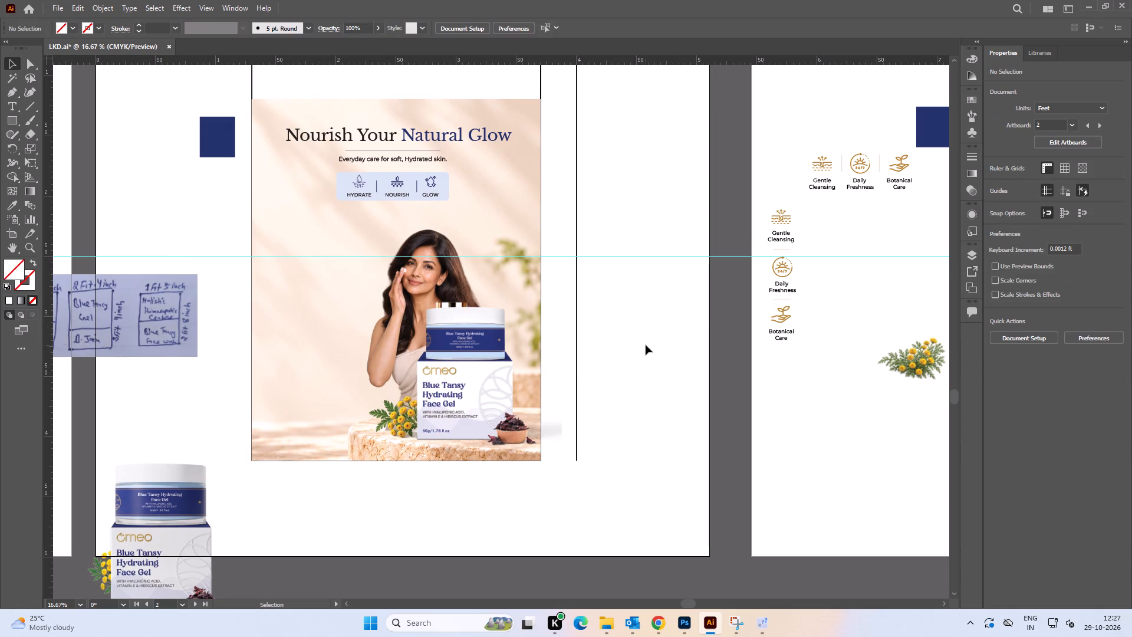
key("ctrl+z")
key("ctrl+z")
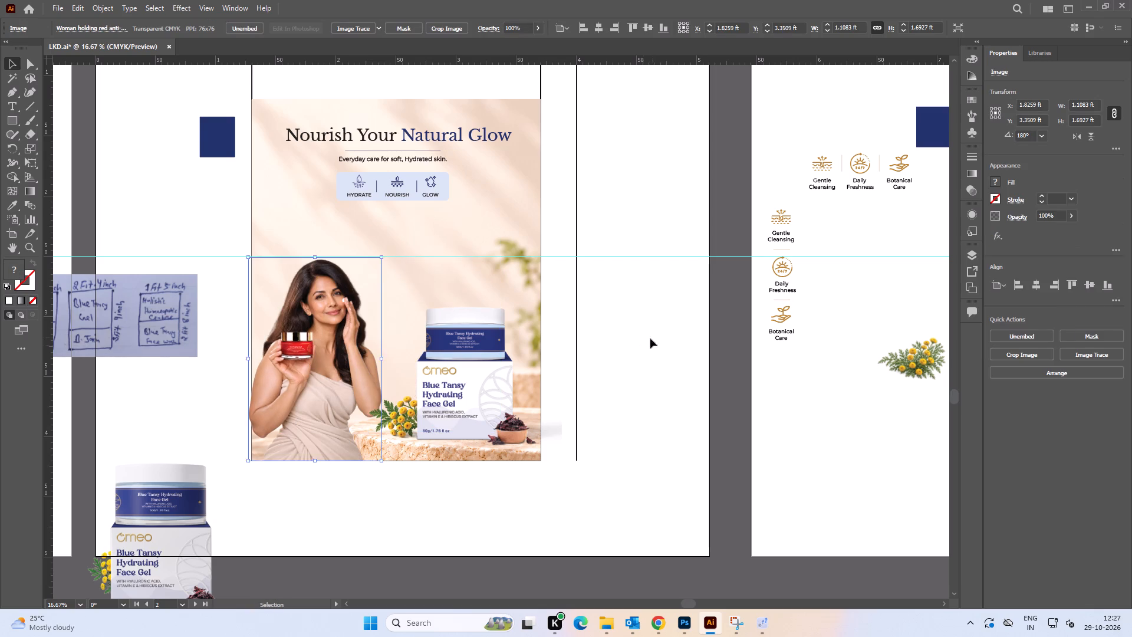
Enlarge the woman image on the beige poster to about 1.16 by 1.77 ft.
left_click(652, 337)
key("space")
left_click_drag(654, 326, 656, 374)
left_click(333, 323)
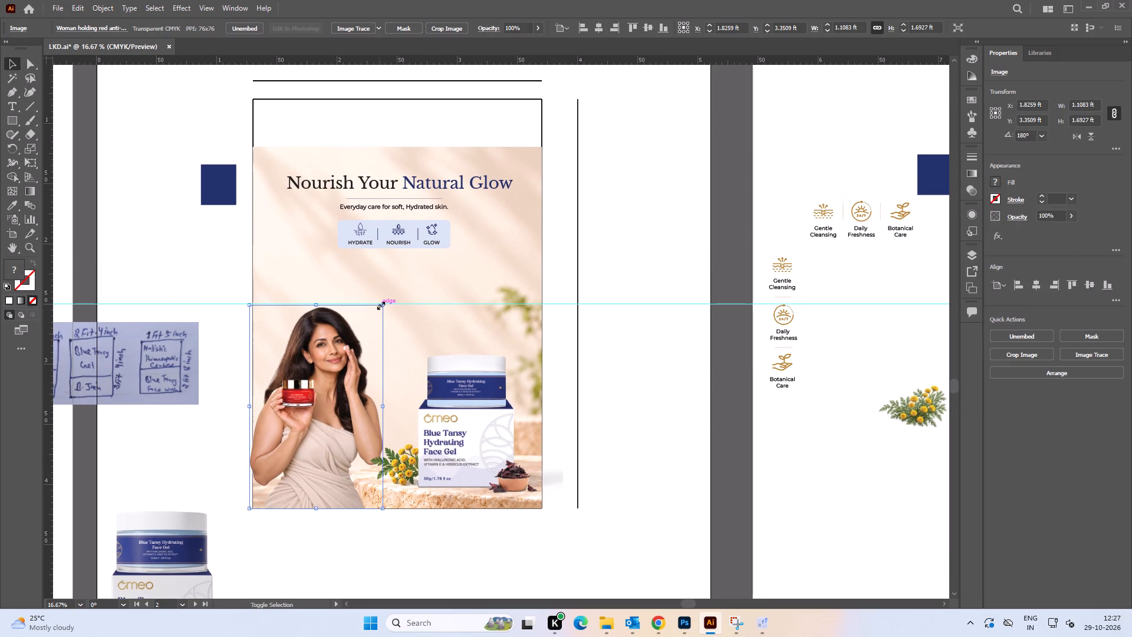
left_click_drag(380, 304, 396, 296, "shift")
key("space")
key("space")
key("space")
key("space")
key("space")
left_click(620, 229)
left_click_drag(628, 226, 660, 284)
left_click(647, 294)
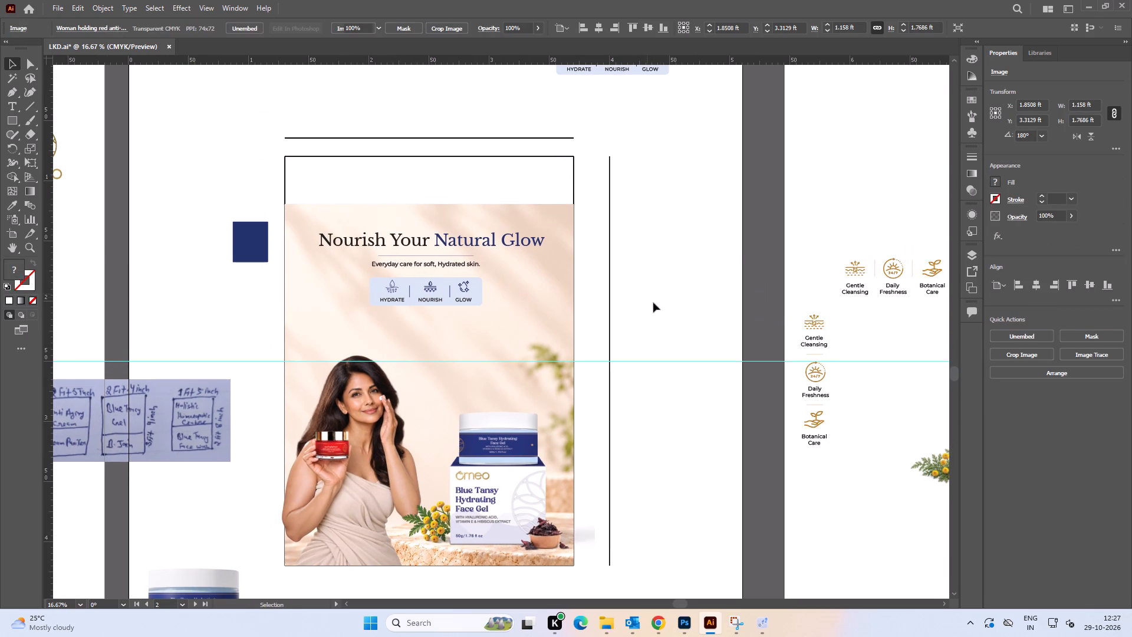
Move the one-line Nourish Your Natural Glow heading, tagline and icon strip off the beige poster onto the pasteboard above the artboard.
left_click_drag(660, 312, 296, 223)
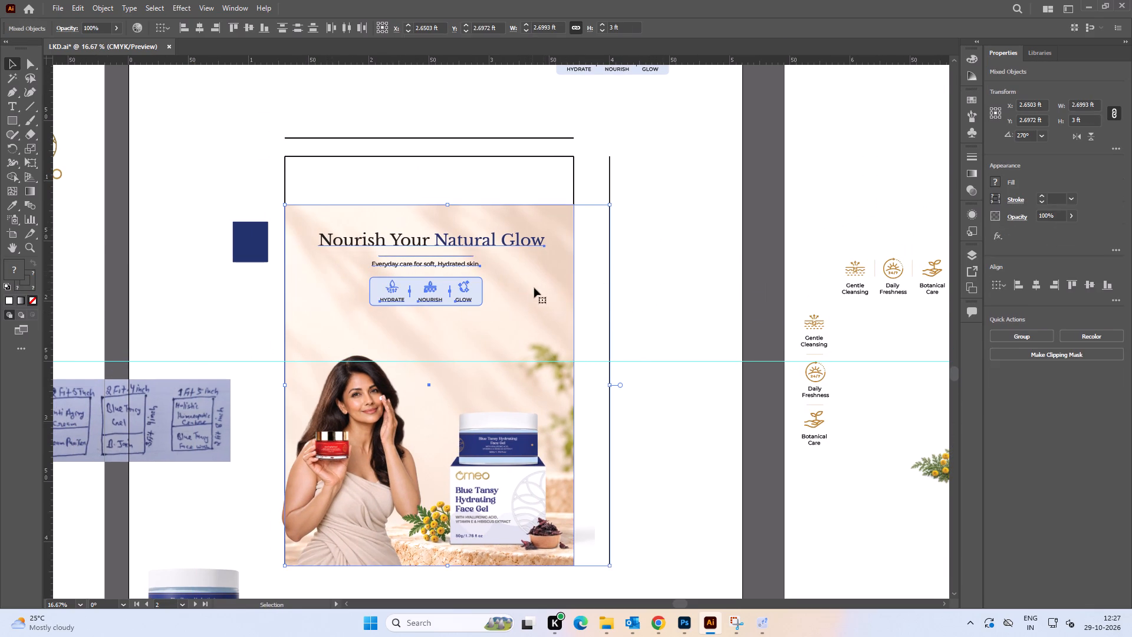
left_click(532, 291, "shift")
left_click_drag(641, 169, 587, 147, "shift")
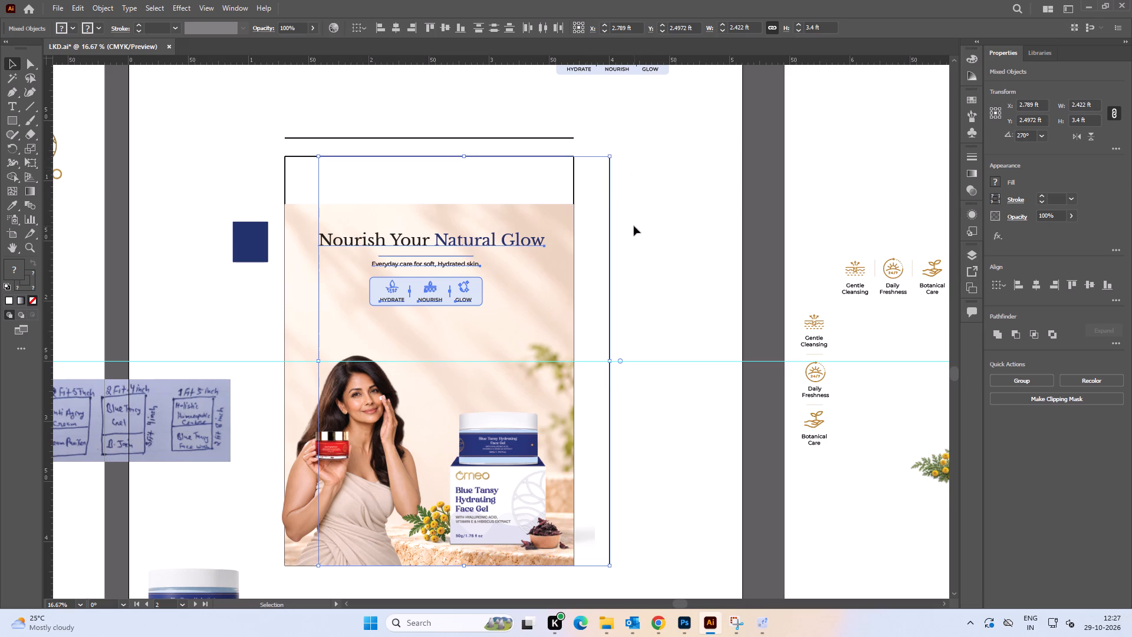
left_click_drag(644, 196, 596, 166, "shift")
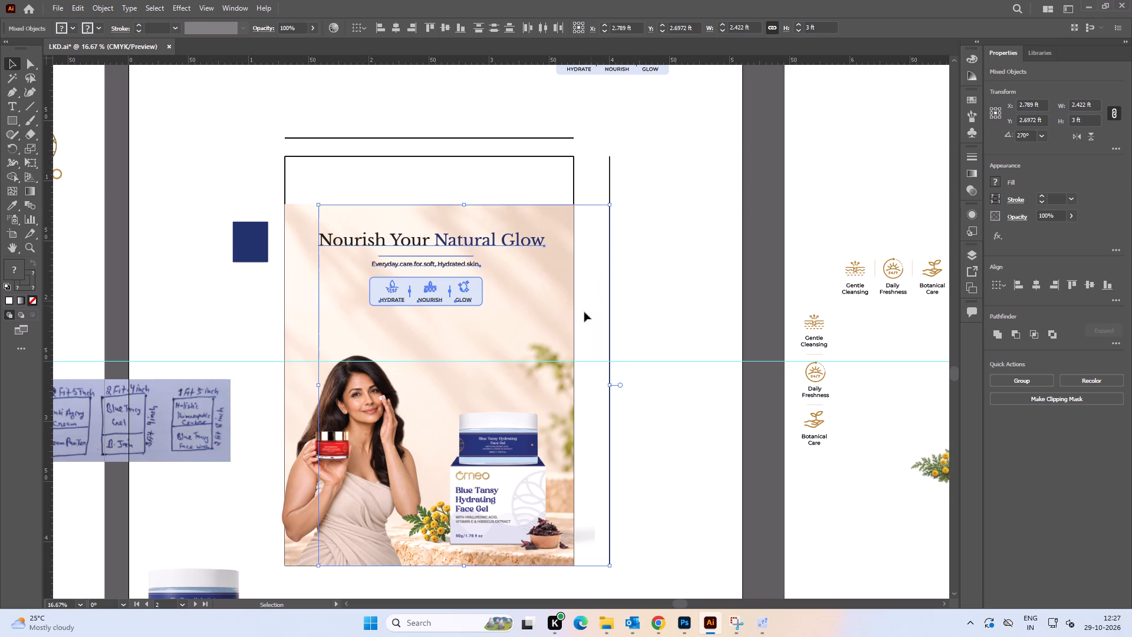
left_click_drag(437, 290, 456, 290)
key("ctrl+z")
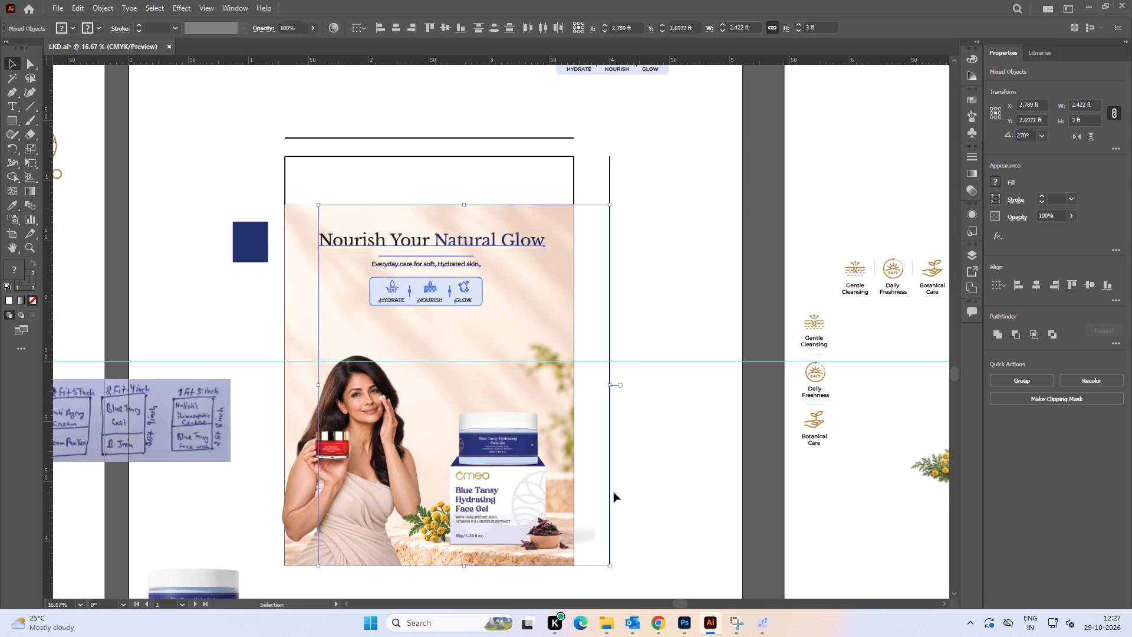
left_click(609, 491, "shift")
key("space")
key("space")
left_click_drag(657, 261, 699, 520)
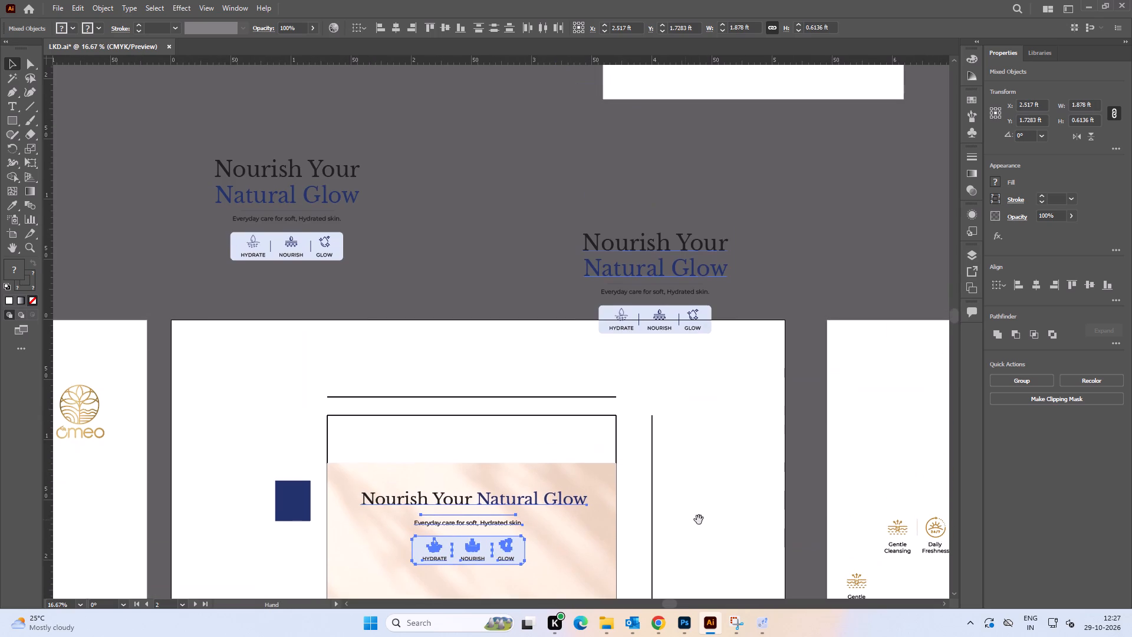
left_click_drag(506, 549, 551, 187)
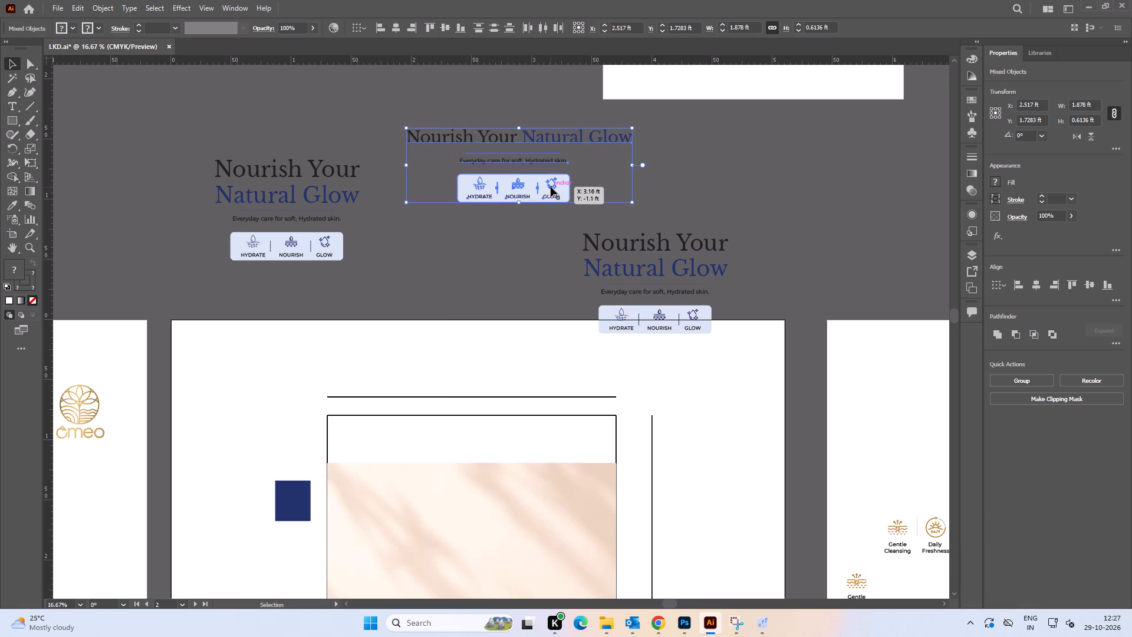
Move the leftmost two-line Nourish Your Natural Glow heading group from the pasteboard onto the upper part of the beige poster.
left_click(302, 130)
left_click_drag(274, 126, 321, 306)
left_click_drag(287, 257, 483, 552)
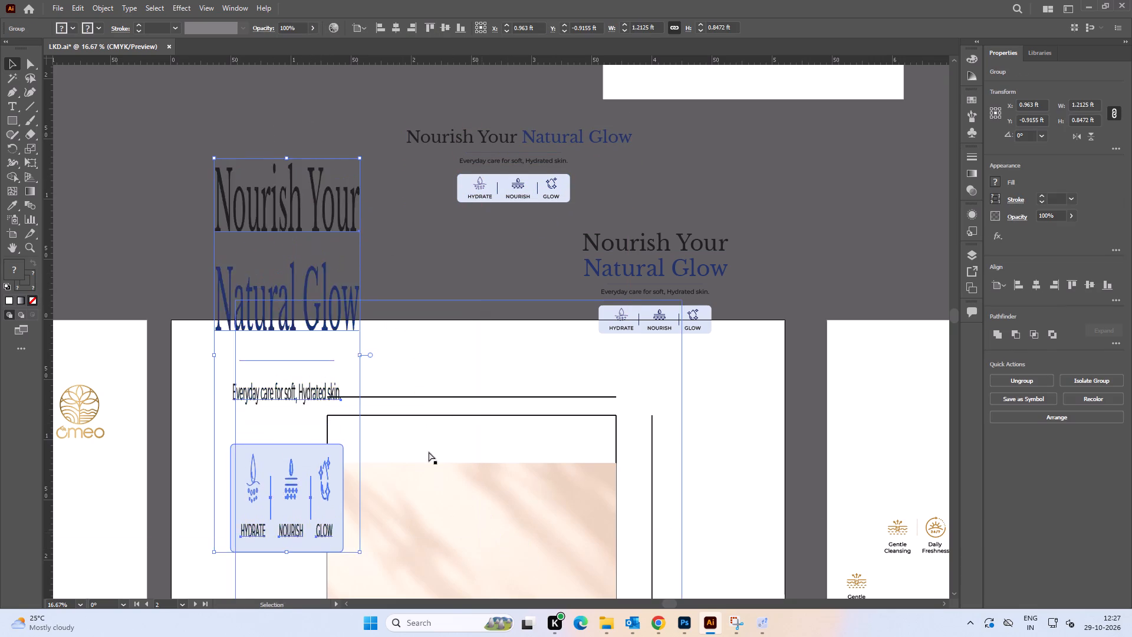
key("ctrl+z")
left_click_drag(316, 214, 524, 475)
left_click(439, 302)
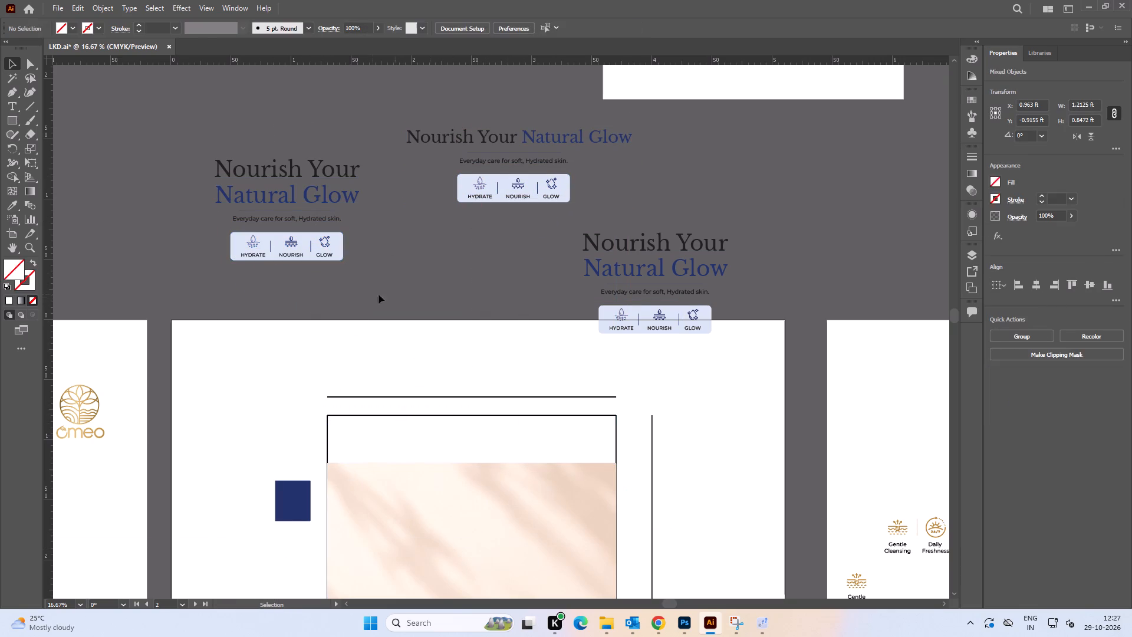
left_click_drag(364, 284, 320, 196)
left_click_drag(307, 249, 538, 586)
key("space")
left_click_drag(528, 554, 496, 354)
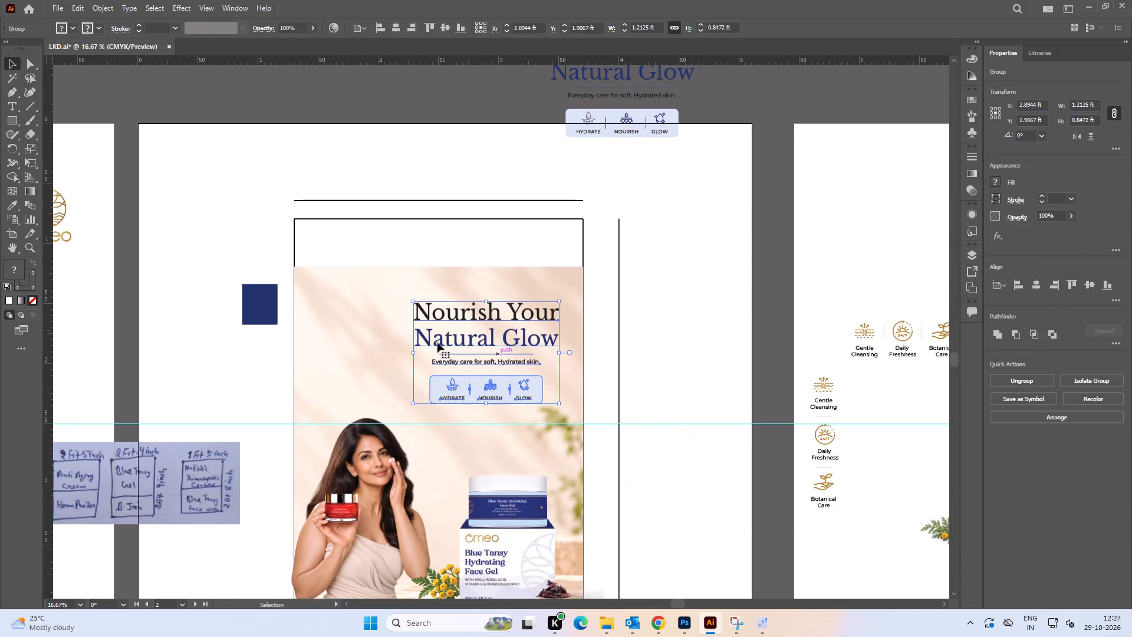
Position the two-line heading group near the poster's top and centre it horizontally on the width line above the poster.
scroll(414, 284, "up", 2, "alt")
left_click_drag(483, 342, 379, 315)
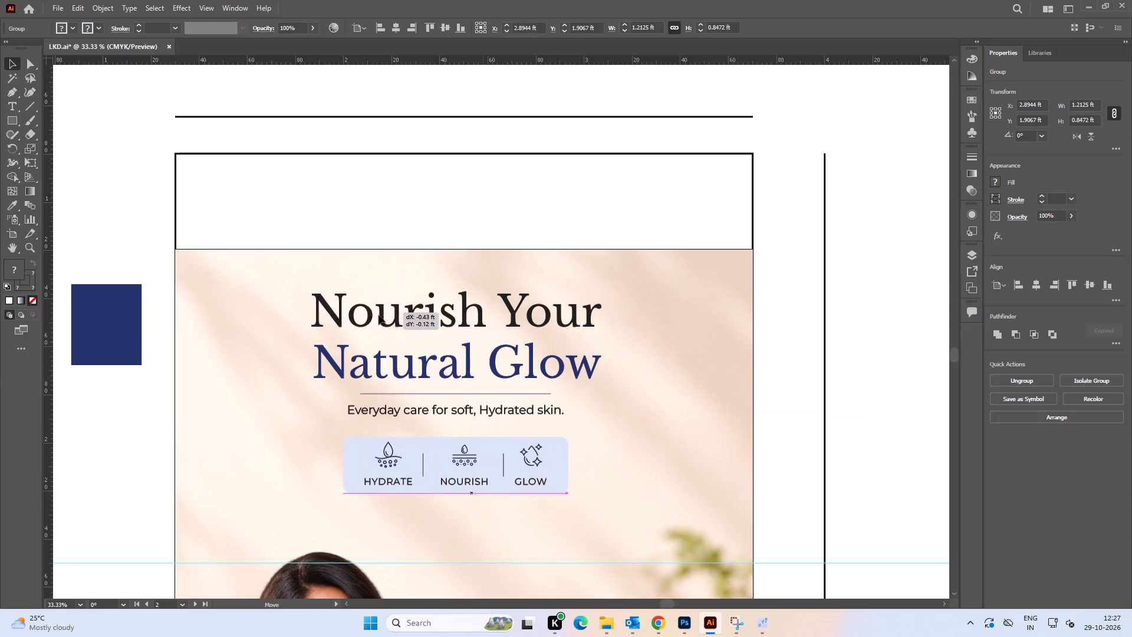
left_click_drag(379, 315, 373, 316)
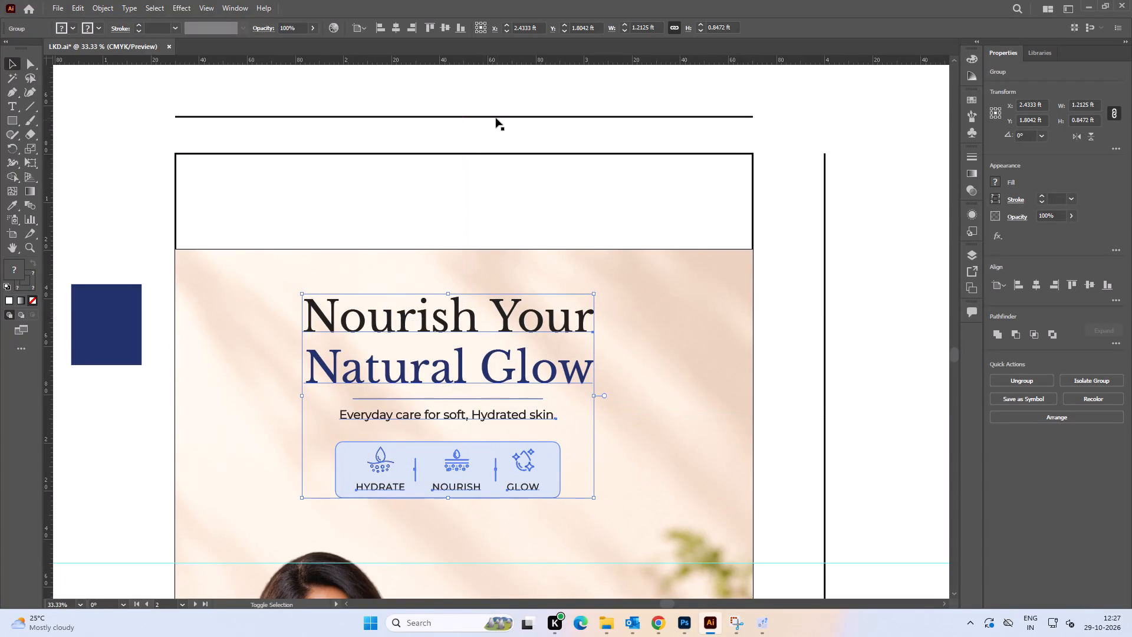
left_click(496, 117, "shift")
left_click(497, 119)
left_click(1034, 283)
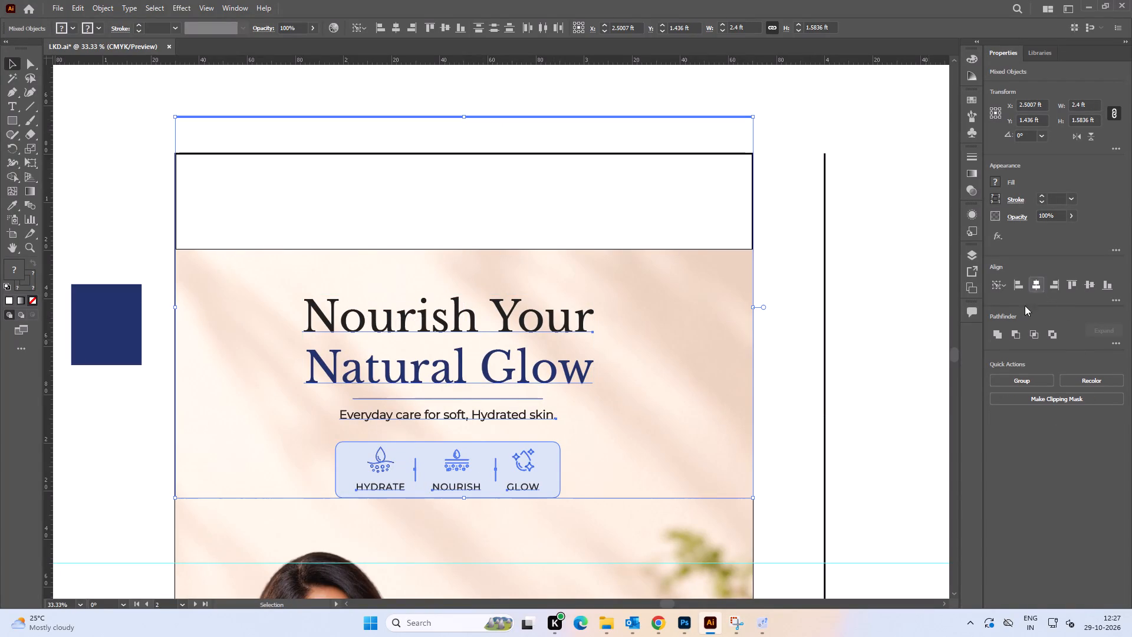
left_click(868, 396)
Examine the revised beige poster beside the other artboards and check the handwritten size sketch.
scroll(868, 390, "down", 1, "alt")
key("space")
left_click_drag(863, 431, 707, 346)
scroll(738, 343, "down", 2, "alt")
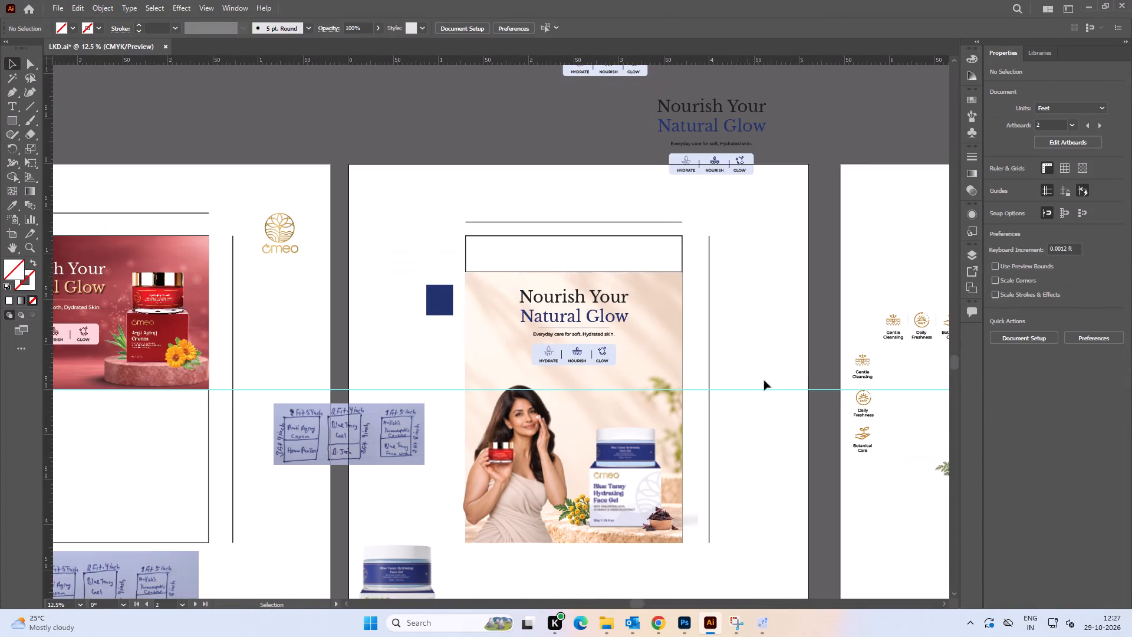
key("space")
left_click_drag(769, 390, 667, 372)
left_click(676, 314)
scroll(676, 315, "down", 1, "alt")
key("space")
left_click_drag(695, 317, 680, 316)
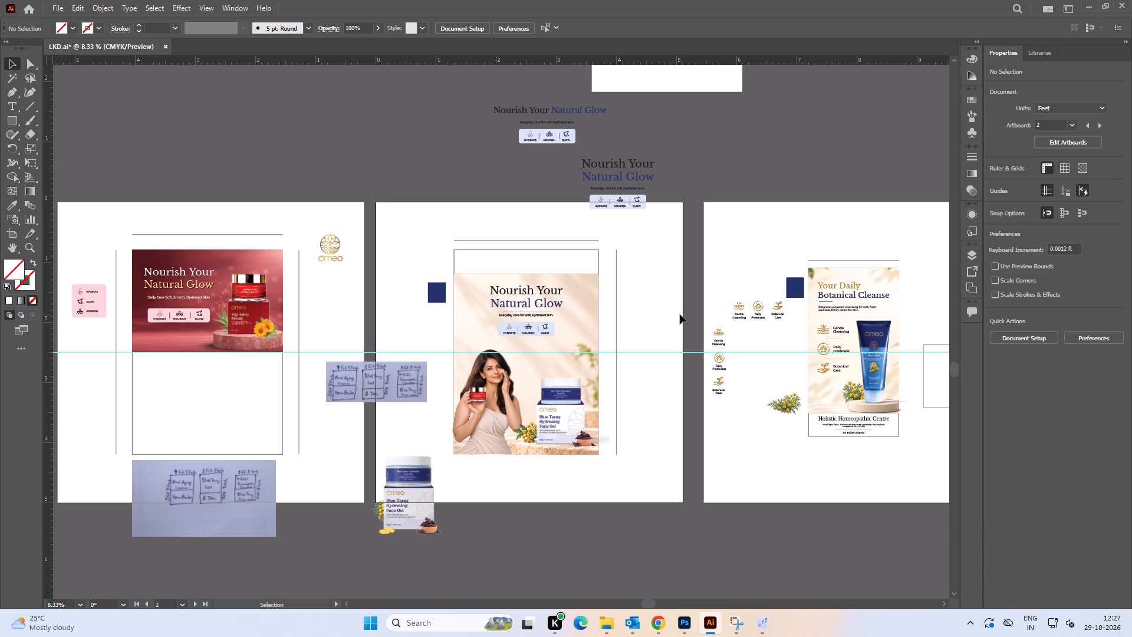
scroll(374, 414, "up", 3, "alt")
key("space")
left_click_drag(404, 415, 302, 419)
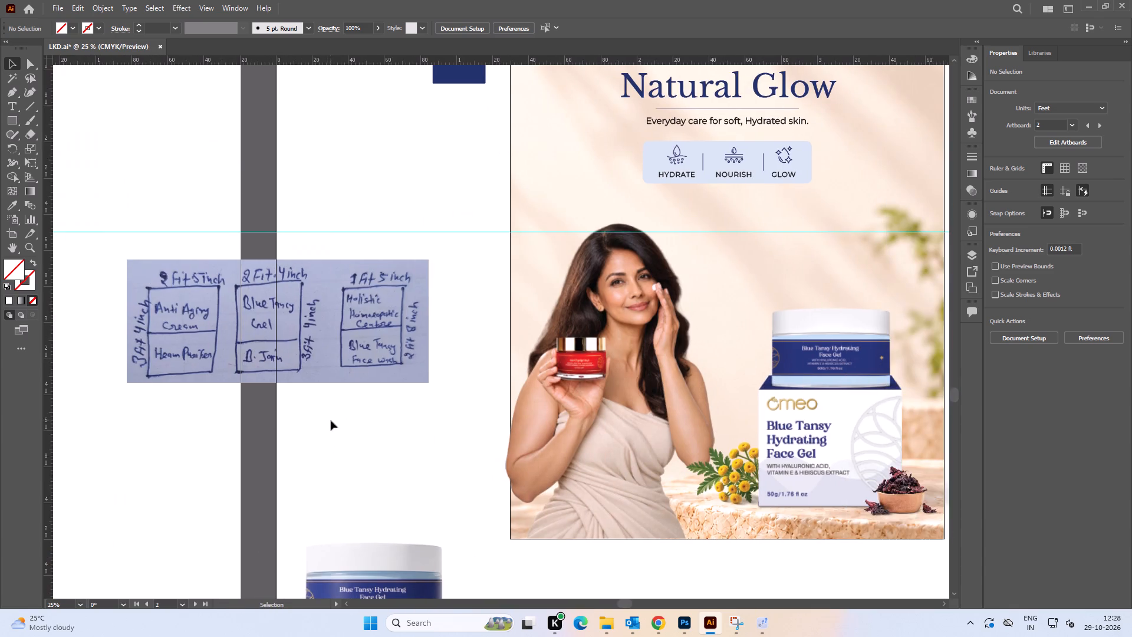
scroll(331, 419, "down", 2, "alt")
key("space")
left_click_drag(337, 422, 294, 440)
left_click(660, 284)
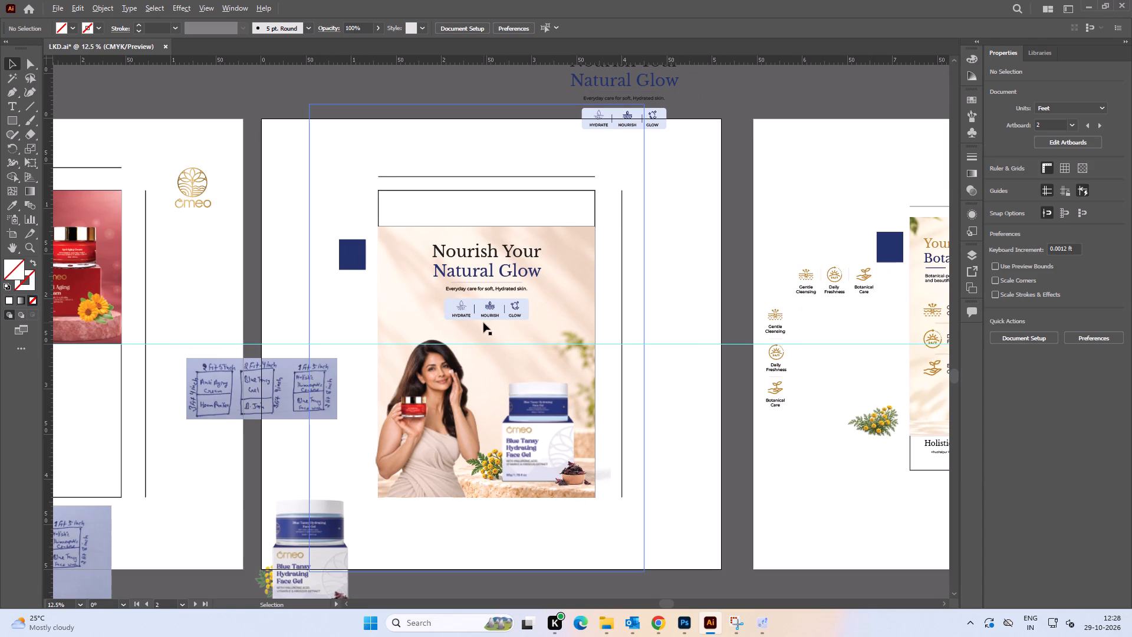
Enlarge the Blue Tansy gel, flowers and hibiscus bowl group to about 1.75 ft wide and shift it slightly left on the beige poster.
scroll(518, 489, "up", 3, "alt")
left_click(556, 367)
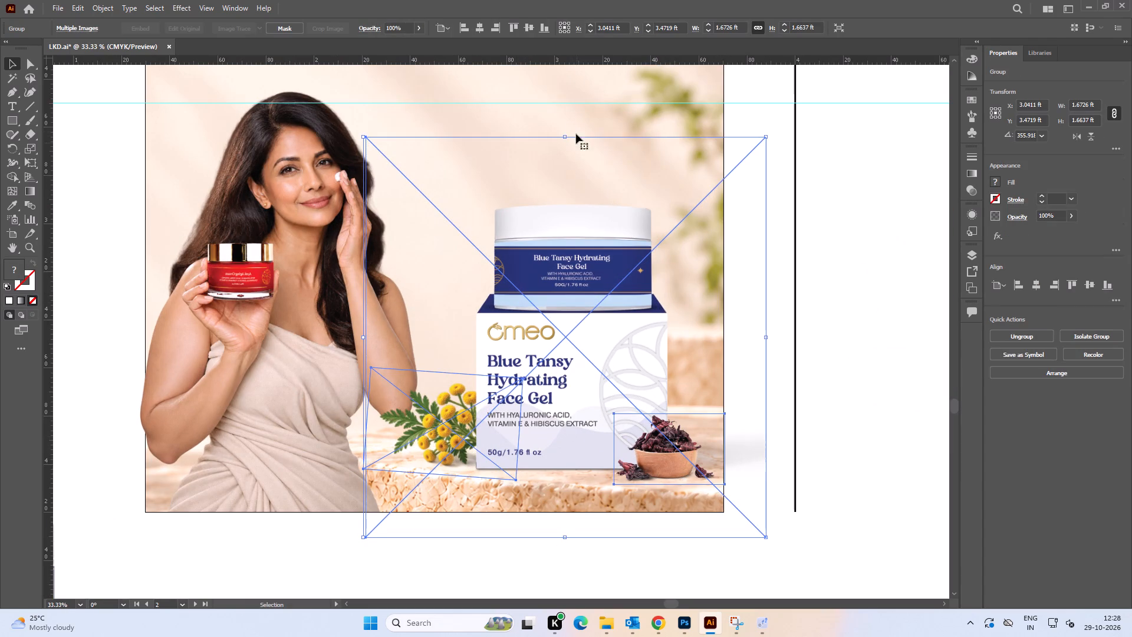
left_click_drag(567, 135, 568, 118, "shift")
left_click_drag(602, 336, 594, 338)
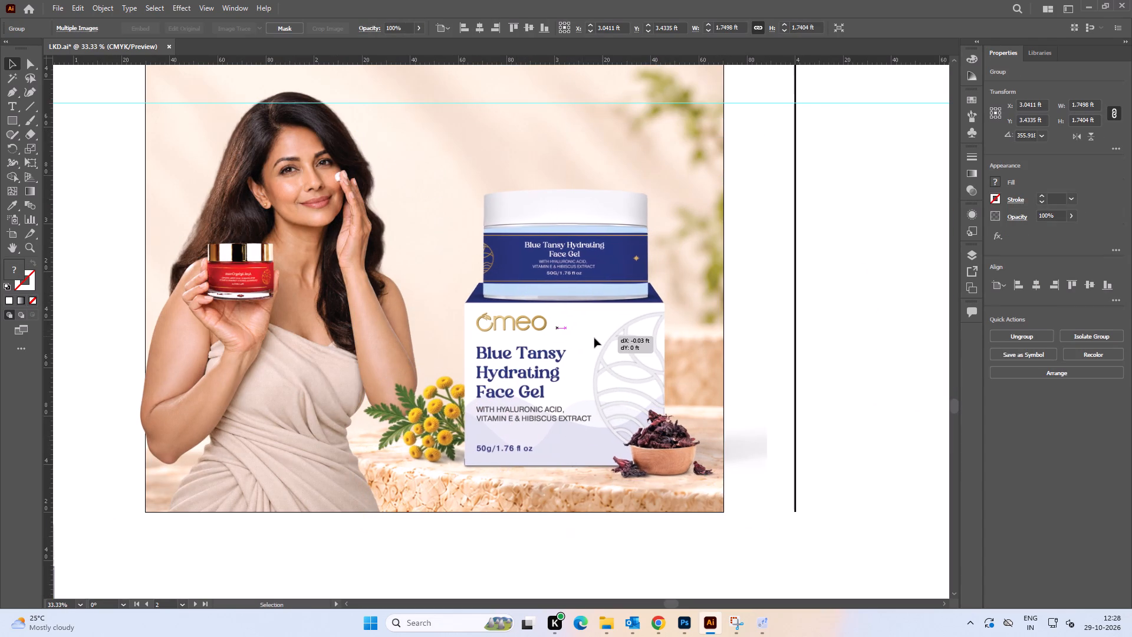
left_click_drag(594, 338, 591, 339)
scroll(601, 372, "down", 2, "alt")
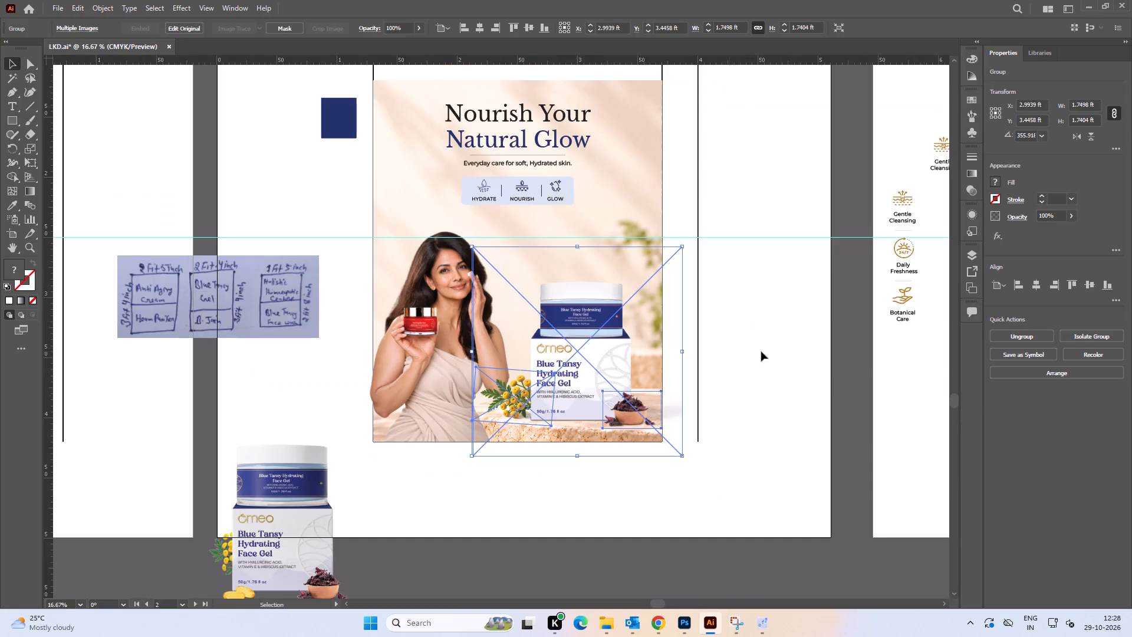
left_click(753, 349)
Examine the beige poster's overall balance and its heading area.
key("space")
key("space")
key("space")
key("space")
key("space")
key("space")
key("space")
key("space")
key("space")
key("space")
key("space")
key("space")
key("space")
key("space")
key("space")
key("space")
key("space")
key("space")
key("space")
key("space")
key("space")
left_click_drag(733, 228, 689, 325)
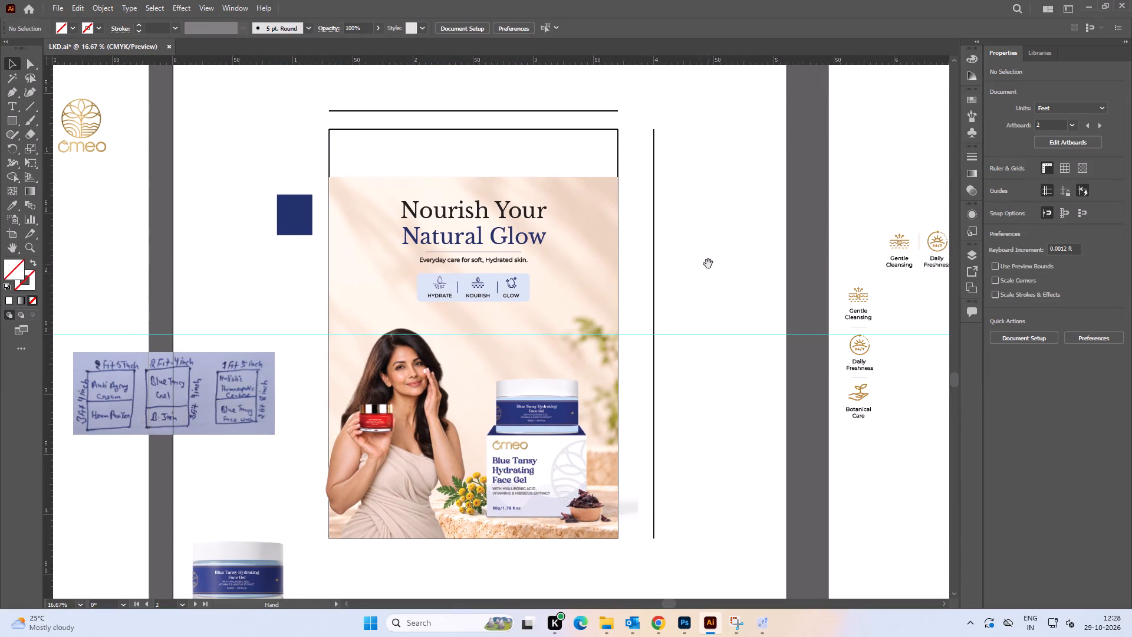
scroll(517, 254, "up", 2, "alt")
key("space")
left_click_drag(518, 256, 507, 300)
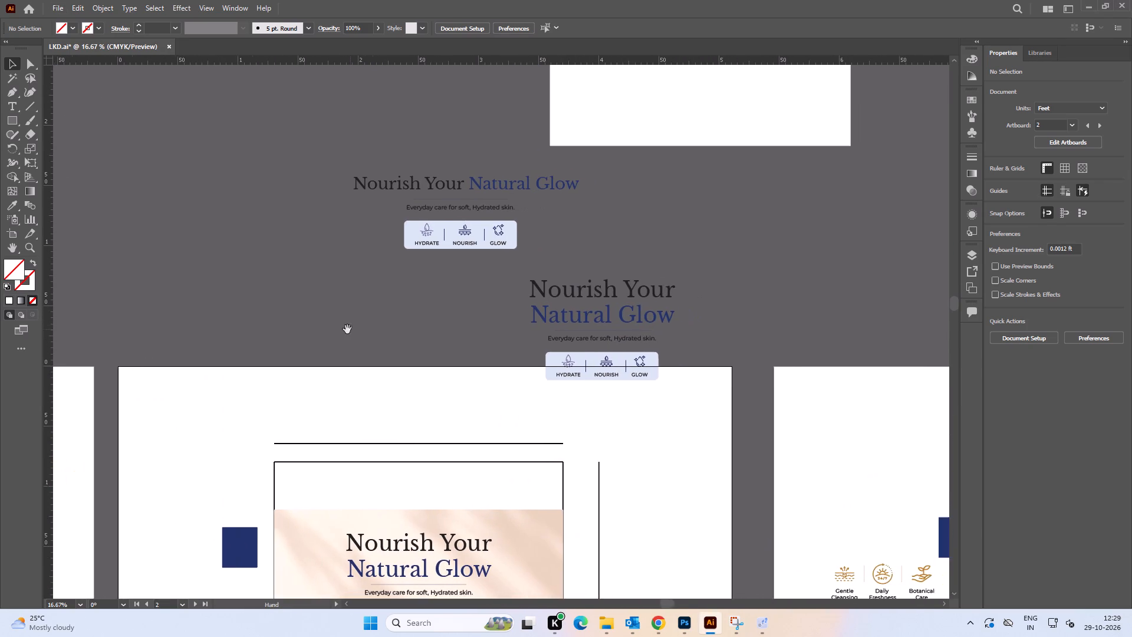
left_click_drag(347, 329, 348, 329)
left_click_drag(557, 305, 454, 306)
scroll(407, 201, "up", 2, "alt")
left_click_drag(406, 182, 787, 229)
key("space")
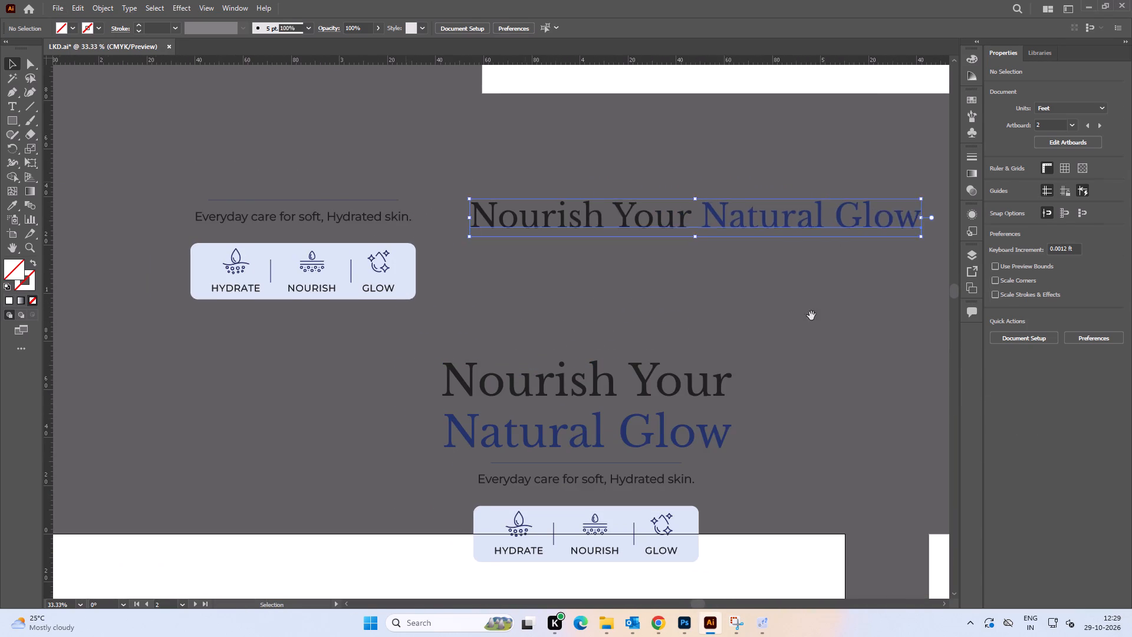
left_click_drag(794, 317, 524, 300)
key("space")
left_click_drag(380, 199, 407, 208)
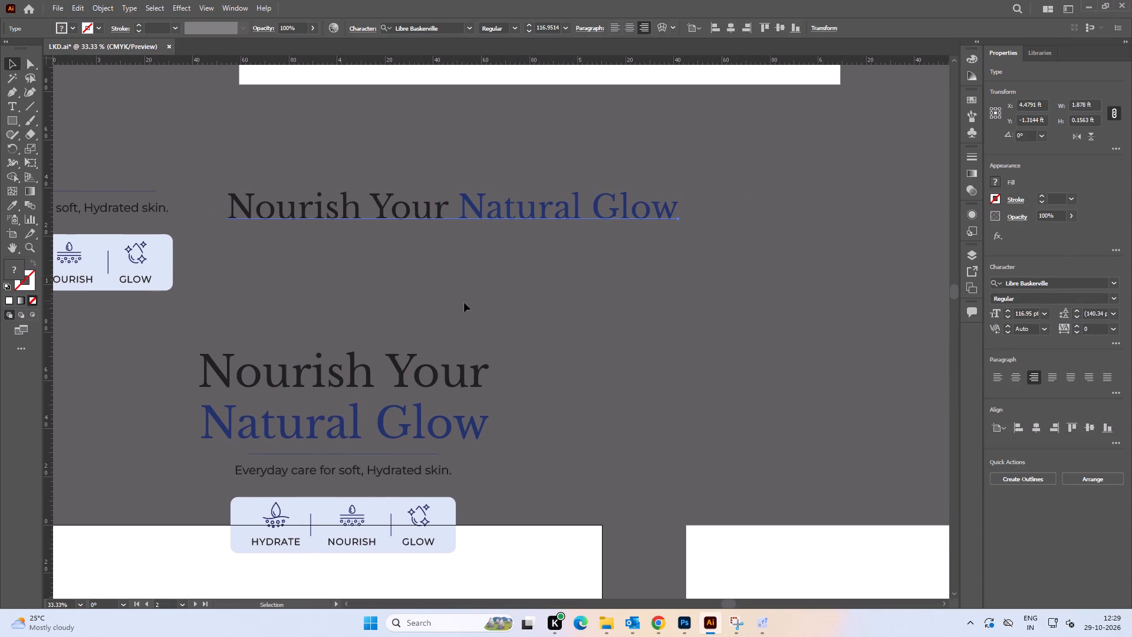
left_click_drag(424, 203, 463, 212)
left_click(488, 277)
Cut the words Natural Glow and the preceding space from the one-line heading, leaving Nourish Your as its text.
key("space")
left_click_drag(420, 277, 447, 280)
key("y")
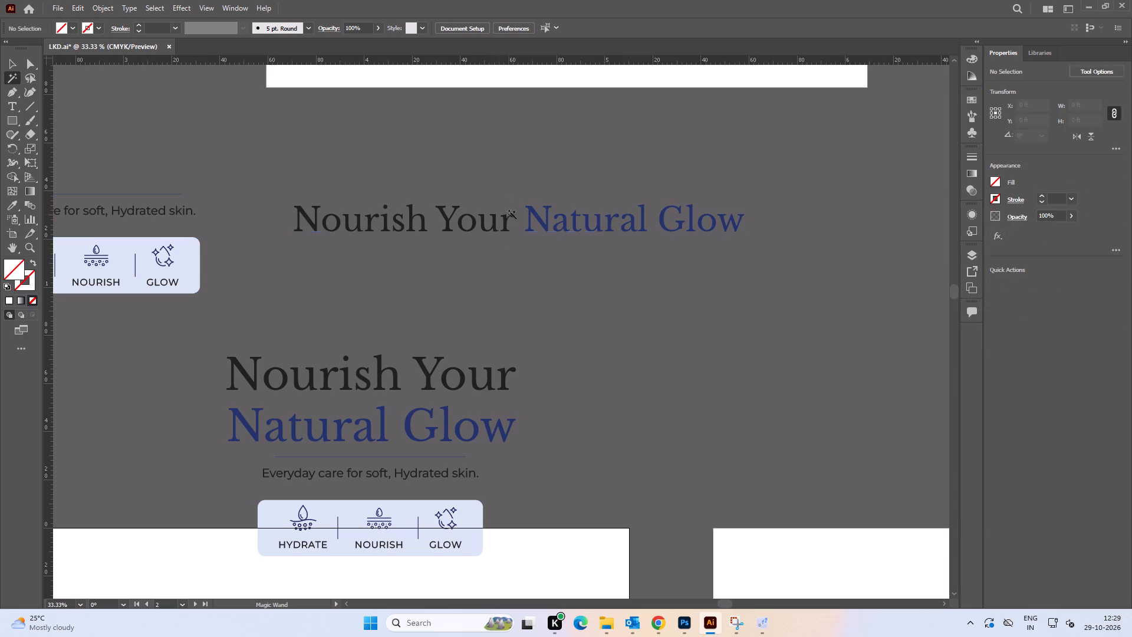
left_click(522, 217)
key("t")
left_click(526, 223)
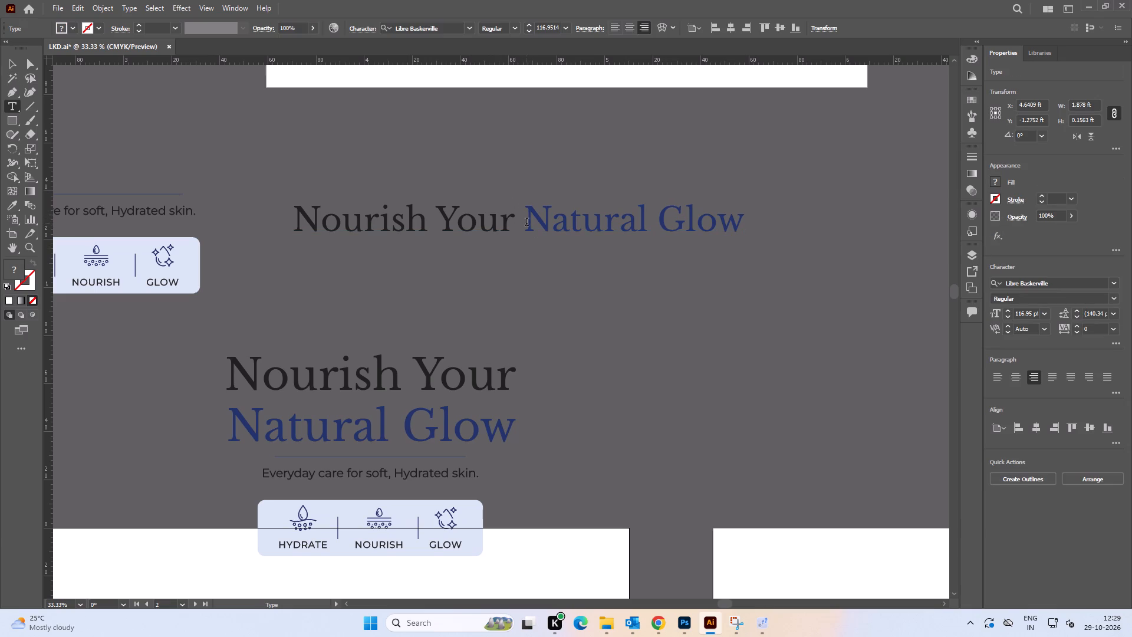
key("BackSpace")
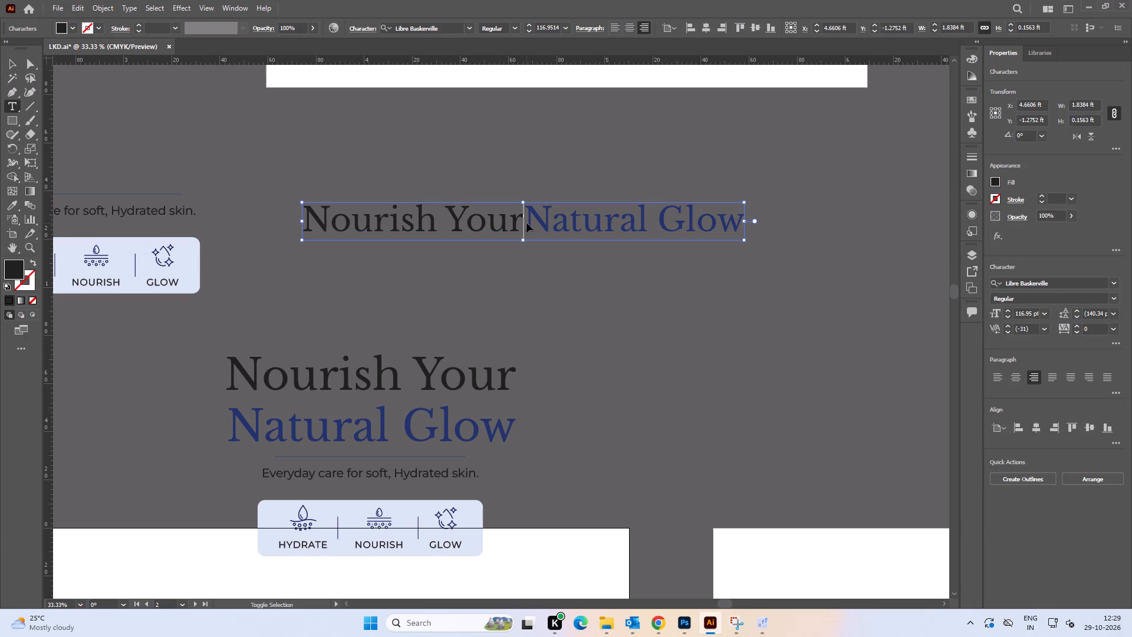
key("ctrl+shift+Right")
key("ctrl+shift+Right")
key("ctrl+x")
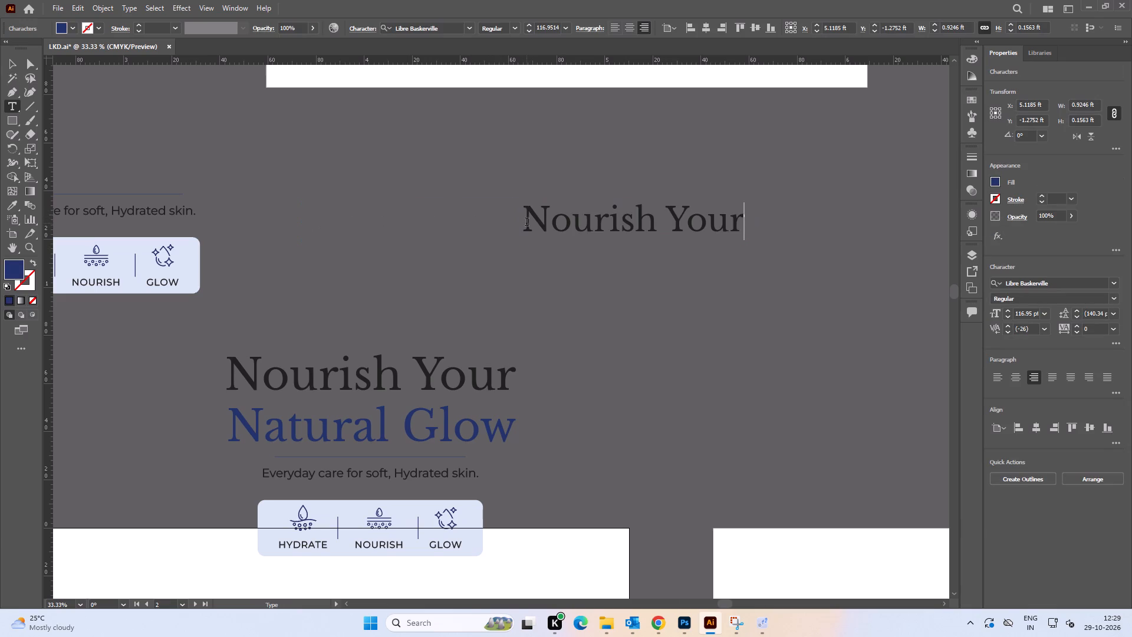
left_click(6, 66)
Duplicate the Nourish Your text below and to the right, and replace the copy's text with the cut Natural Glow.
key("space")
left_click_drag(590, 284, 330, 180)
left_click_drag(366, 113, 427, 176, "alt")
key("t")
left_click(426, 175)
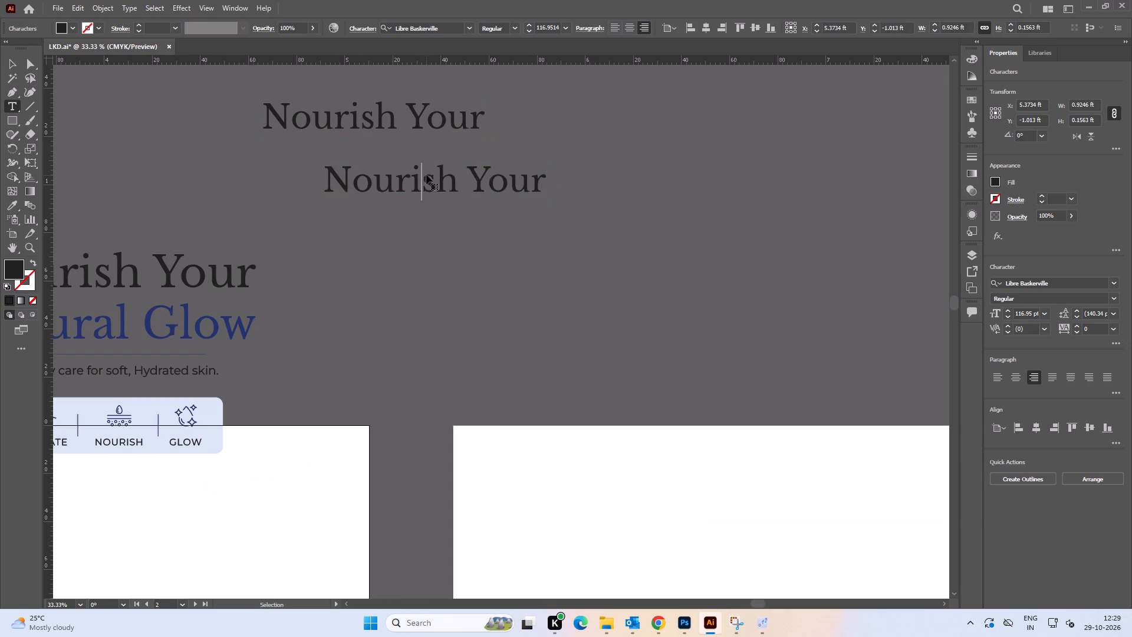
key("ctrl+a")
key("ctrl+v")
left_click(12, 58)
left_click(261, 208)
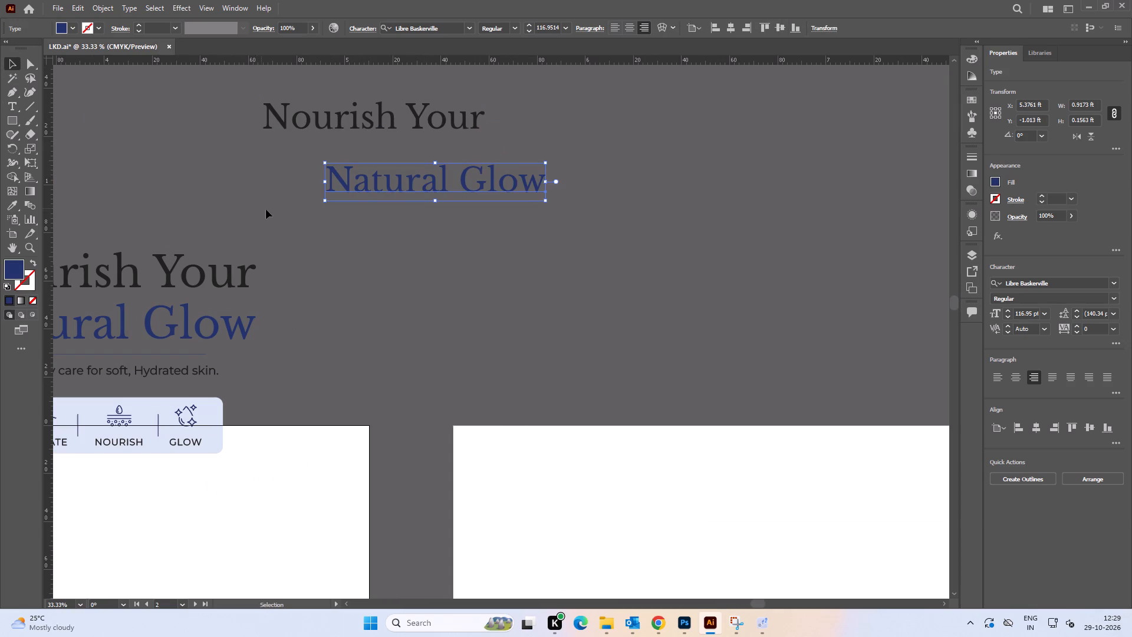
Move the Natural Glow line up slightly, closer beneath the split Nourish Your line on the pasteboard.
left_click_drag(390, 195, 394, 180)
left_click(259, 168)
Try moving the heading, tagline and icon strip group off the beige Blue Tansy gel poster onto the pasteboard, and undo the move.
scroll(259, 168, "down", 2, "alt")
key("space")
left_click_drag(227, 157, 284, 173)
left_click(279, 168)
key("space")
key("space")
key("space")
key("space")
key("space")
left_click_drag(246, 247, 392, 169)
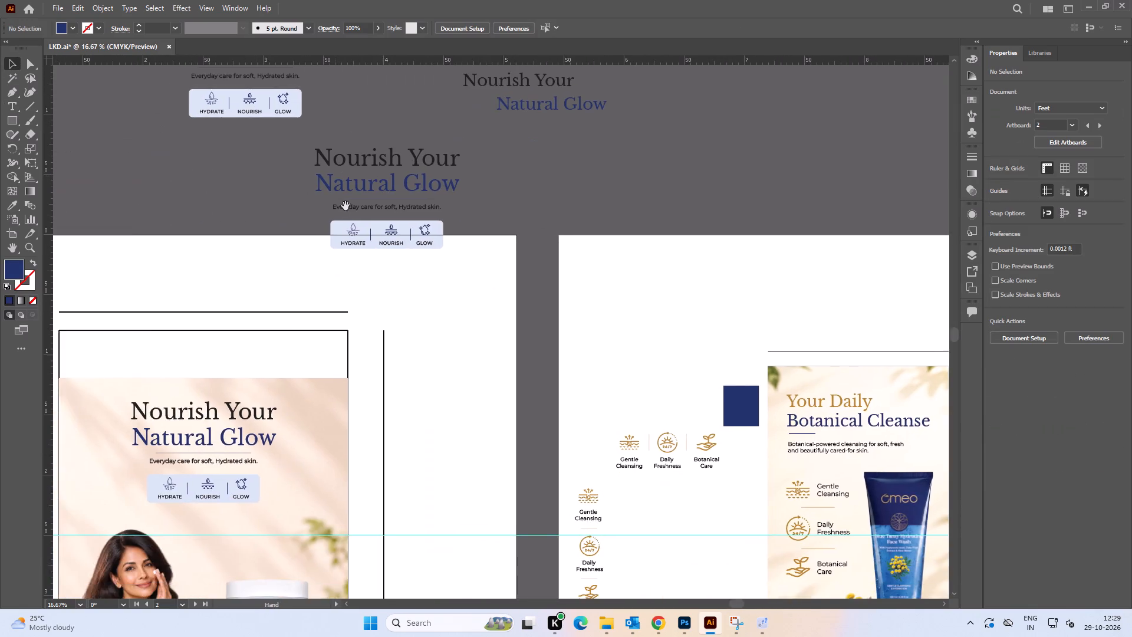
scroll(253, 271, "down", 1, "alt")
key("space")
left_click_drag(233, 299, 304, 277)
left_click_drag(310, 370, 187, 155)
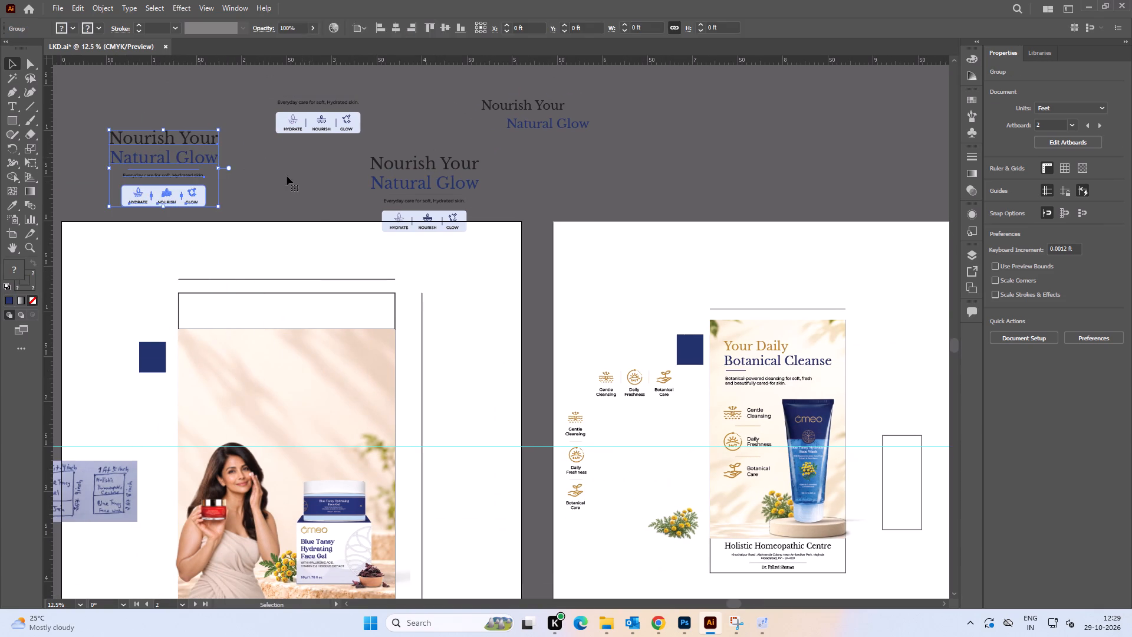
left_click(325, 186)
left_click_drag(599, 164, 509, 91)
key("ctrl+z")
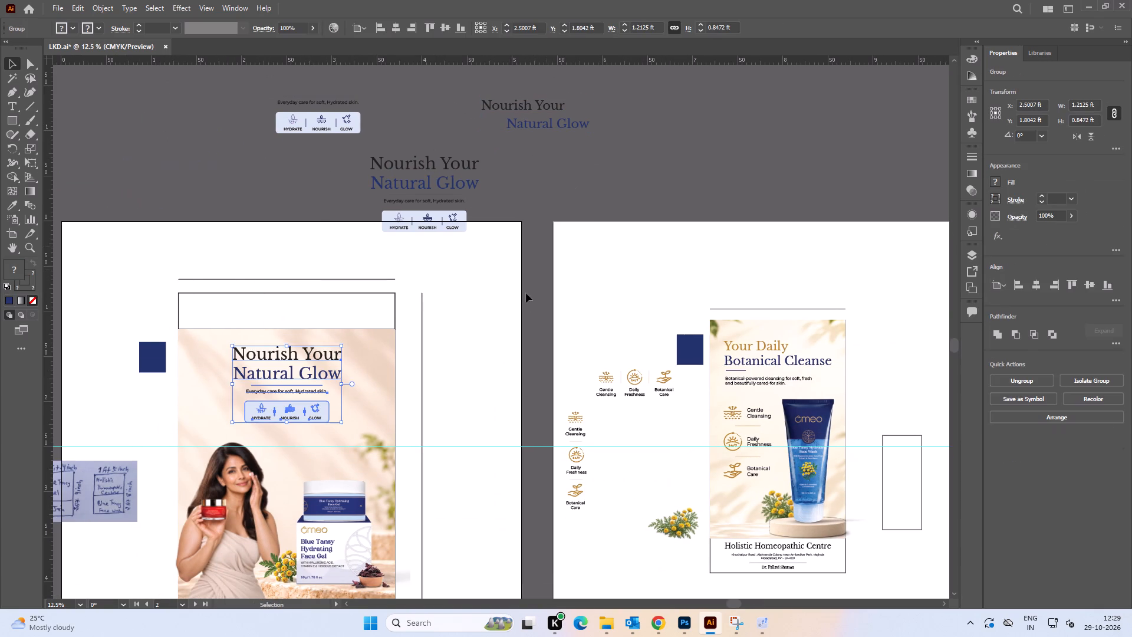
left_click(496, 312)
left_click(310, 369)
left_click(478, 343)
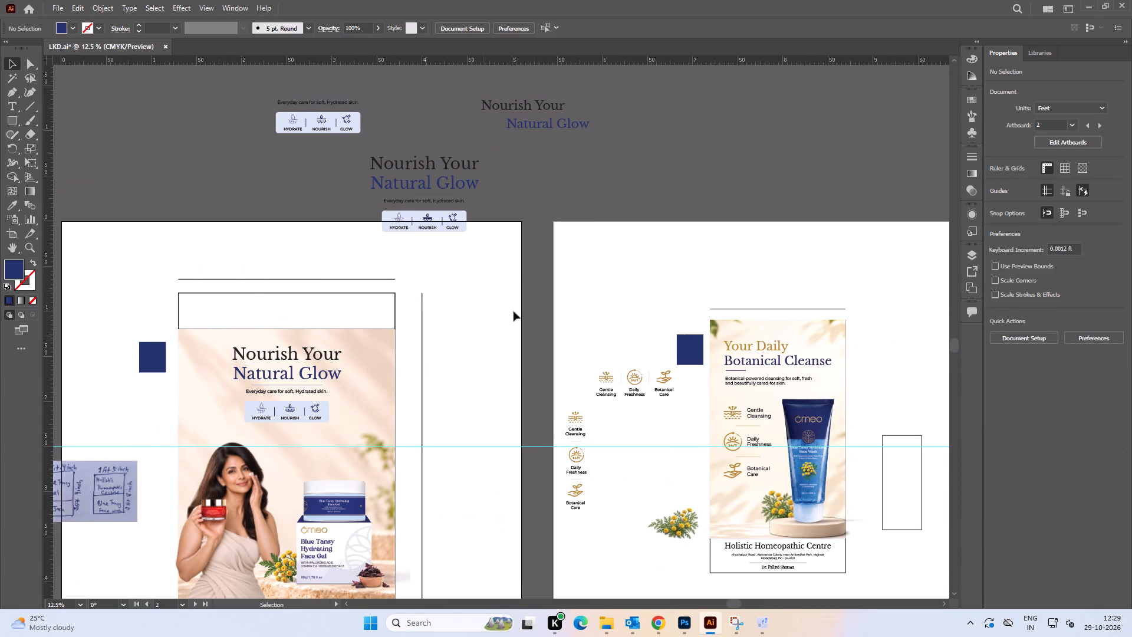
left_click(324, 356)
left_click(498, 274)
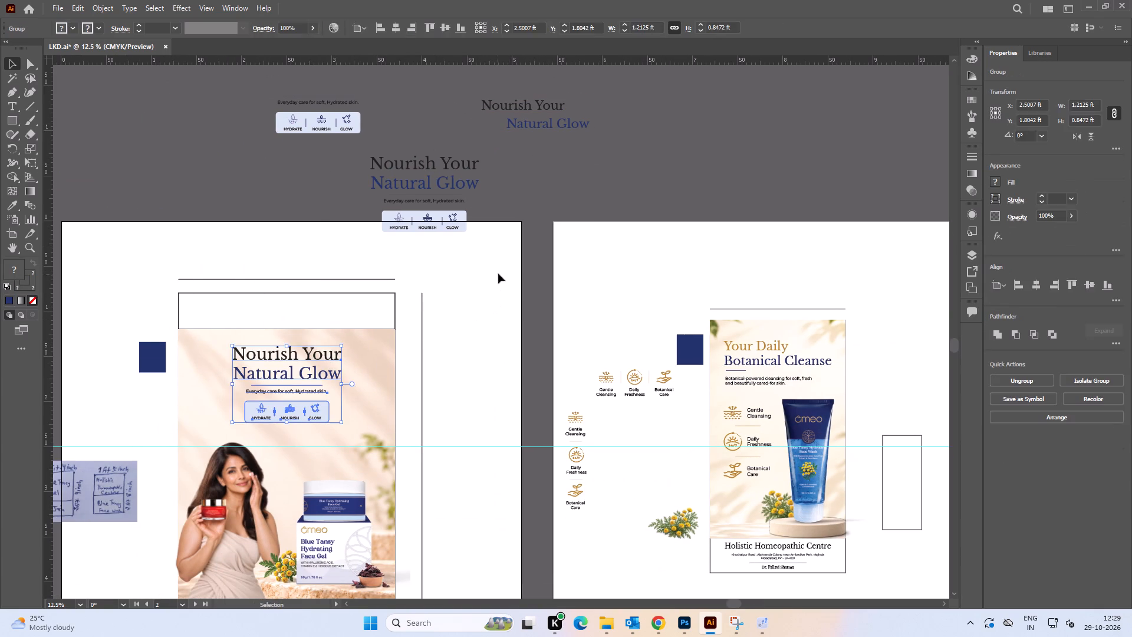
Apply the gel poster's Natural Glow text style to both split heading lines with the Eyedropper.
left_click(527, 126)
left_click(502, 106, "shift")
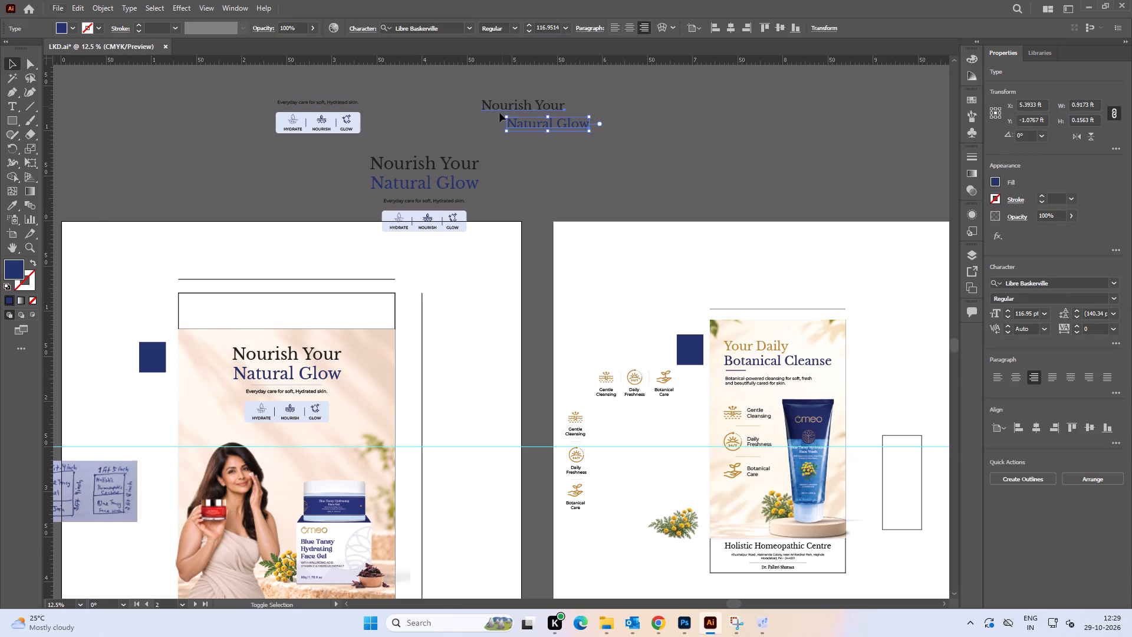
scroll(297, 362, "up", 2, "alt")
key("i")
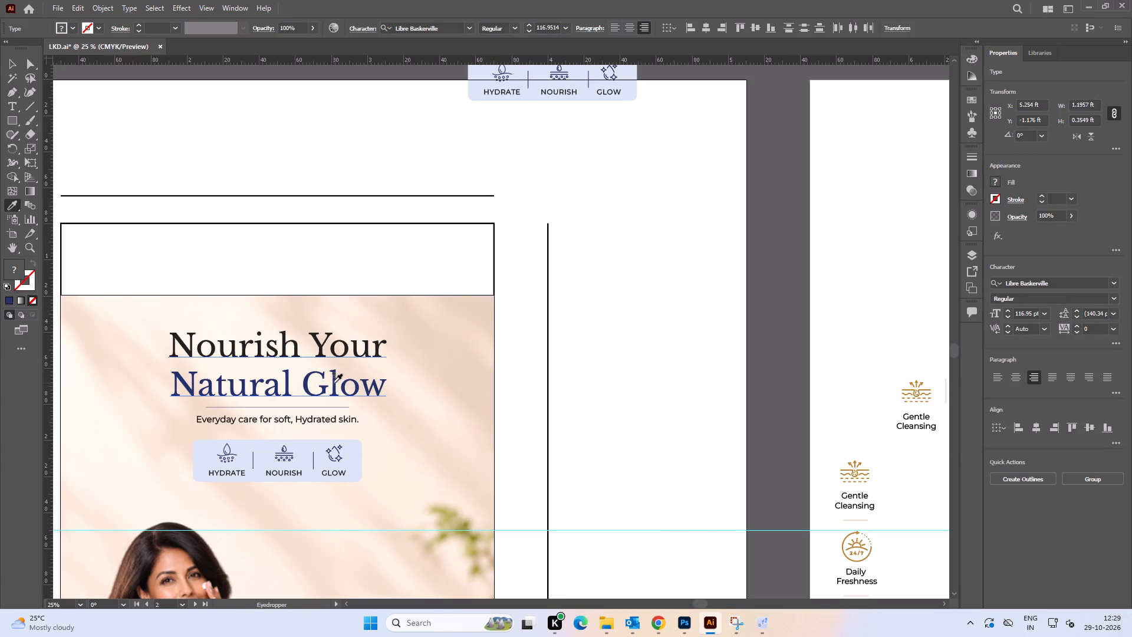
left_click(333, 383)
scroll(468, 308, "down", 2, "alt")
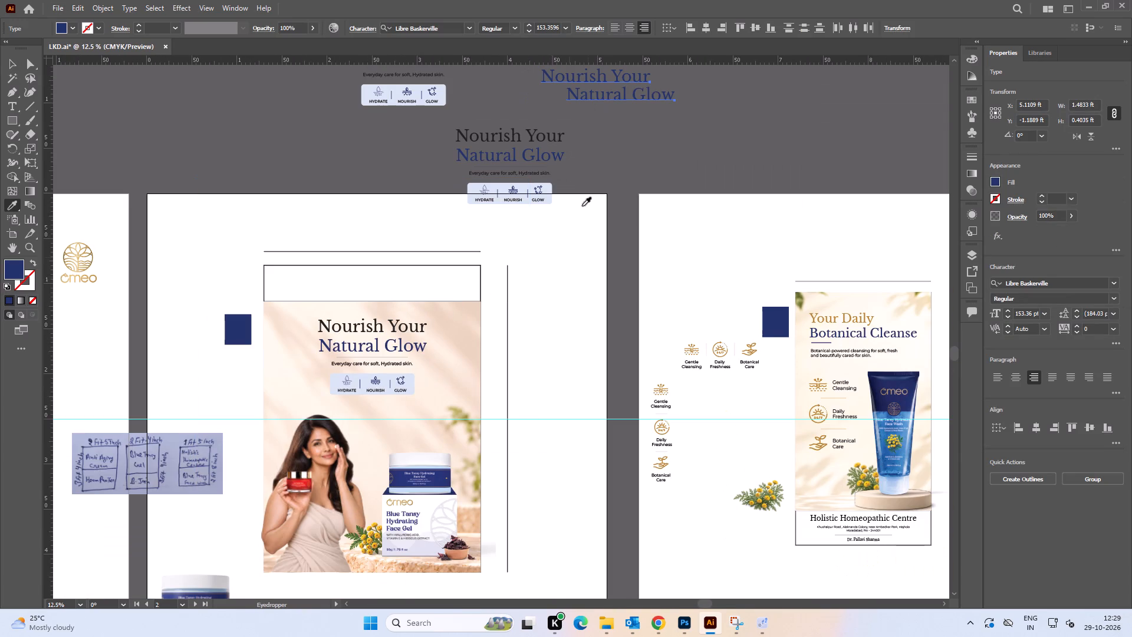
Check the font size of the stacked Nourish Your Natural Glow heading in the pasteboard group.
key("v")
key("space")
left_click_drag(613, 140, 526, 240)
left_click(557, 222)
scroll(453, 242, "up", 2, "alt")
left_click(453, 242)
key("space")
left_click_drag(615, 241, 578, 269)
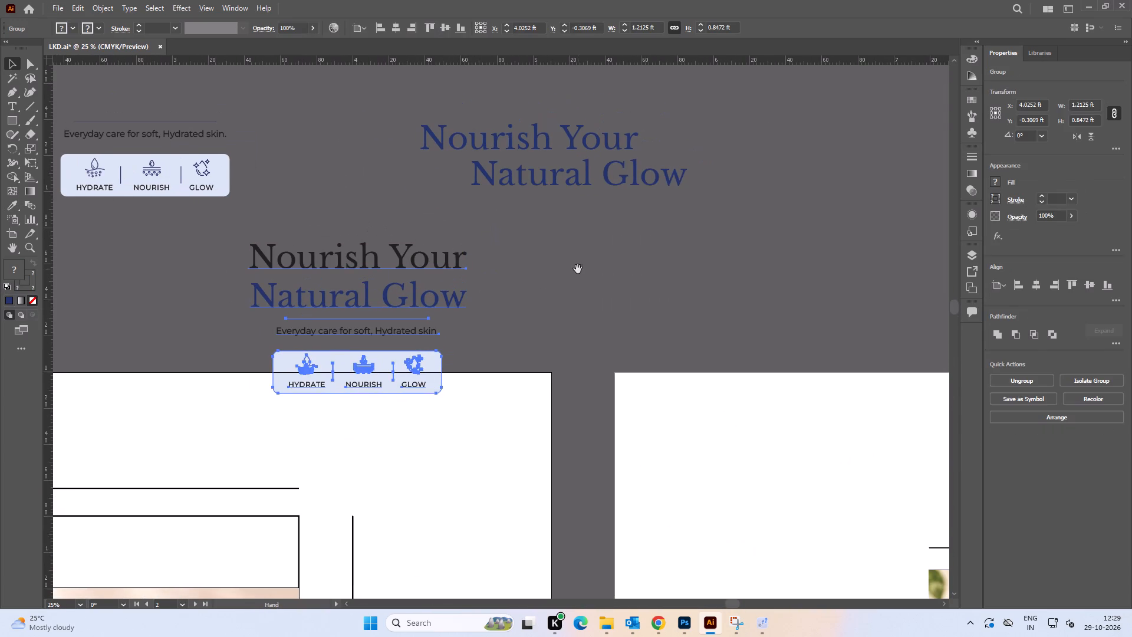
left_click(578, 269)
key("t")
left_click(413, 260)
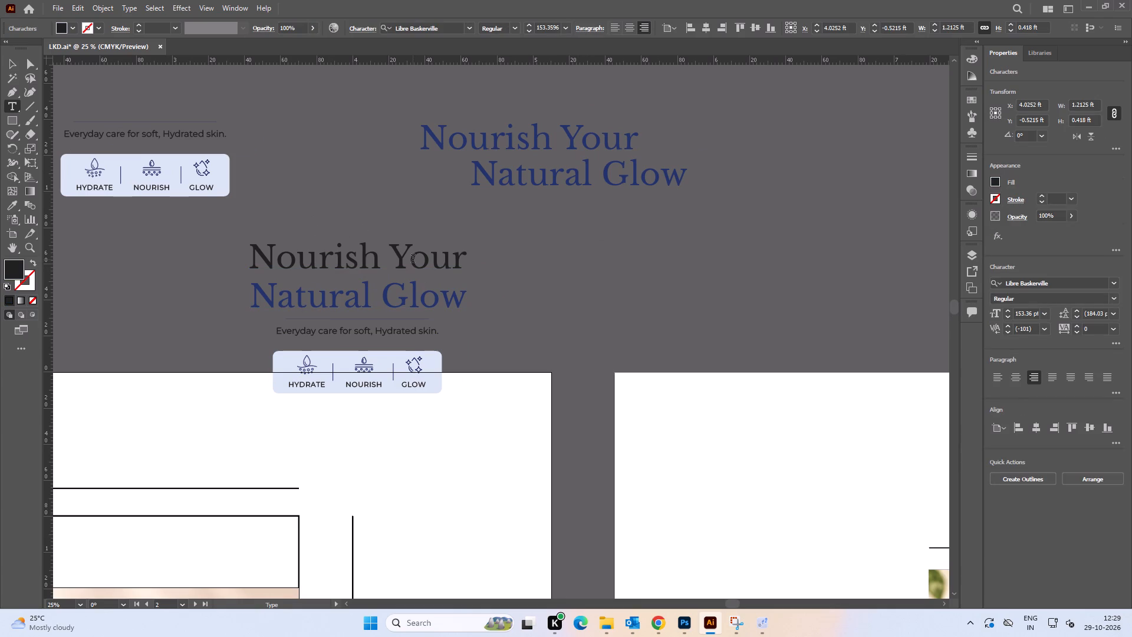
left_click(12, 64)
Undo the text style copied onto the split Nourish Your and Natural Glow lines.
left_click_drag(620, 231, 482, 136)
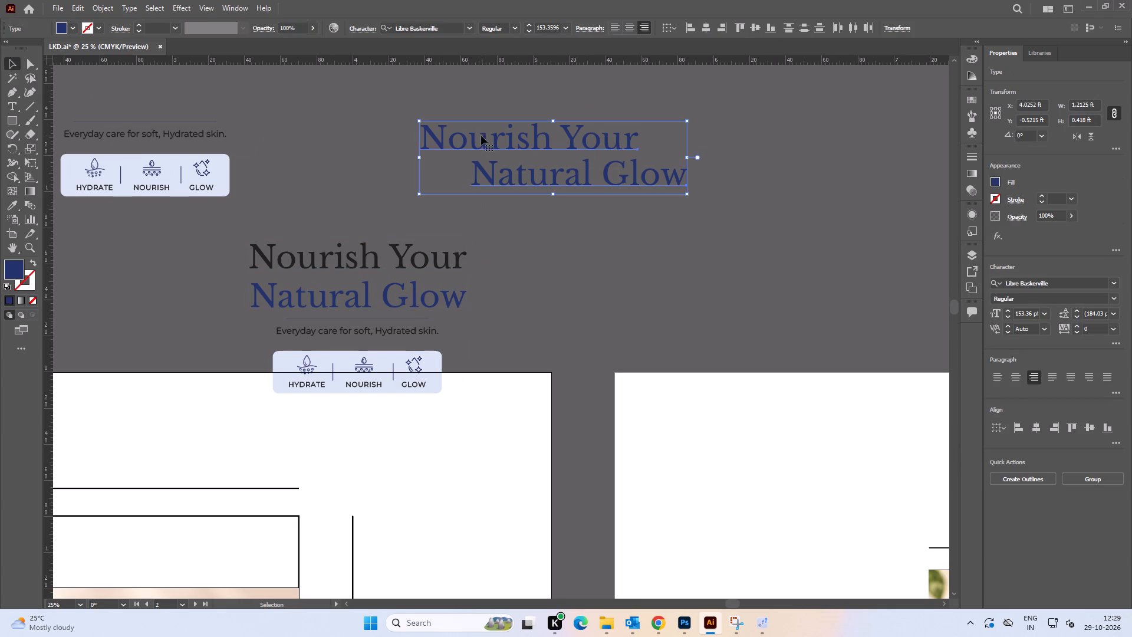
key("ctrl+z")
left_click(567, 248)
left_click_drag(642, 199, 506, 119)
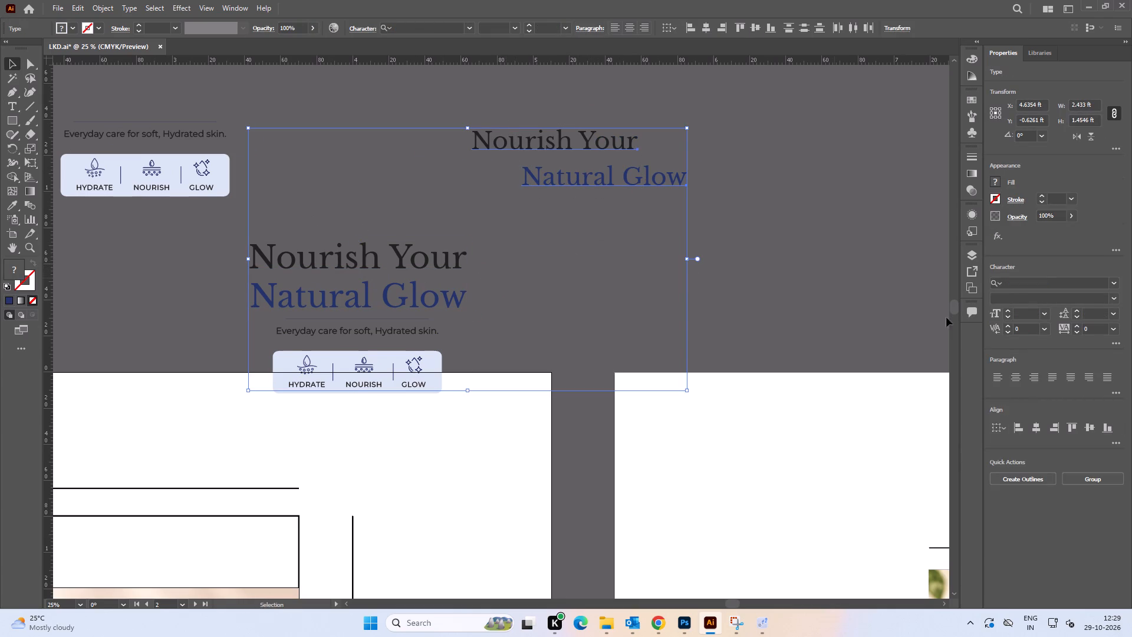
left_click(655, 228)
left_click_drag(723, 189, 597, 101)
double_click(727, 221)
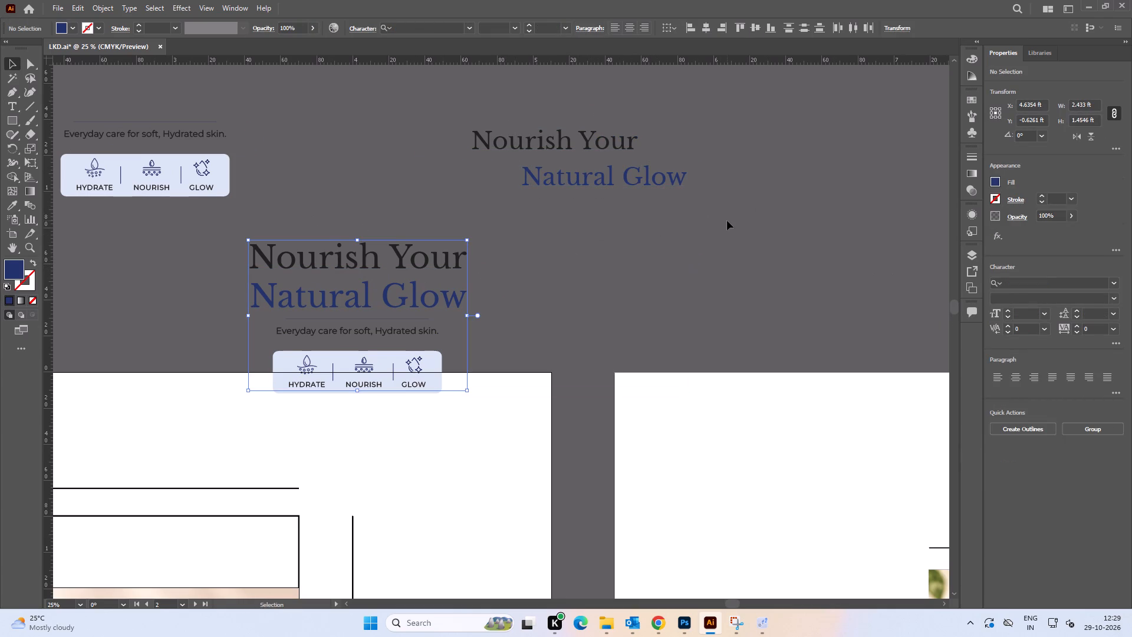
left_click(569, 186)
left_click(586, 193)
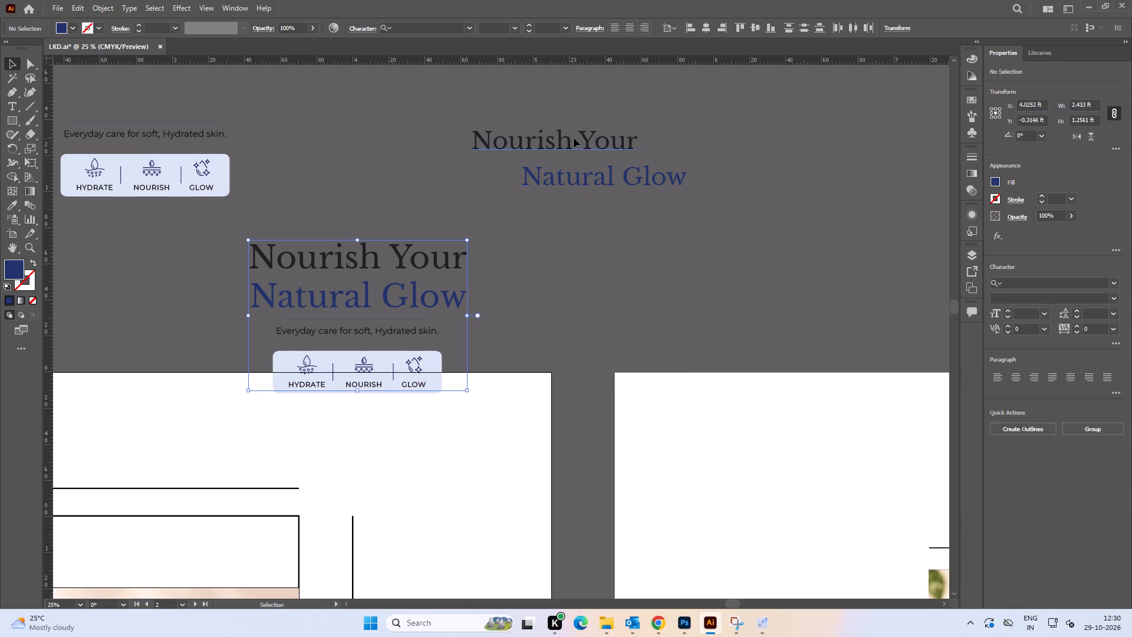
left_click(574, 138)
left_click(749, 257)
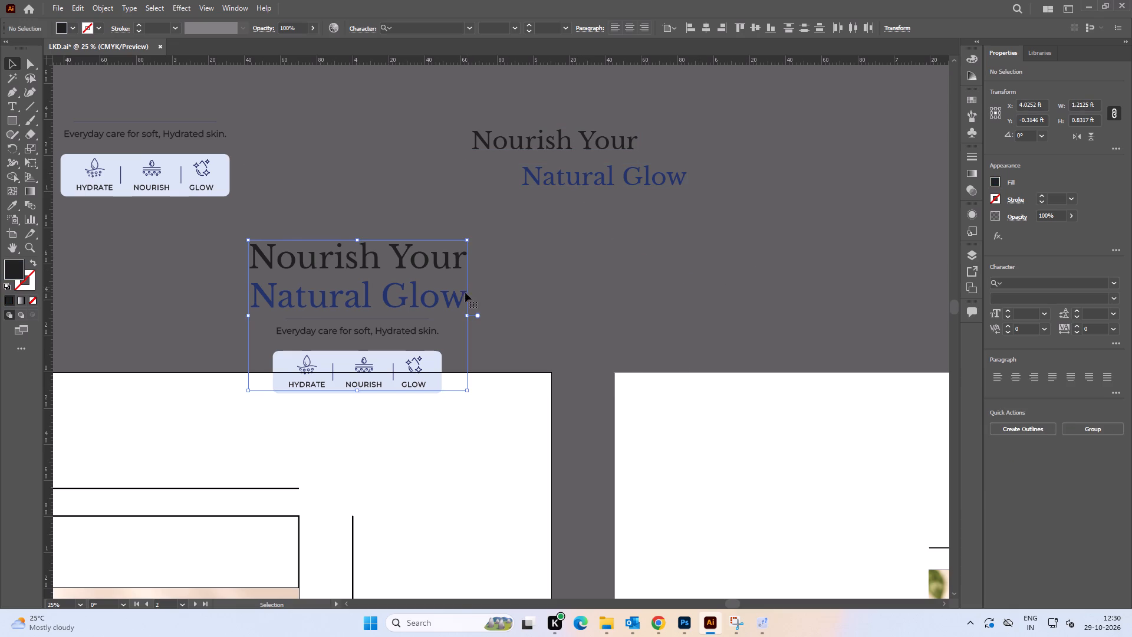
Move the stacked heading group on the pasteboard to the left, farther from the split heading lines.
left_click_drag(449, 291, 373, 280)
left_click(610, 244)
left_click_drag(382, 289, 248, 282)
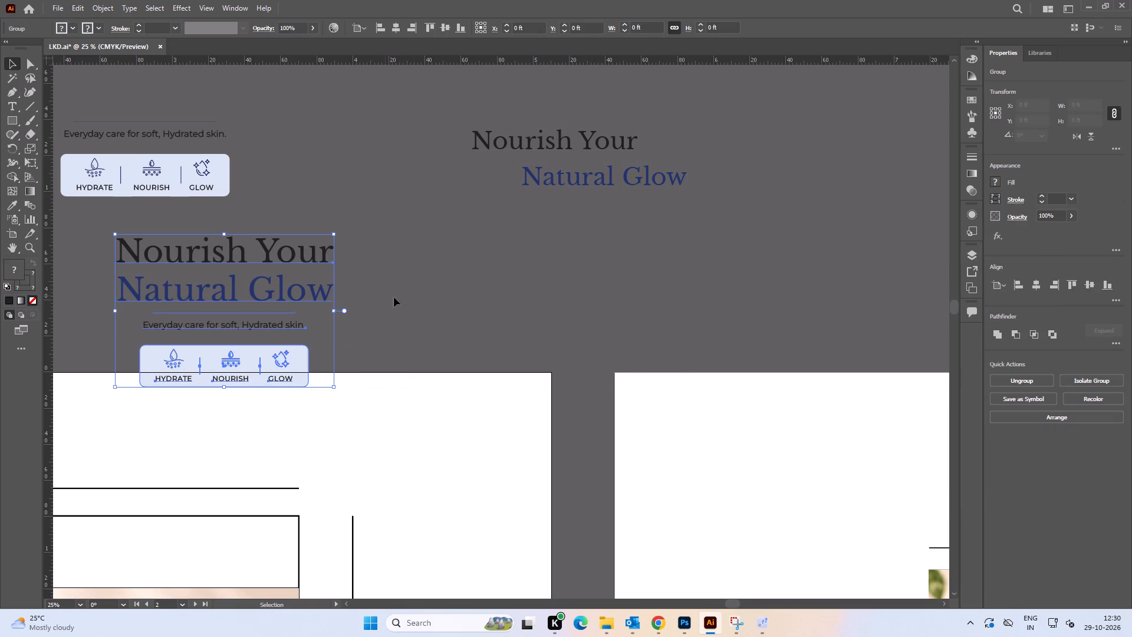
Set the font size of the split Nourish Your and Natural Glow lines to 152 pt.
left_click(587, 173)
left_click(508, 137, "shift")
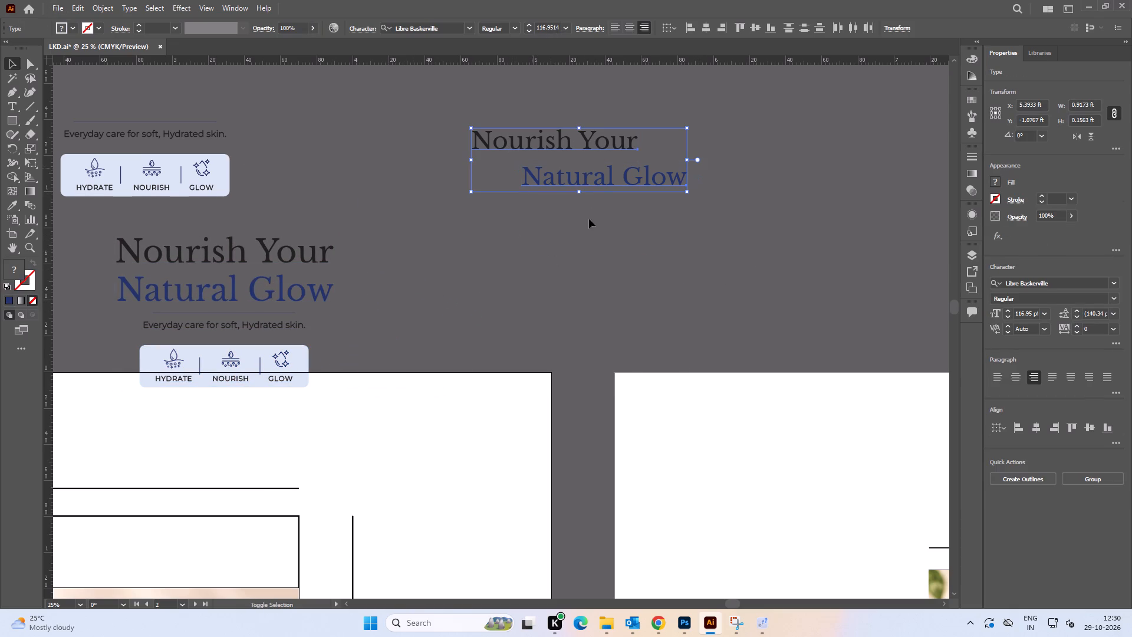
left_click(1025, 316)
key("ctrl+a")
type("1520")
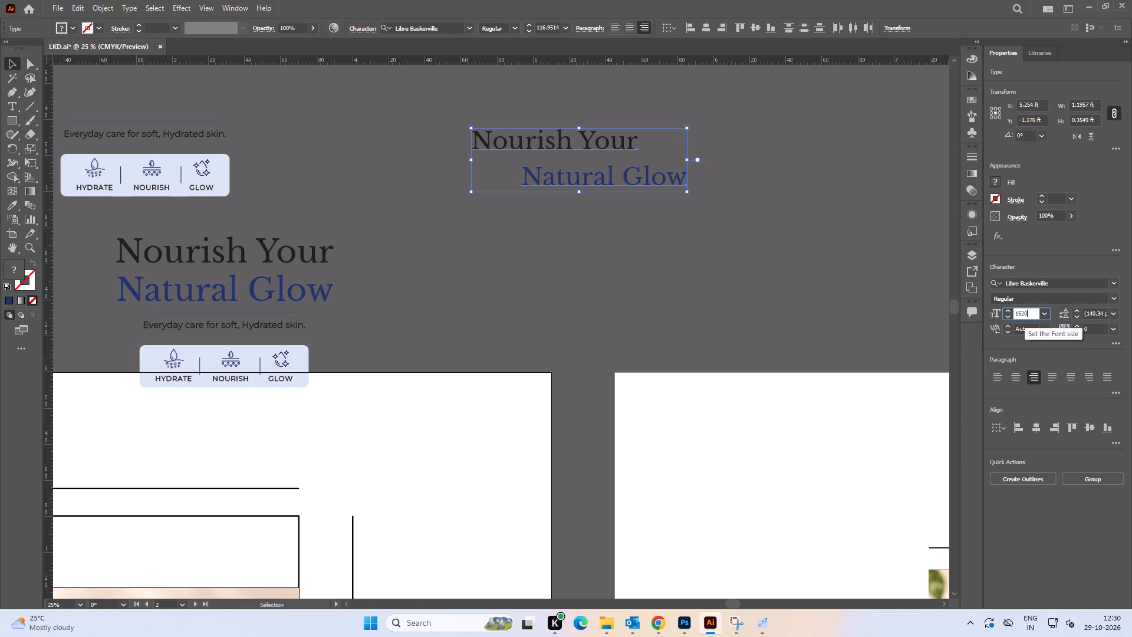
key("BackSpace")
key("Return")
Move the enlarged Natural Glow line down slightly to widen the gap below Nourish Your.
left_click(518, 242)
scroll(519, 206, "up", 2, "alt")
scroll(520, 204, "down", 1, "alt")
scroll(520, 204, "up", 1, "alt")
key("space")
left_click_drag(526, 146, 544, 249)
left_click_drag(541, 245, 544, 254)
scroll(542, 251, "down", 3, "alt")
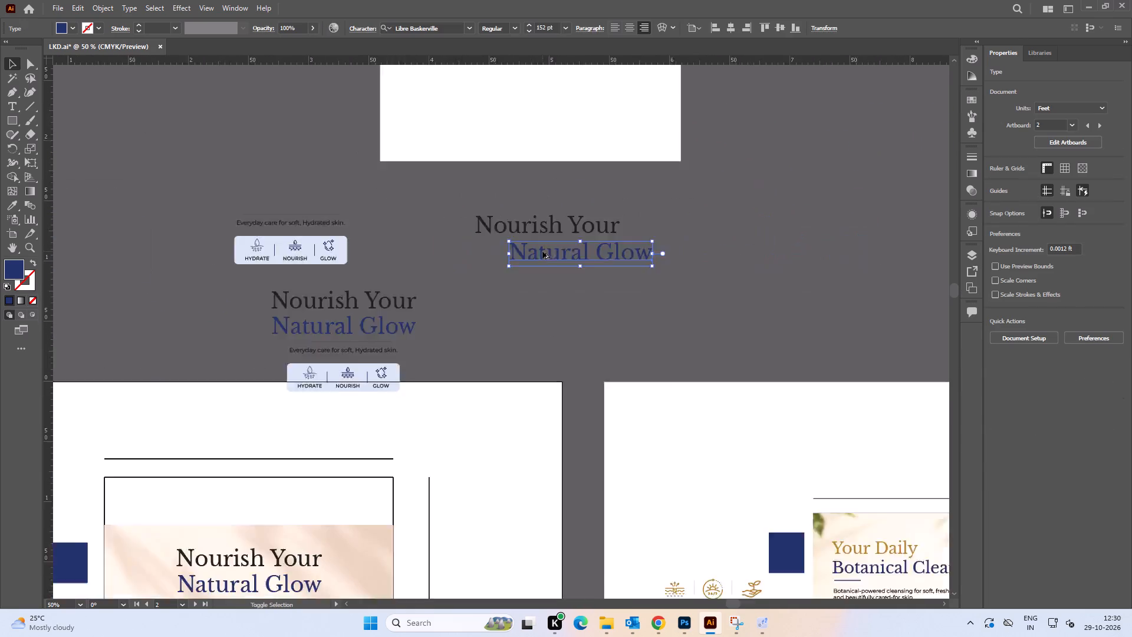
scroll(542, 251, "down", 1, "alt")
left_click(539, 318)
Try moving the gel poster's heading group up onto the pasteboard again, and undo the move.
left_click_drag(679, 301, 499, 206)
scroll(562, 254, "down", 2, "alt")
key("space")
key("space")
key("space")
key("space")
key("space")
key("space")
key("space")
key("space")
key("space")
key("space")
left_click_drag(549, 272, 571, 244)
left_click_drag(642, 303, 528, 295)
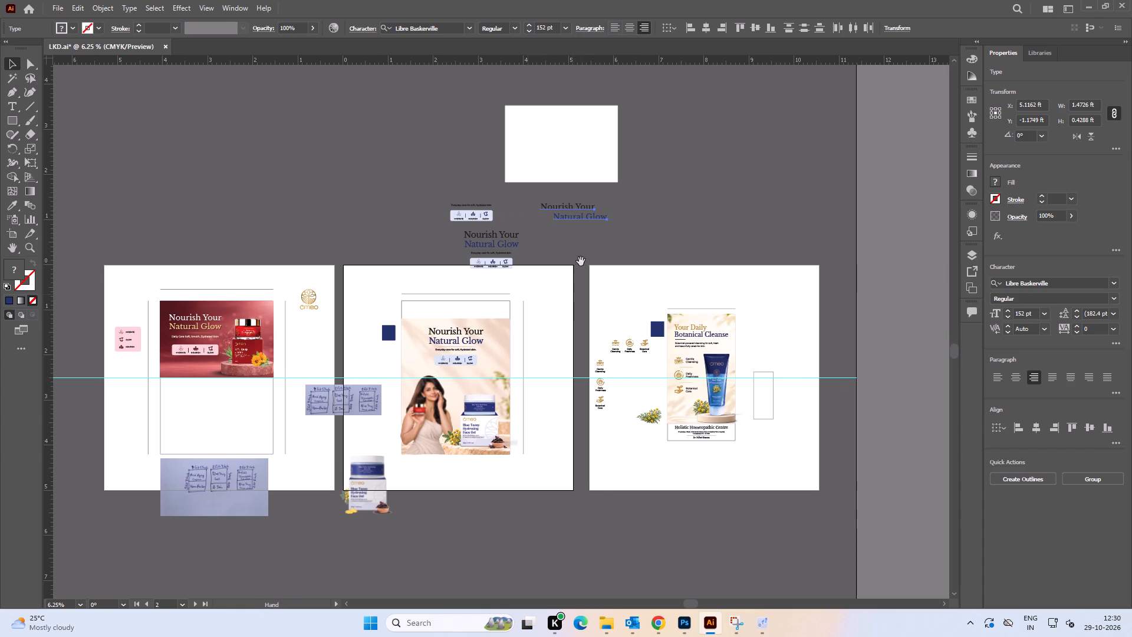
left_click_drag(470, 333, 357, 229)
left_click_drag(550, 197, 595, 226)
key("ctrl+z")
Move the heading, tagline and icon strip group off the beige gel poster onto the pasteboard, left of the other heading versions.
left_click(654, 237)
scroll(473, 333, "up", 3, "alt")
left_click(462, 367)
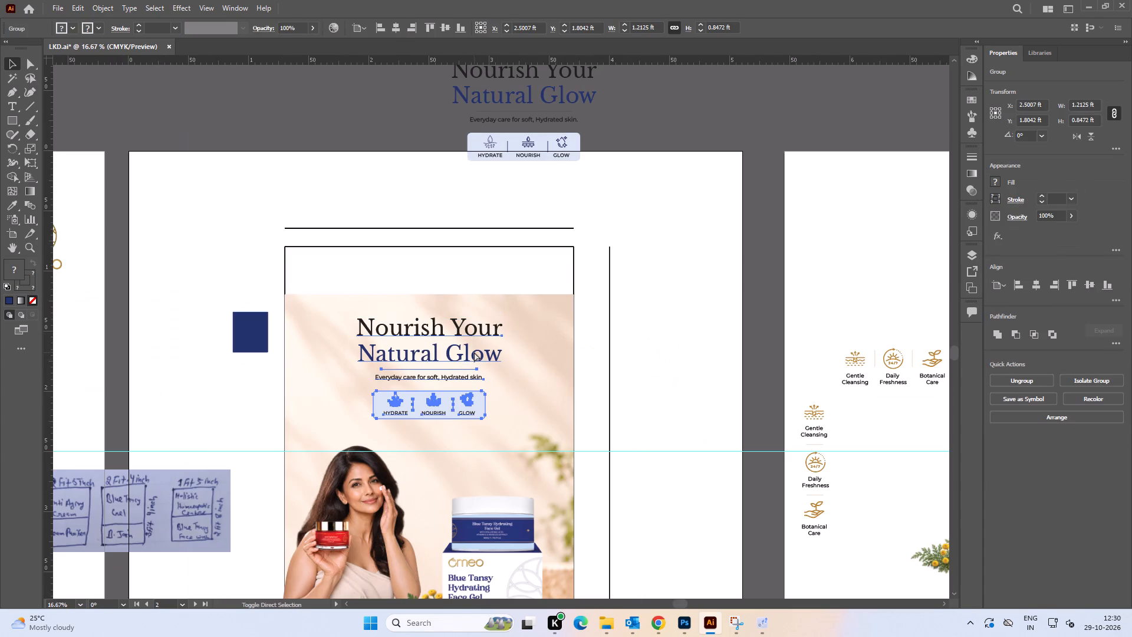
key("space")
key("space")
key("space")
key("space")
key("space")
key("space")
key("space")
key("space")
key("space")
key("space")
key("space")
key("space")
key("space")
key("space")
left_click_drag(643, 191, 659, 186)
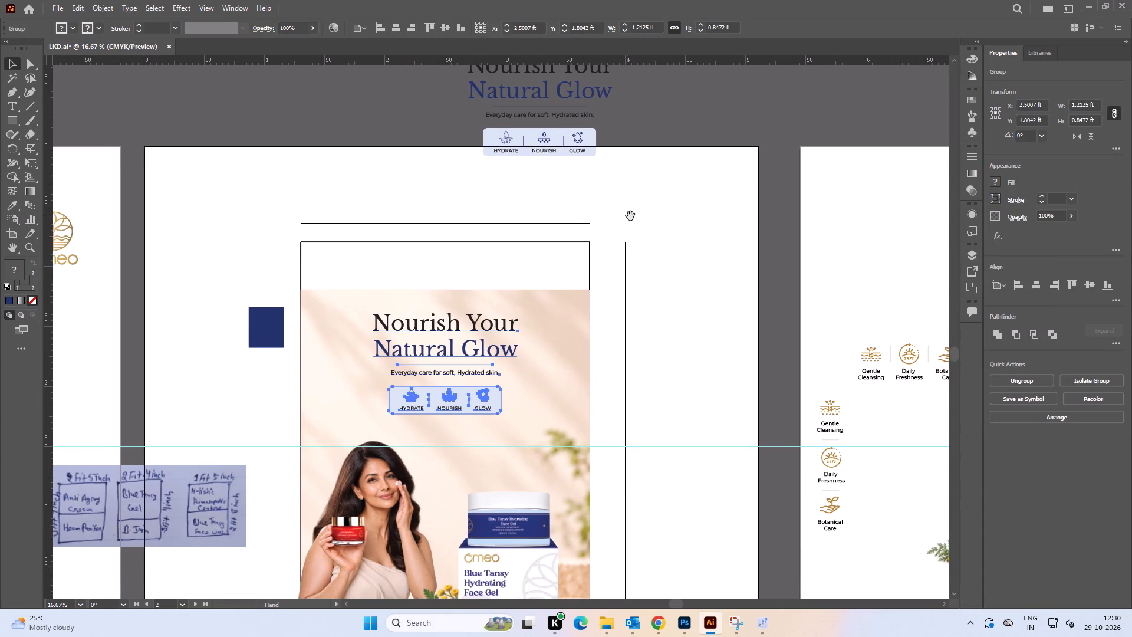
scroll(660, 199, "down", 1, "alt")
key("space")
left_click_drag(653, 218, 567, 379)
left_click_drag(429, 448, 239, 174)
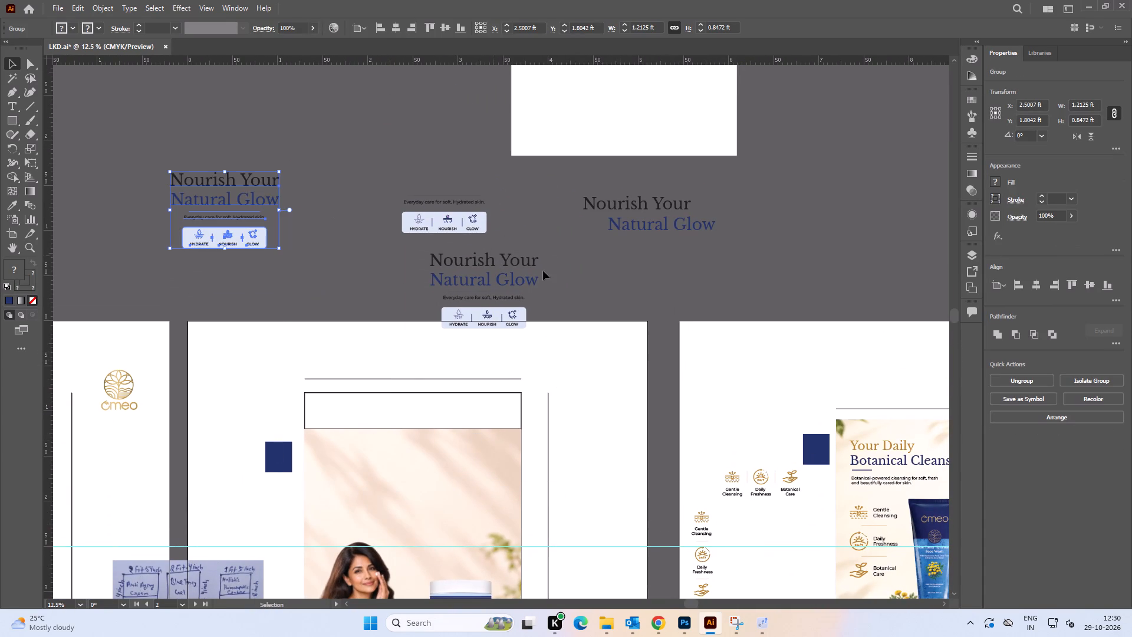
left_click(626, 302)
Move the stacked heading group on the pasteboard right and slightly up, close beneath the split heading lines.
scroll(500, 308, "up", 2, "alt")
key("space")
left_click_drag(693, 272, 631, 292)
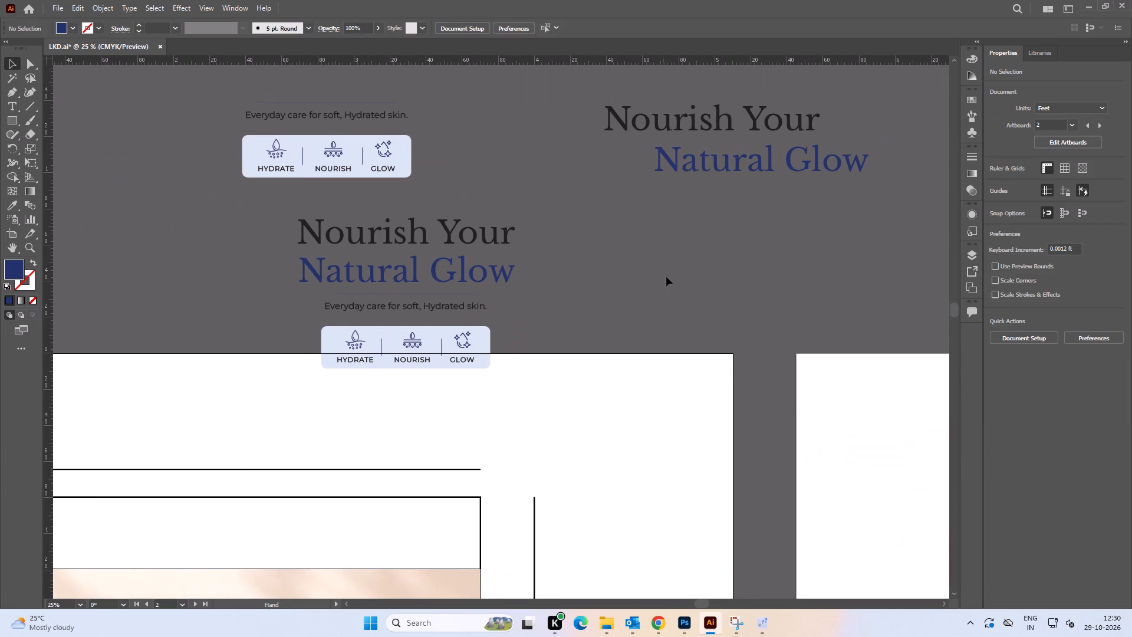
left_click(666, 277)
left_click_drag(482, 268, 629, 233)
key("space")
left_click_drag(788, 235, 700, 281)
left_click(720, 272)
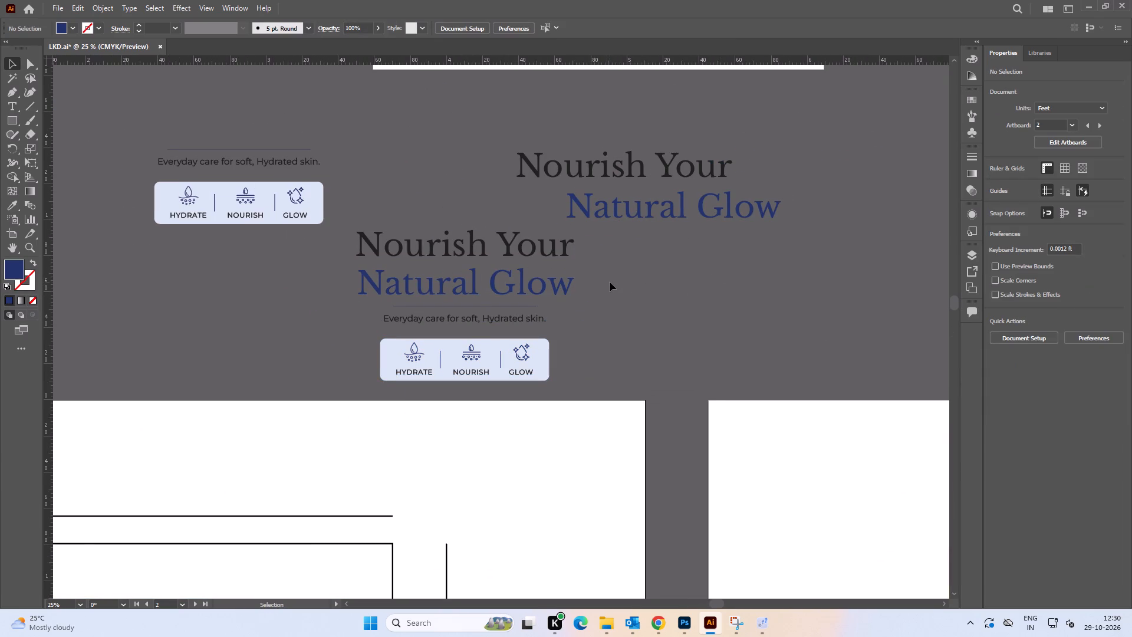
Ungroup the stacked heading block near the split lines, including its nested heading and tagline group, and select its two-line heading.
left_click_drag(514, 284, 521, 286)
key("ctrl+shift+g")
left_click(627, 290)
left_click_drag(452, 219, 493, 291)
left_click(621, 320)
left_click(559, 290)
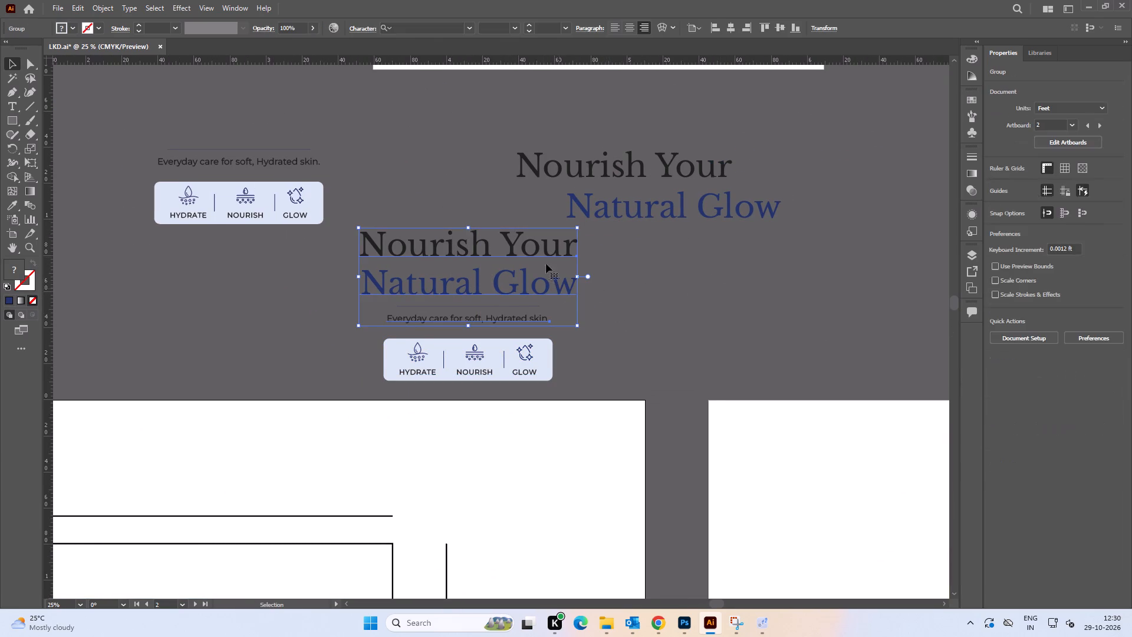
key("ctrl+shift+g")
left_click(652, 291)
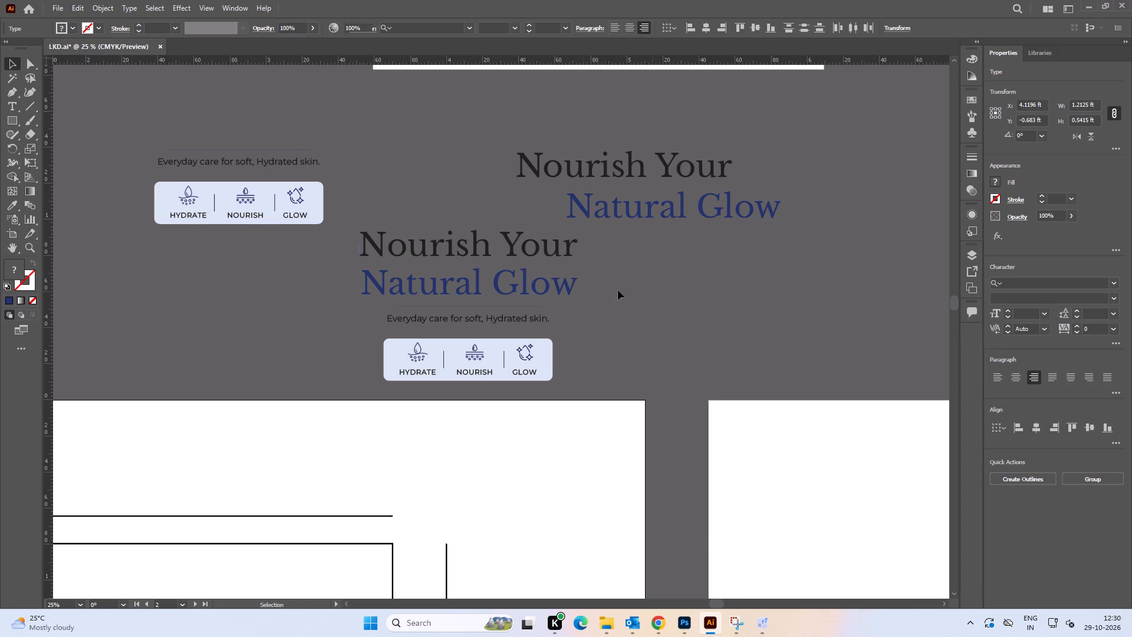
left_click(574, 284)
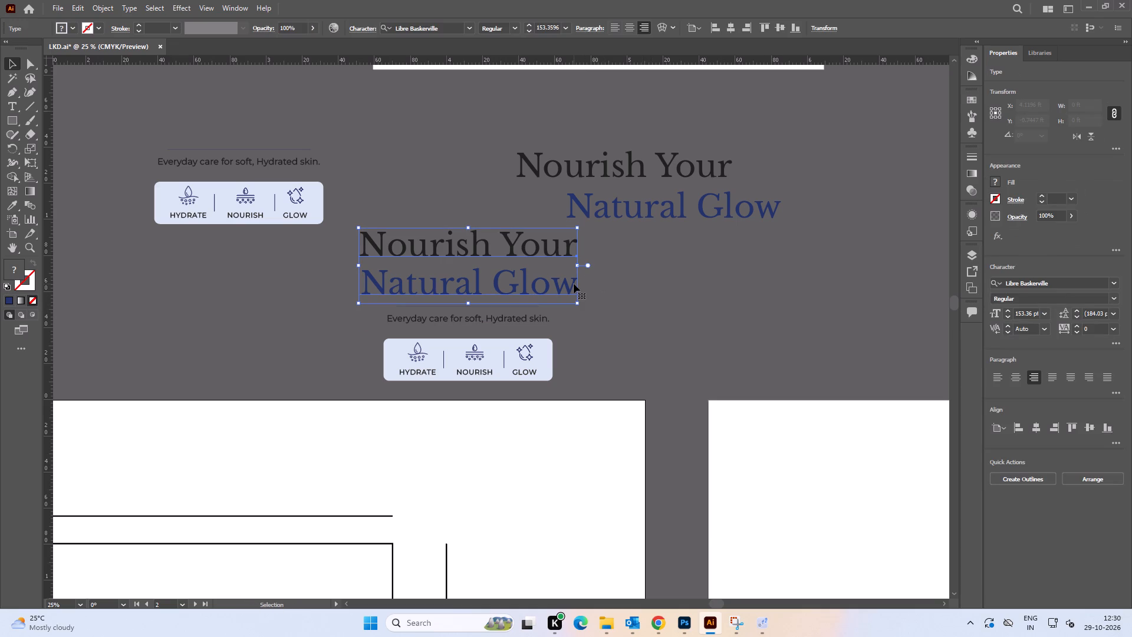
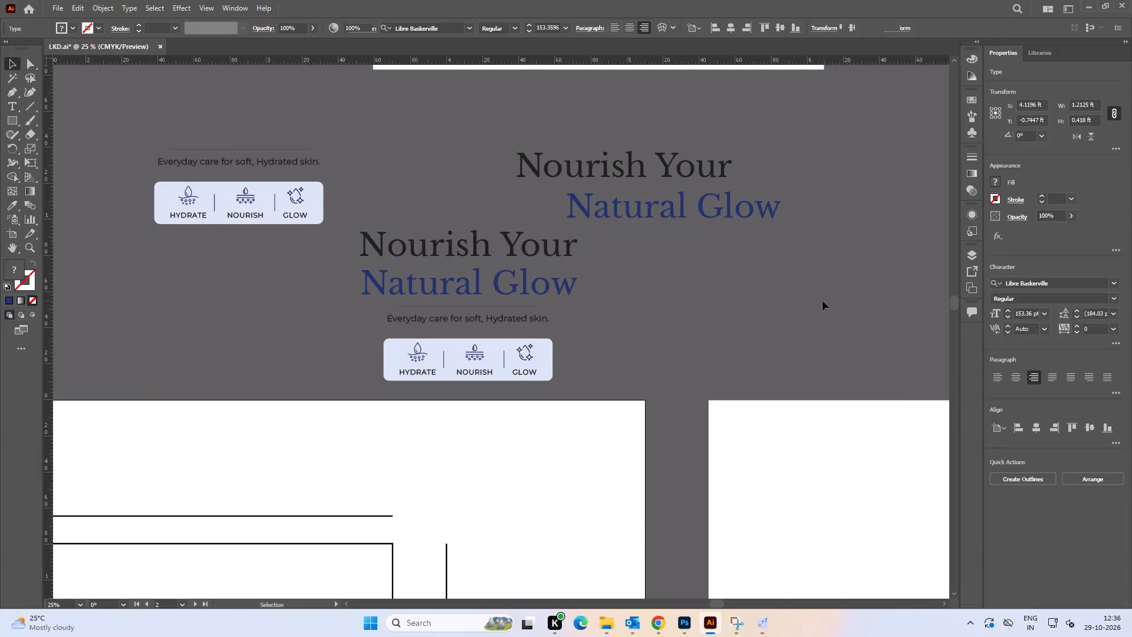
Move the stacked heading's divider line, tagline and icon strip right on the pasteboard, below and right of the split heading lines.
key("space")
left_click_drag(733, 278, 562, 215)
left_click_drag(454, 251, 454, 261)
left_click_drag(440, 309, 213, 242)
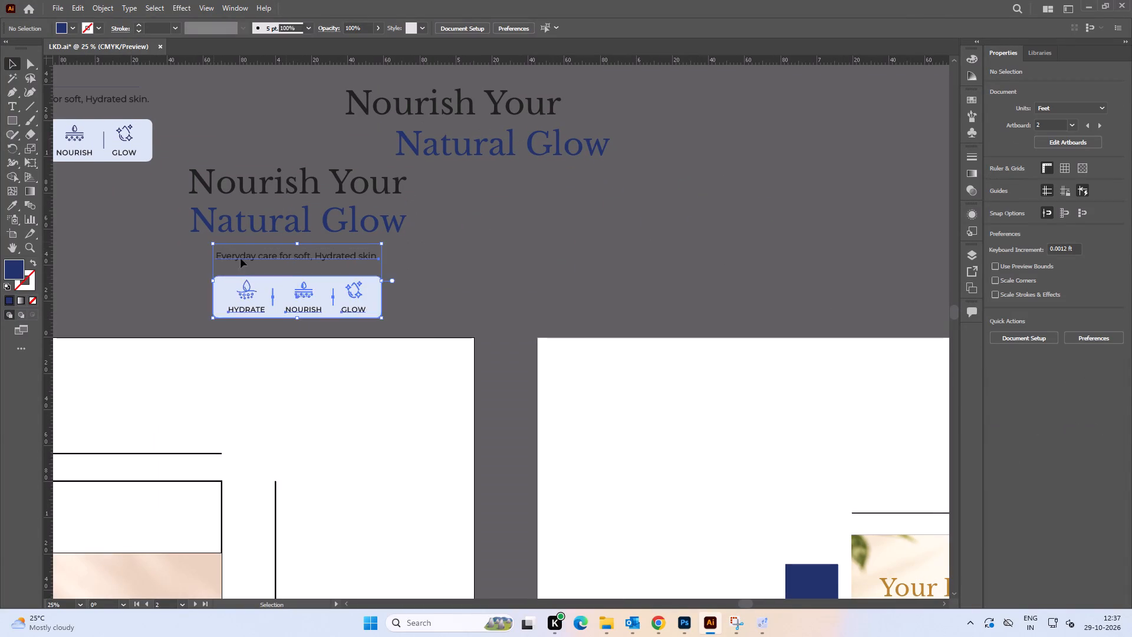
left_click_drag(271, 281, 572, 250)
key("z")
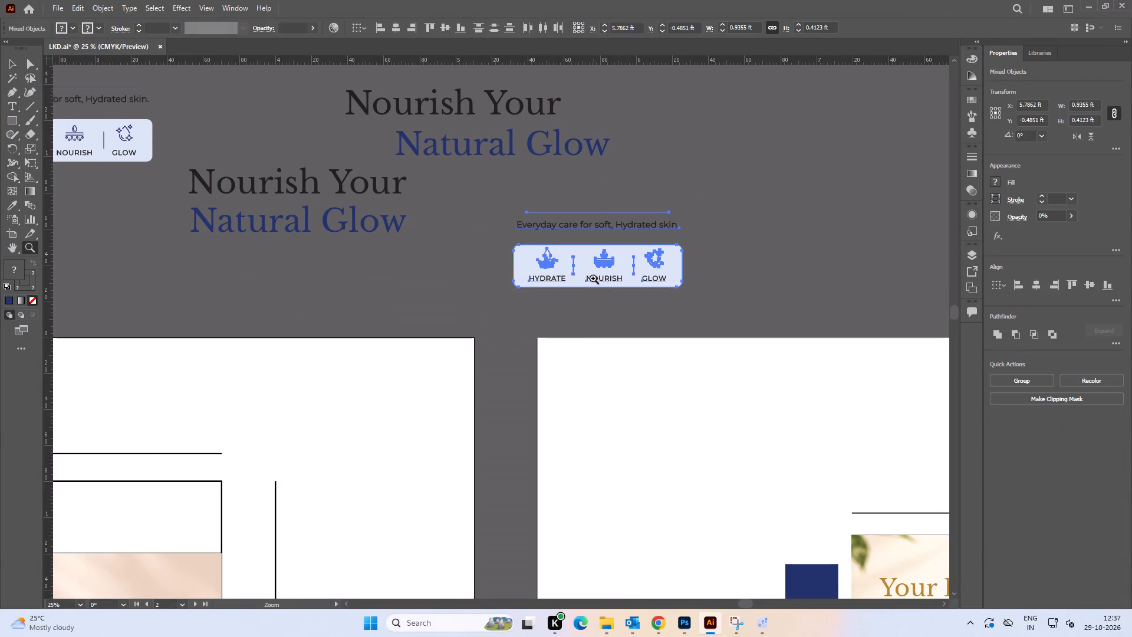
key("v")
Move the split Nourish Your and Natural Glow heading lines right and down, directly above the relocated tagline and icon strip.
key("space")
left_click_drag(682, 241, 610, 271)
left_click_drag(400, 96, 507, 186)
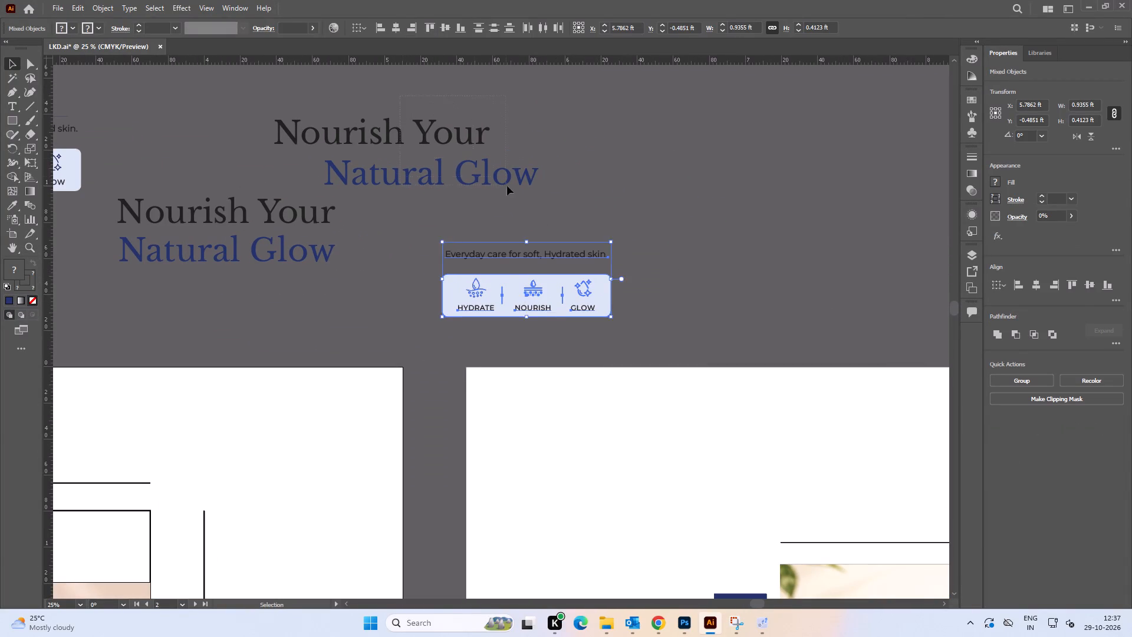
left_click_drag(507, 186, 505, 185)
left_click_drag(447, 169, 541, 207)
left_click(726, 274)
Move the staggered heading, tagline and icon strip together onto the beige gel poster above the model, nudging them slightly right.
key("space")
left_click_drag(714, 271, 726, 271)
left_click(704, 297)
left_click_drag(705, 316, 505, 155)
scroll(563, 224, "down", 1, "alt")
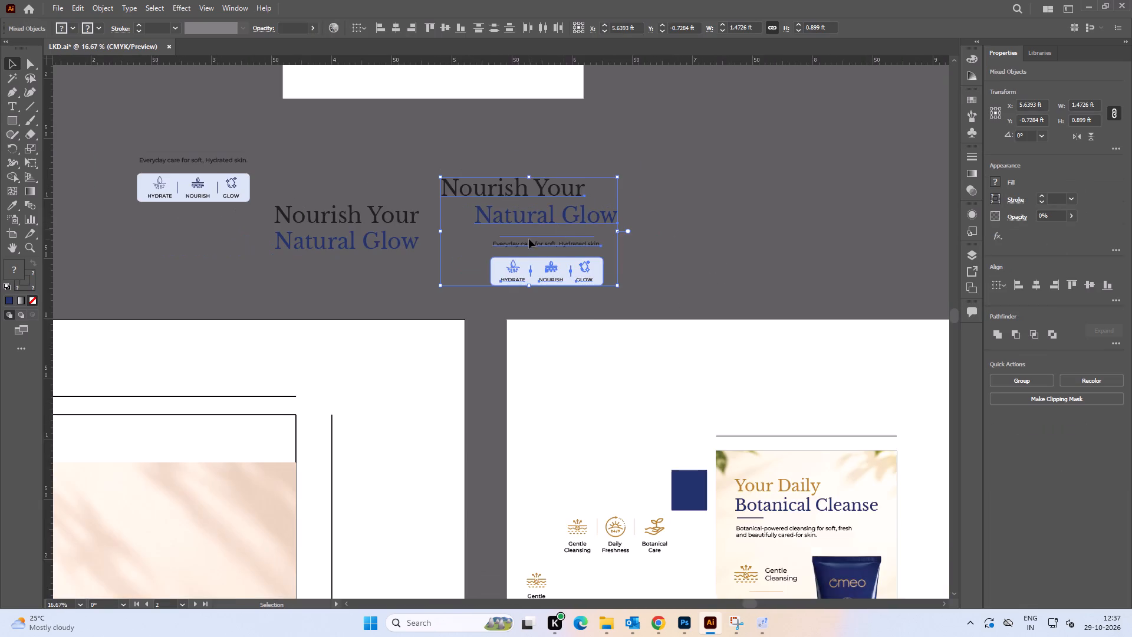
key("space")
left_click_drag(538, 240, 712, 167)
scroll(689, 195, "down", 1, "alt")
left_click_drag(696, 193, 402, 428)
scroll(350, 393, "down", 1)
key("space")
left_click_drag(441, 415, 383, 344)
scroll(394, 353, "up", 1, "alt")
key("space")
left_click_drag(379, 357, 390, 349)
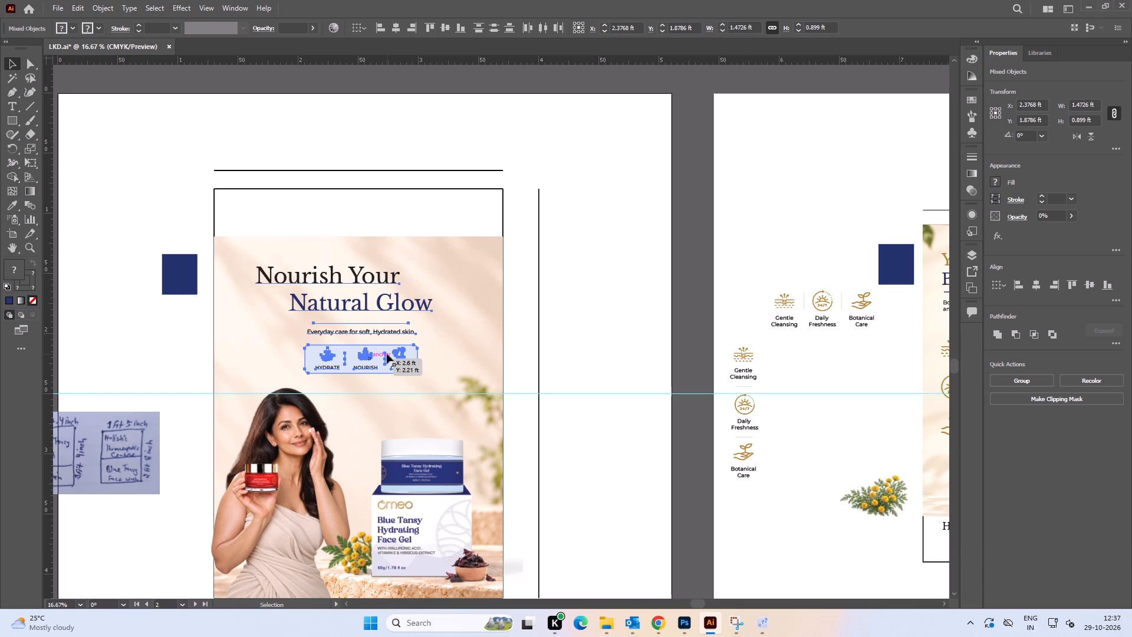
scroll(338, 342, "up", 2, "alt")
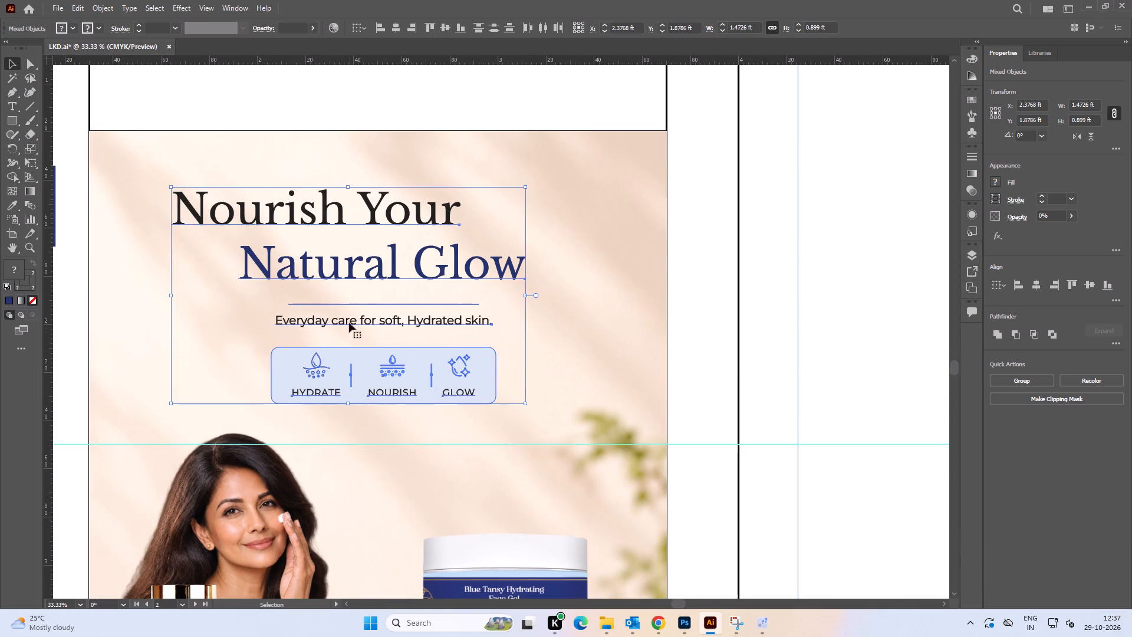
left_click_drag(353, 356, 373, 352)
scroll(373, 352, "down", 3, "alt")
left_click(572, 337)
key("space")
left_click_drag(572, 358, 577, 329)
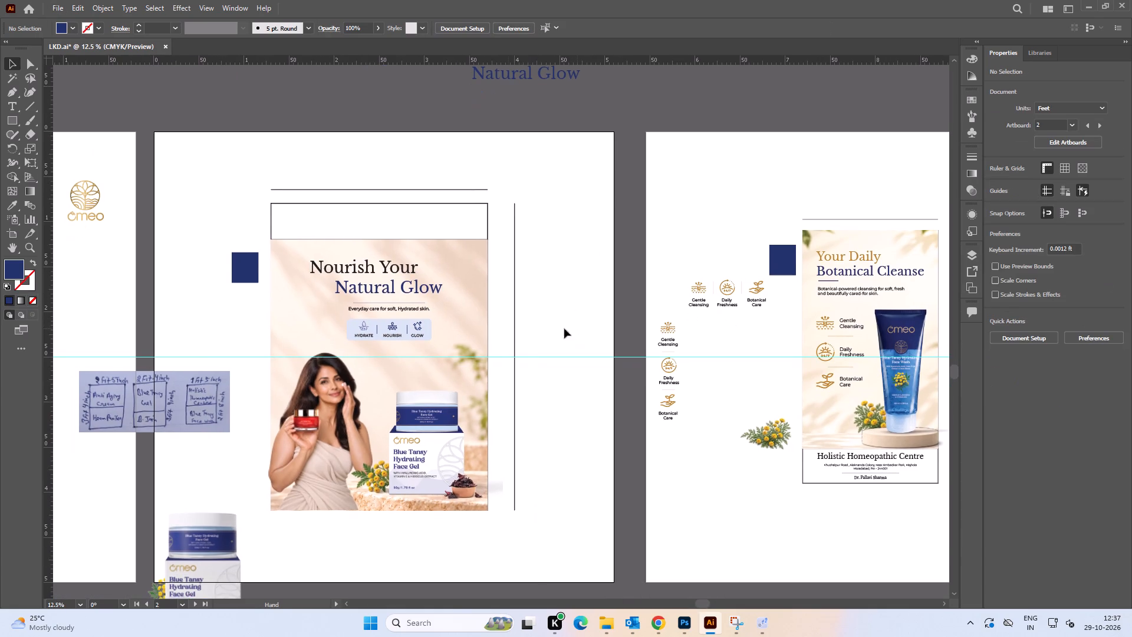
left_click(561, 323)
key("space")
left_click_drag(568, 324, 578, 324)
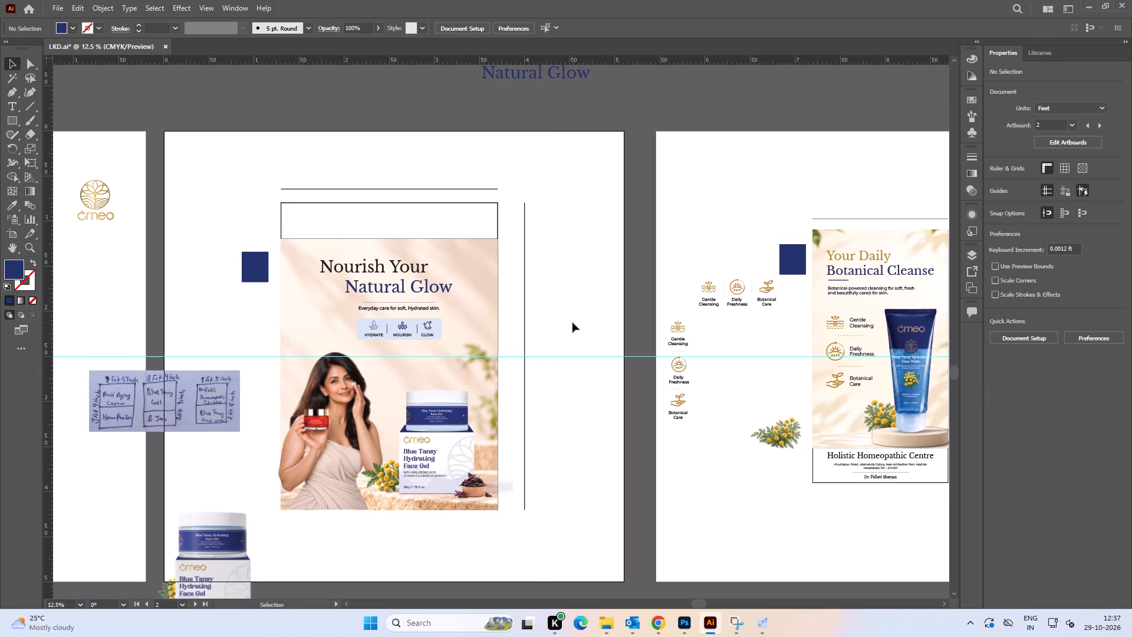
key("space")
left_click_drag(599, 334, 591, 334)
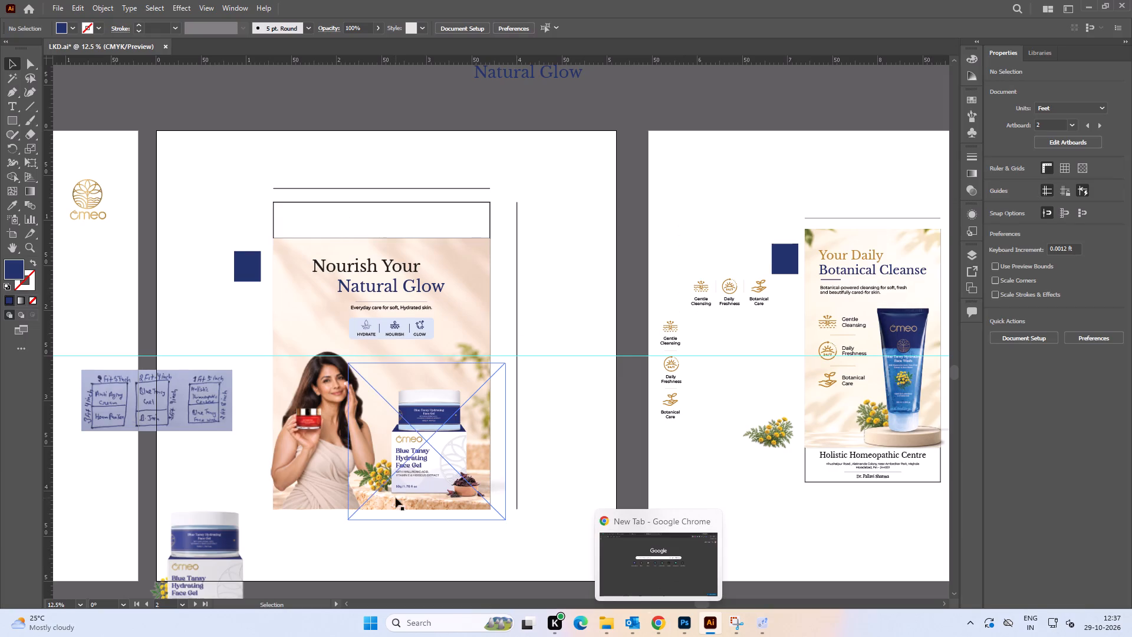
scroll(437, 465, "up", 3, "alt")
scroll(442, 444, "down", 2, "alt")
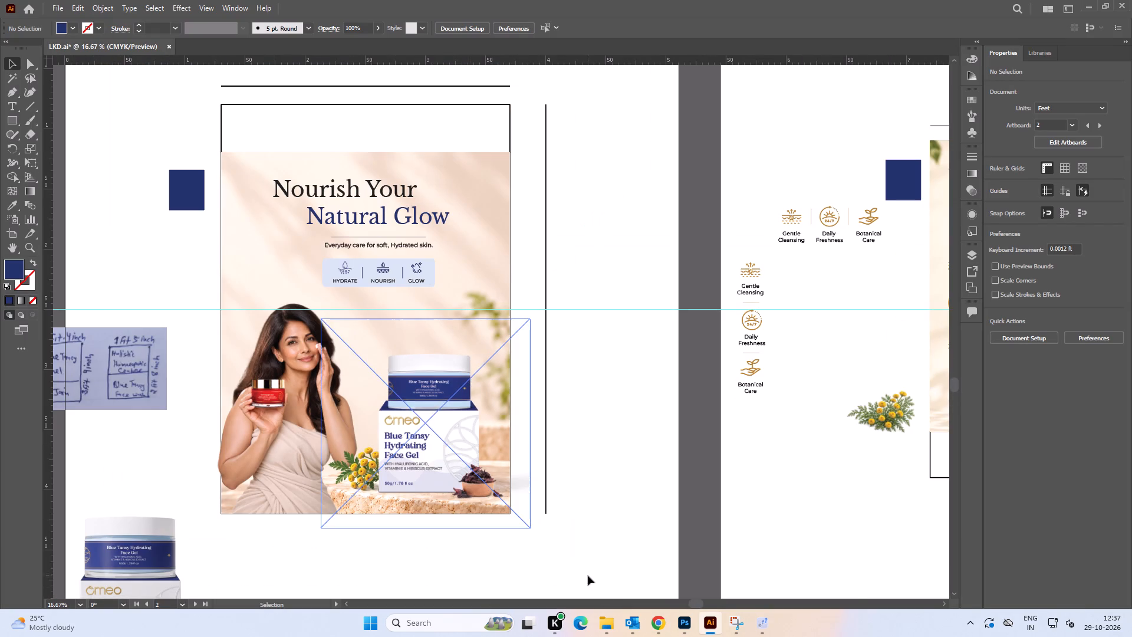
Switch to File Explorer and look through the images in the drive-download-20260130T113851Z-3-001 photoshoot folder.
left_click(789, 572)
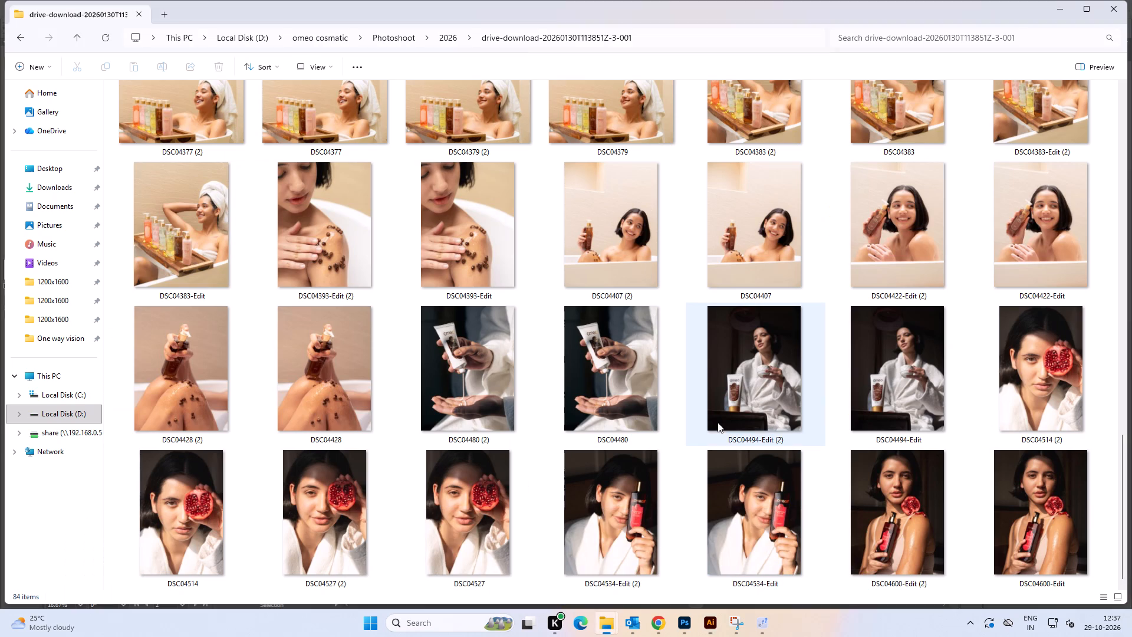
scroll(691, 378, "down", 1)
scroll(695, 395, "up", 1)
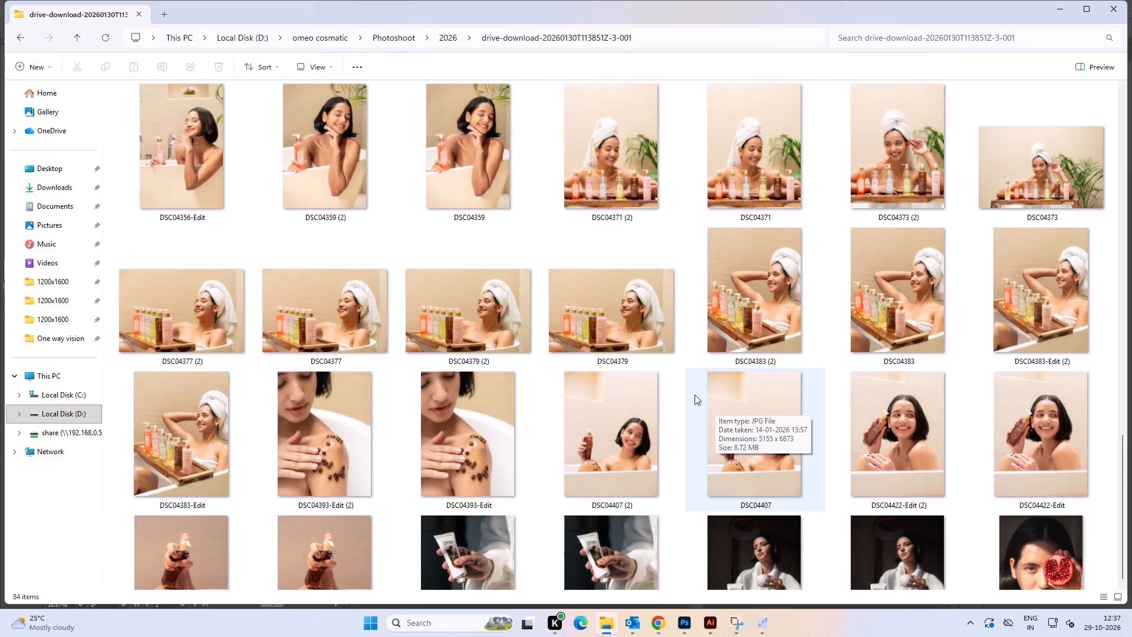
scroll(695, 395, "up", 4)
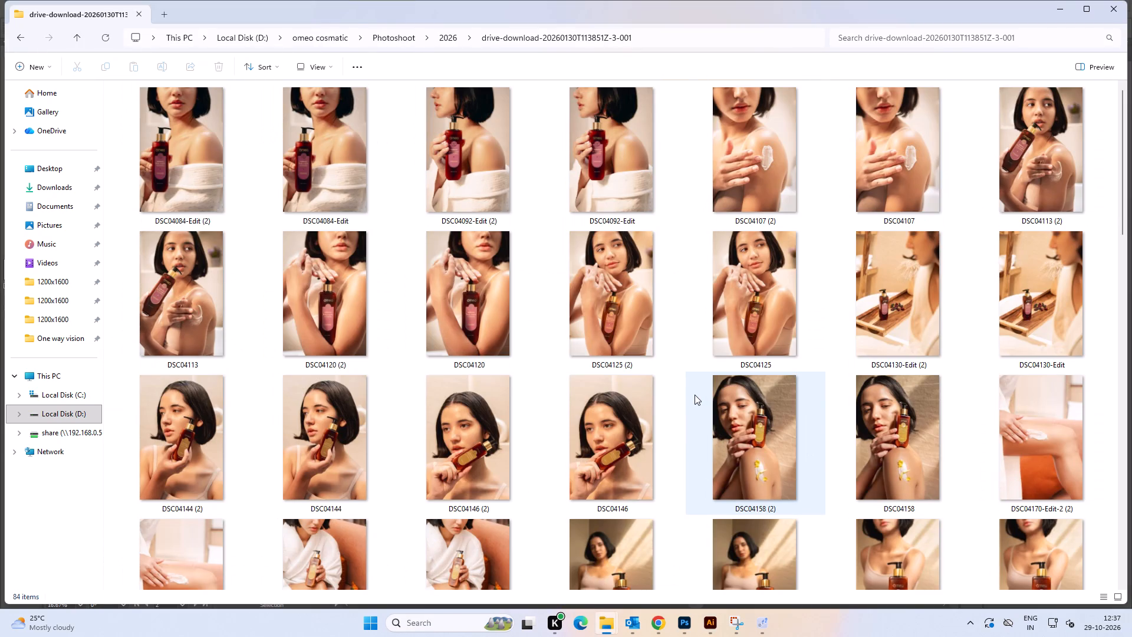
scroll(695, 395, "up", 2)
Open the drive-download-20260219T043041Z-1-001 folder and look through its model and product photos.
key("BackSpace")
double_click(361, 168)
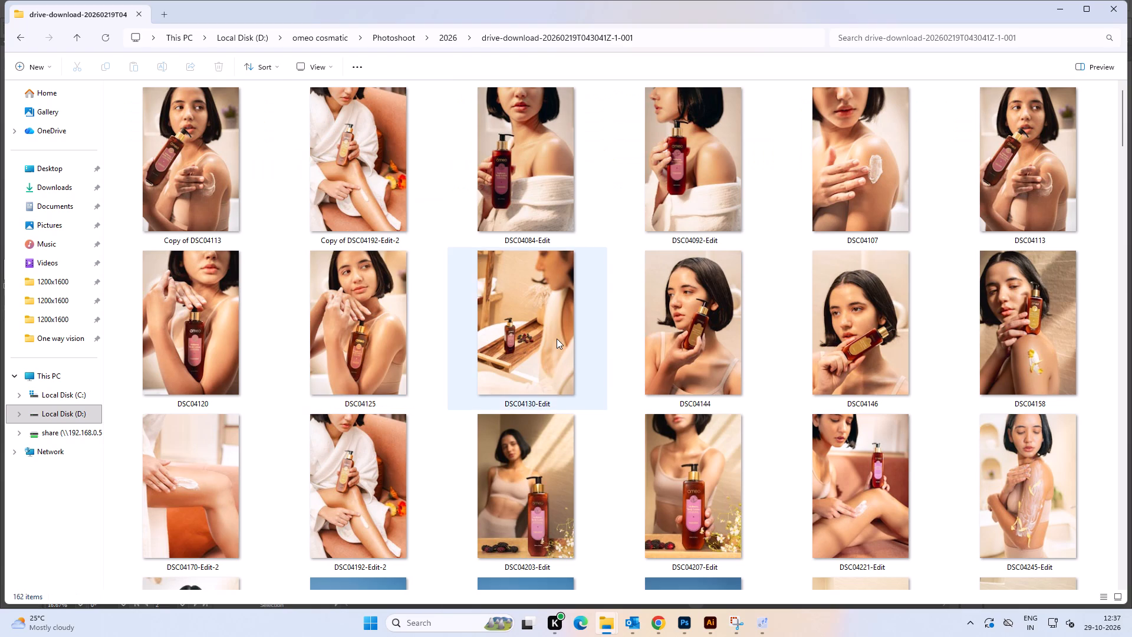
scroll(557, 339, "down", 8)
scroll(557, 339, "up", 1)
scroll(557, 339, "down", 2)
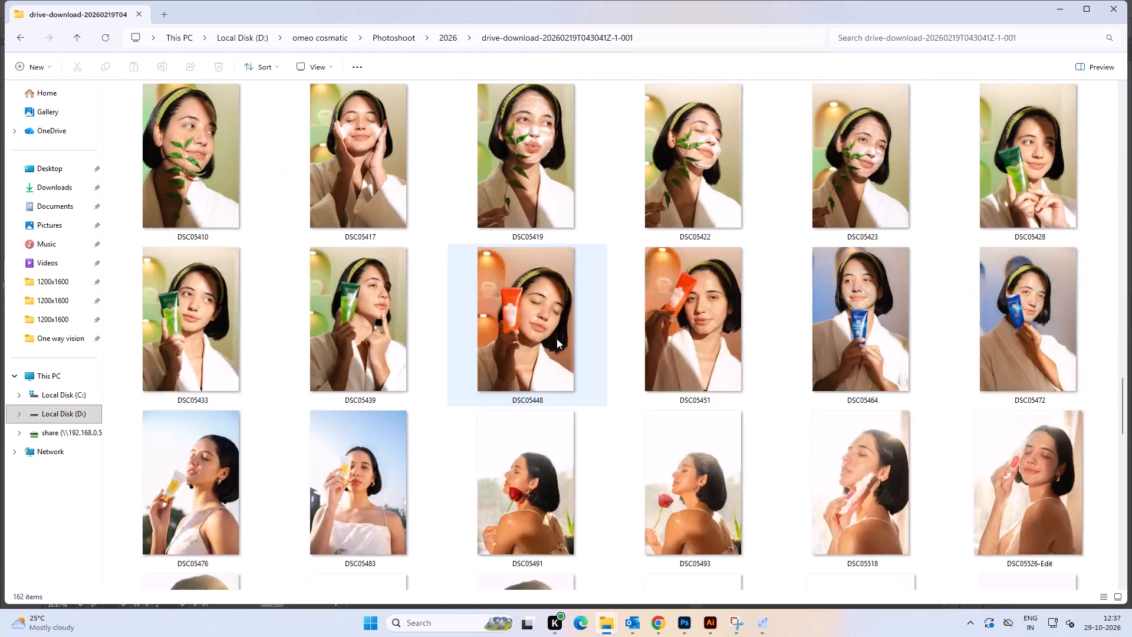
scroll(557, 339, "down", 11)
scroll(557, 339, "up", 6)
scroll(557, 339, "down", 6)
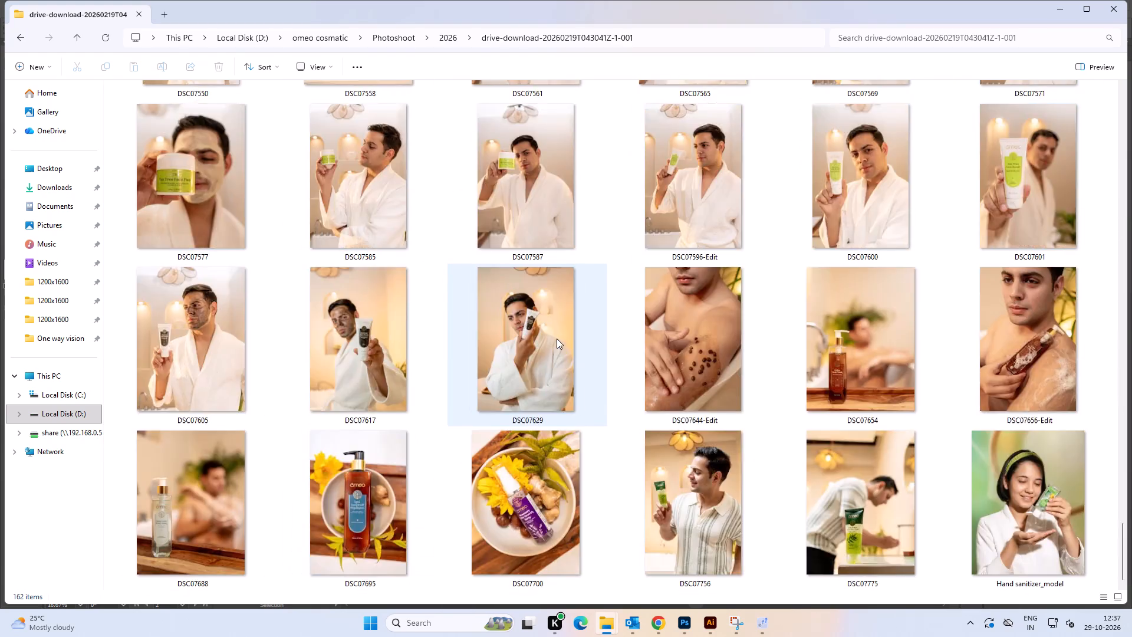
scroll(557, 339, "up", 7)
key("BackSpace")
double_click(513, 177)
scroll(565, 320, "down", 4)
double_click(727, 456)
key("BackSpace")
key("BackSpace")
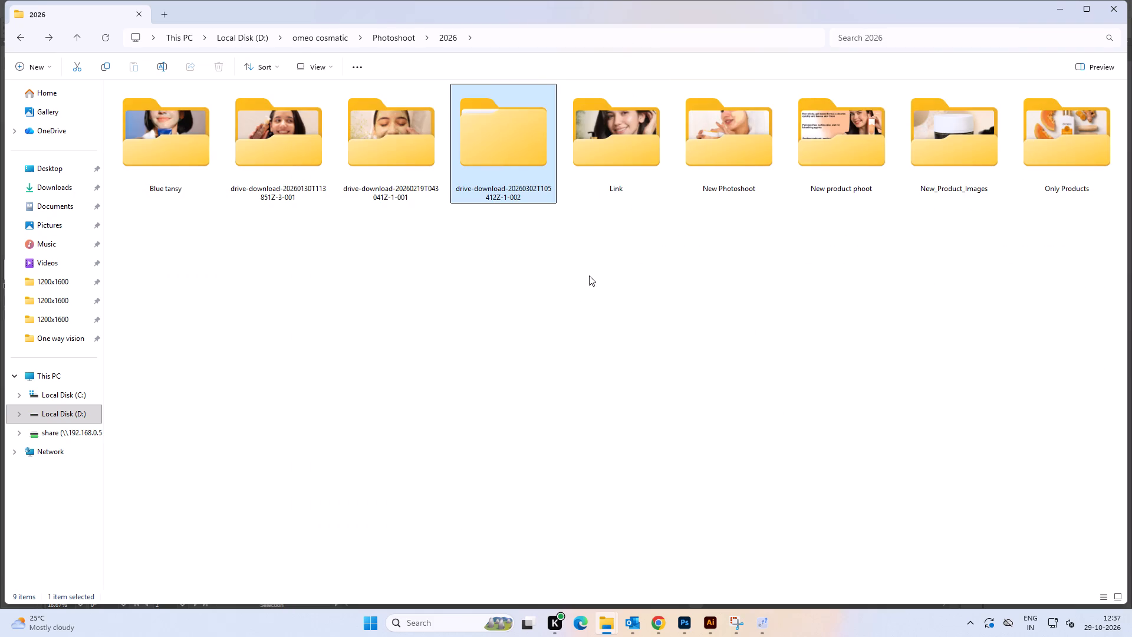
double_click(591, 162)
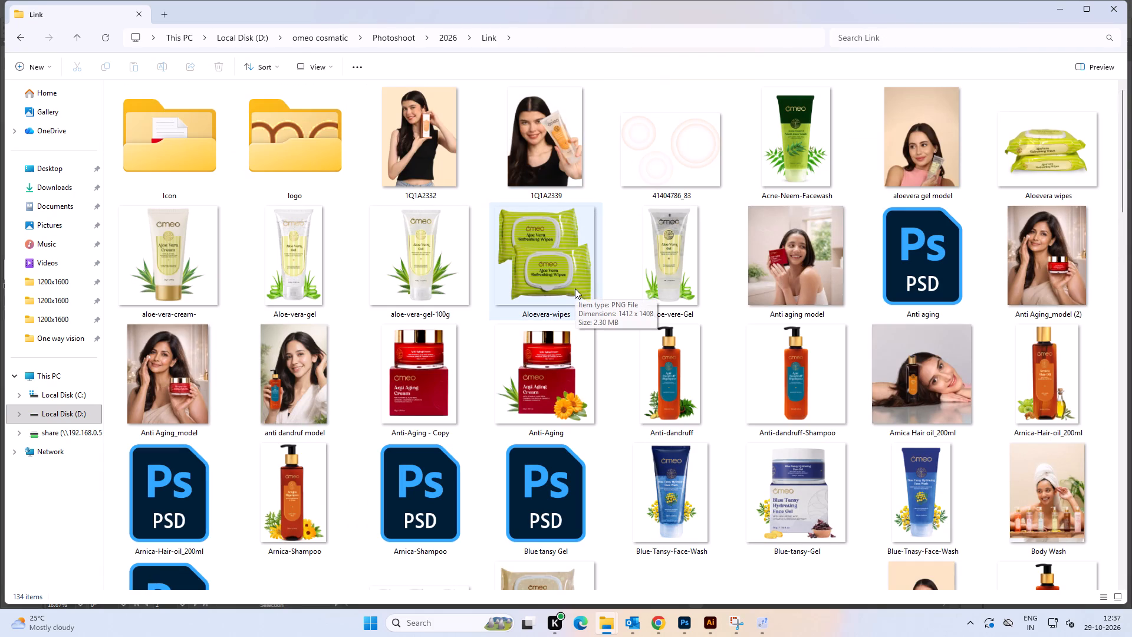
scroll(575, 288, "down", 3)
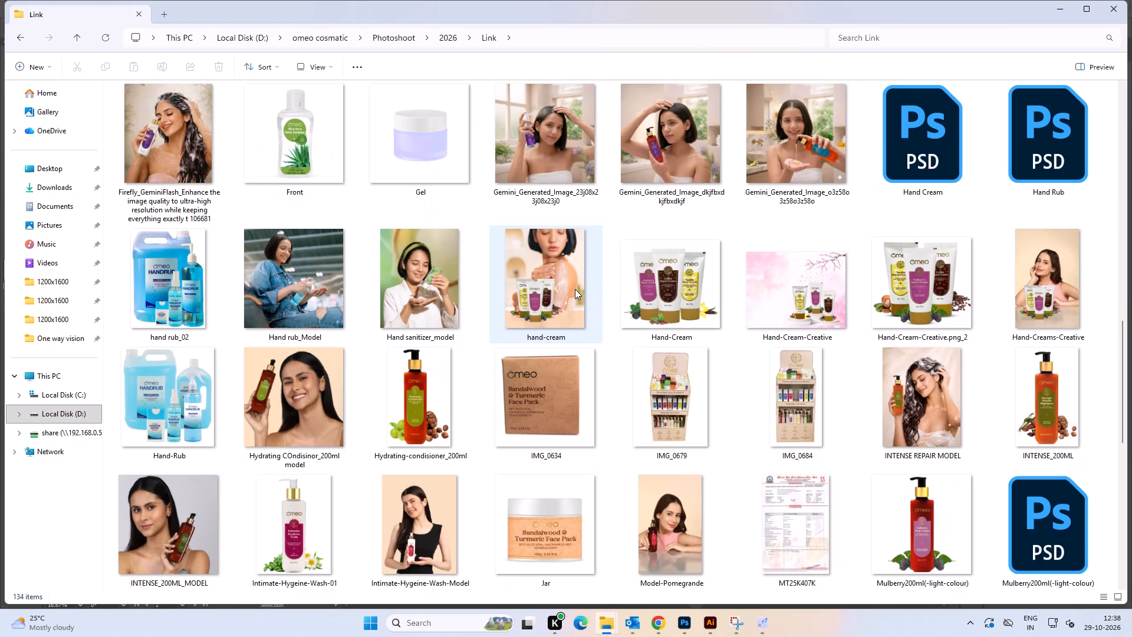
scroll(575, 289, "down", 2)
scroll(575, 289, "up", 2)
scroll(575, 289, "down", 1)
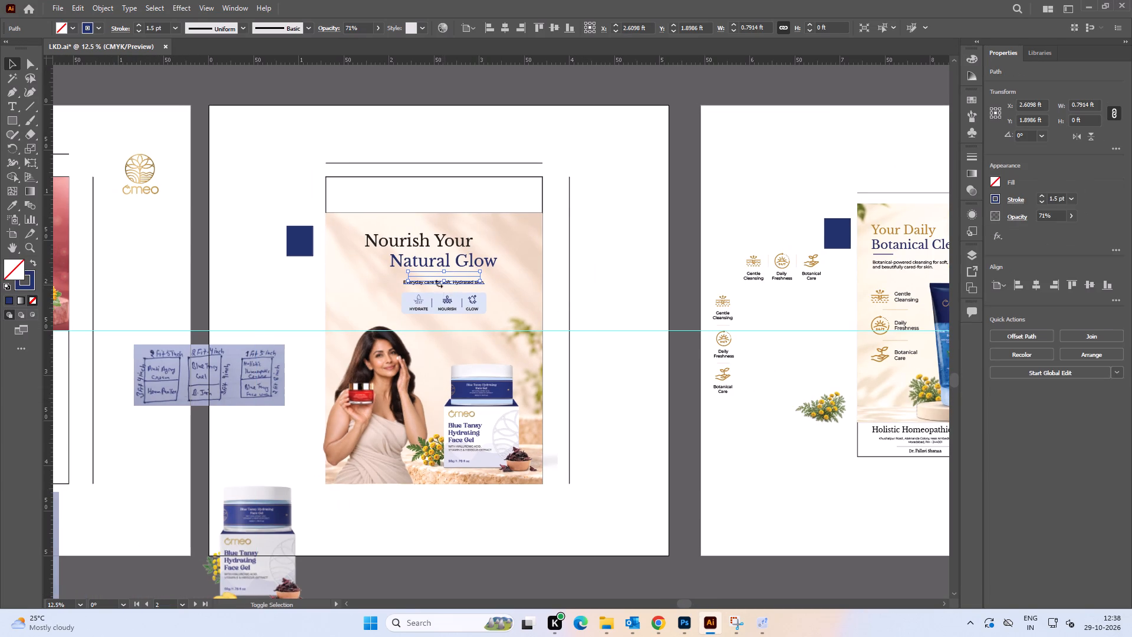
left_click(435, 284, "shift")
left_click(443, 297, "shift")
left_click_drag(426, 301, 464, 304)
key("ctrl+z")
left_click_drag(443, 303, 635, 229)
left_click(593, 327)
Shift the Natural Glow line slightly right on the gel poster to increase its stagger from the Nourish Your line.
scroll(384, 262, "up", 1, "alt")
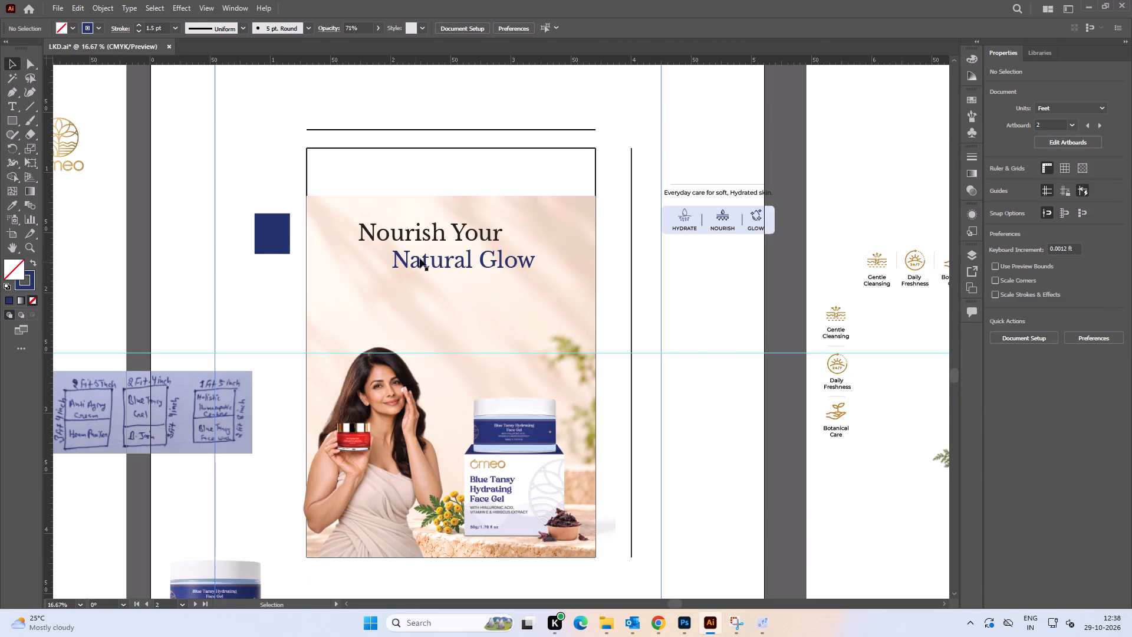
left_click(431, 262)
scroll(427, 266, "up", 2, "alt")
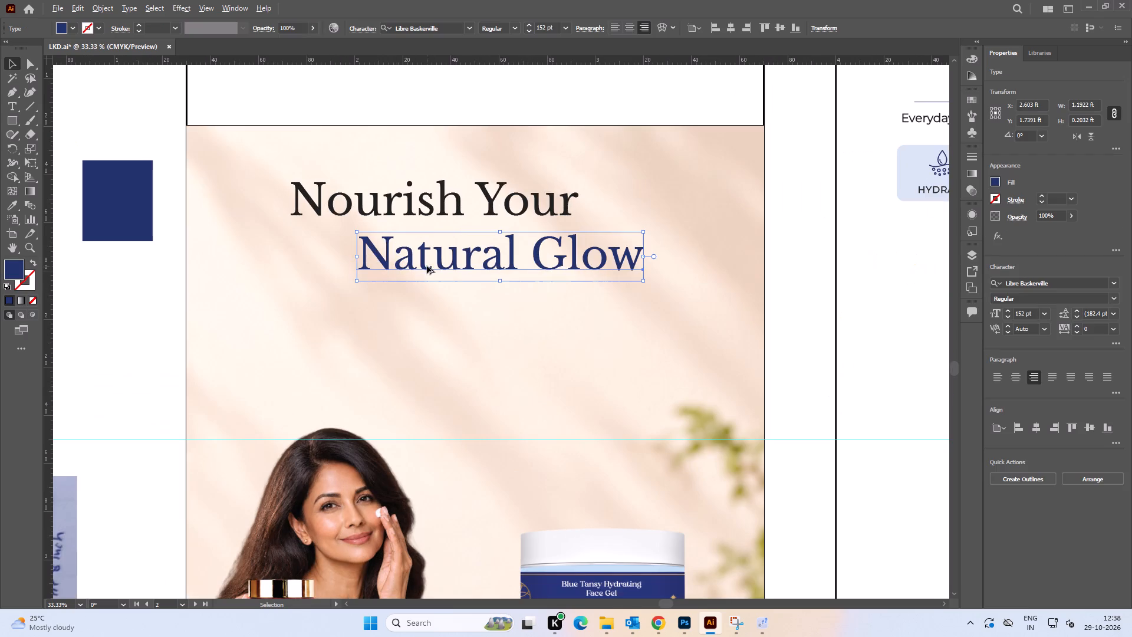
left_click(424, 261, "shift")
left_click_drag(424, 262, 432, 262)
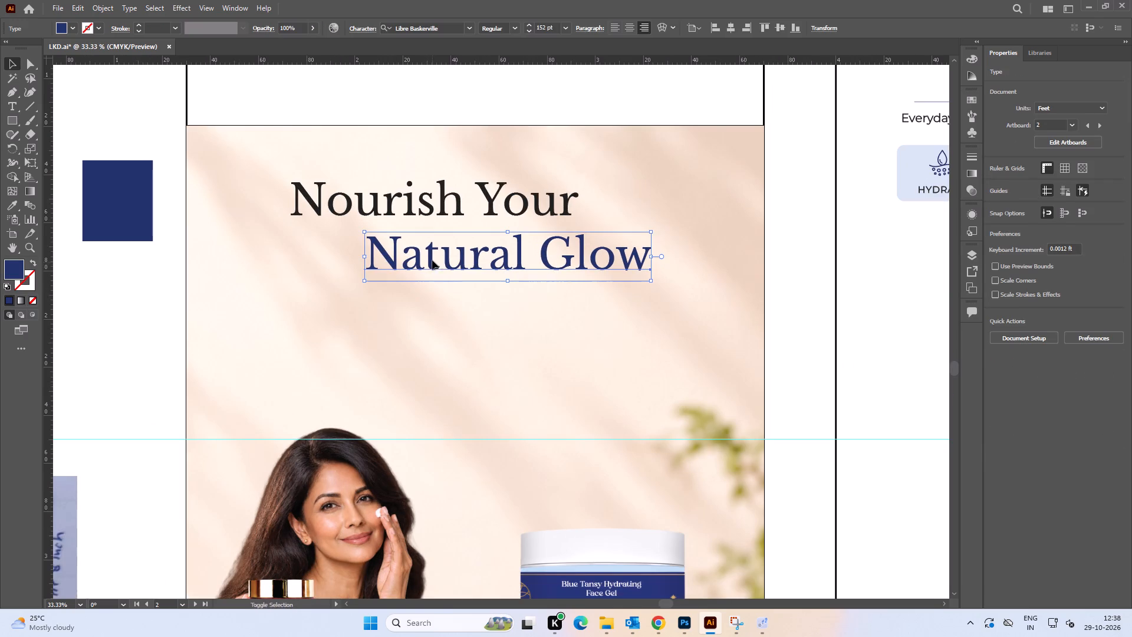
left_click_drag(431, 259, 438, 260)
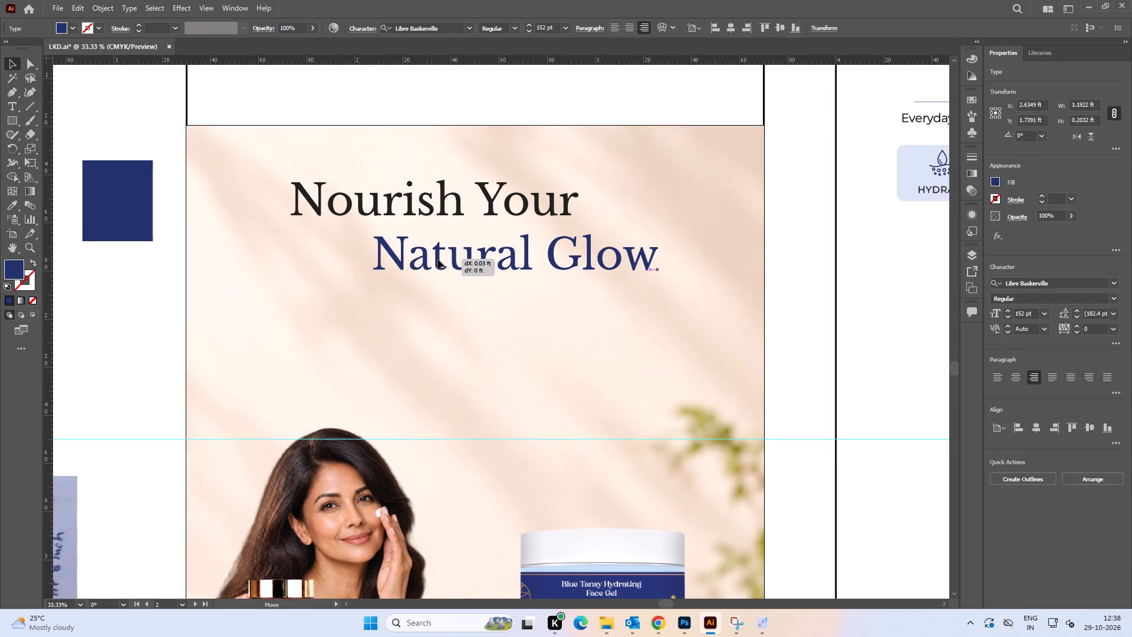
left_click_drag(438, 260, 440, 260)
Enlarge both heading lines together to about 167 pt and shift them slightly left on the gel poster.
left_click(491, 212, "shift")
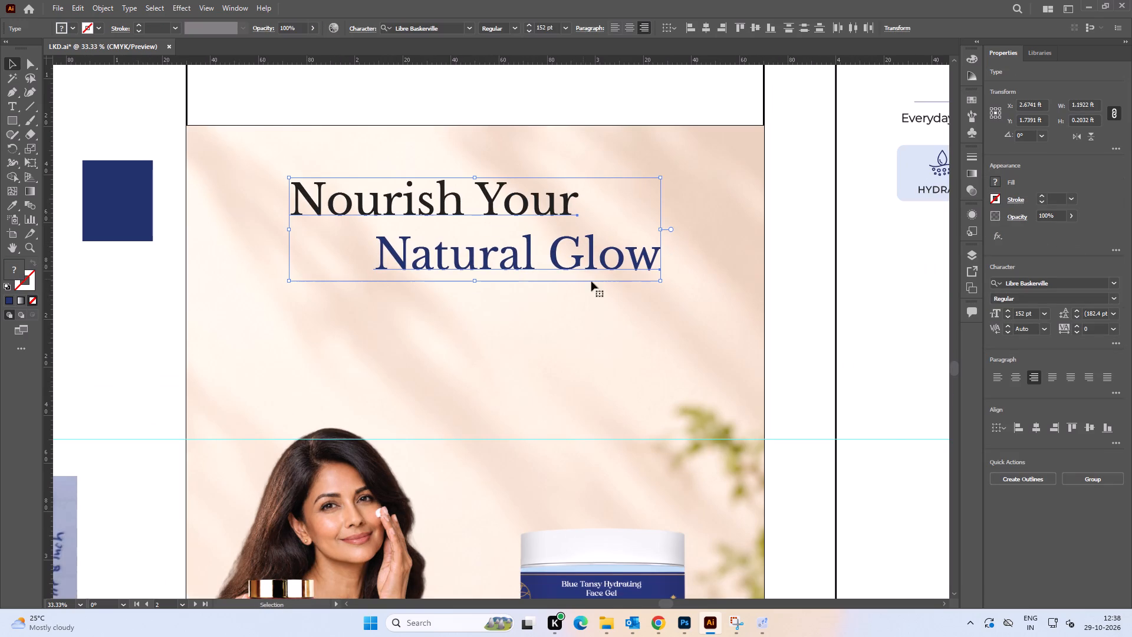
left_click_drag(660, 282, 697, 307, "shift")
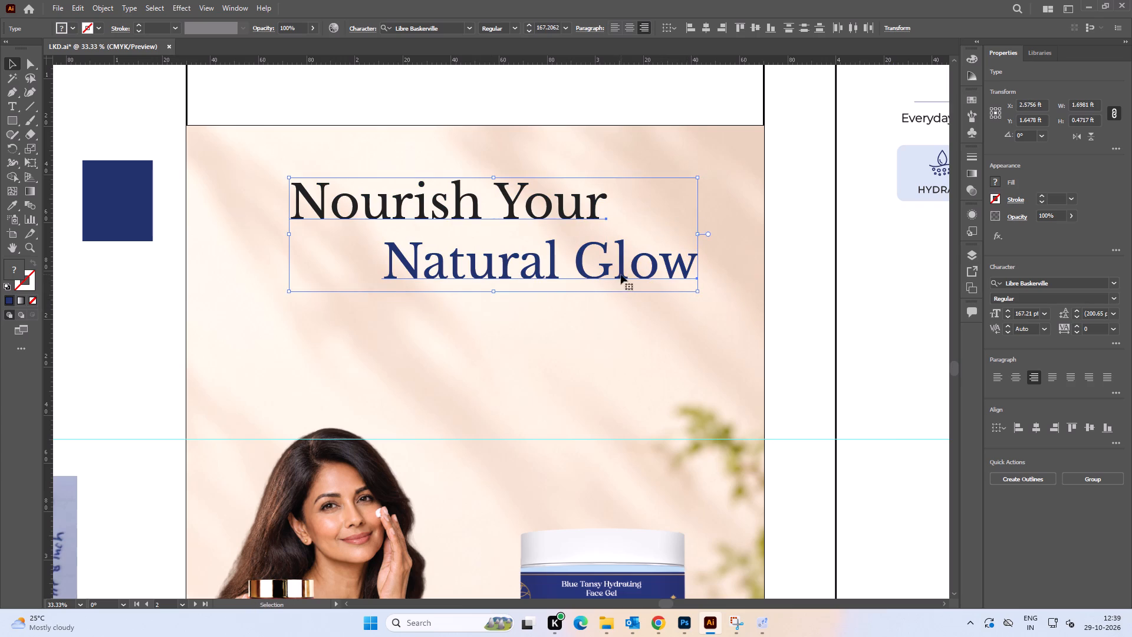
left_click_drag(621, 274, 607, 274)
scroll(606, 274, "down", 3, "alt")
left_click(729, 308)
Group the divider line, tagline and icon strip, and move the group back onto the gel poster beneath the heading.
key("space")
left_click_drag(739, 322, 699, 305)
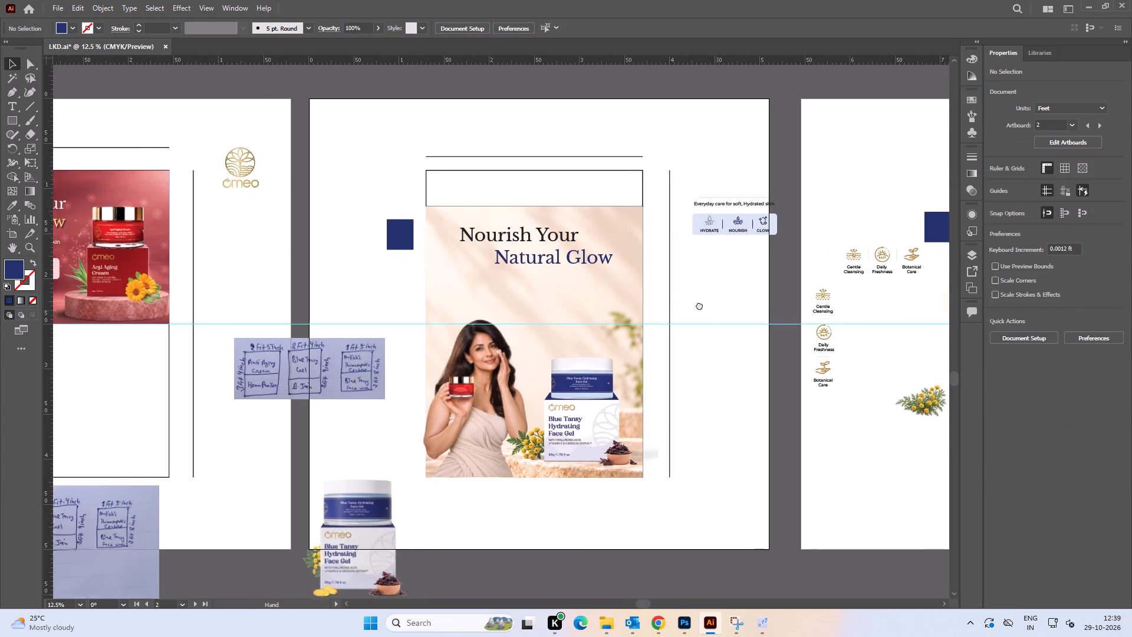
left_click_drag(699, 305, 696, 303)
left_click_drag(679, 172, 708, 229)
key("ctrl+g")
left_click_drag(711, 222, 547, 298)
scroll(516, 297, "up", 3, "alt")
left_click_drag(578, 285, 435, 287)
scroll(436, 285, "down", 2, "alt")
left_click(722, 273)
Nudge the tagline and icon strip group slightly right beneath the gel poster's heading.
scroll(468, 274, "up", 2, "alt")
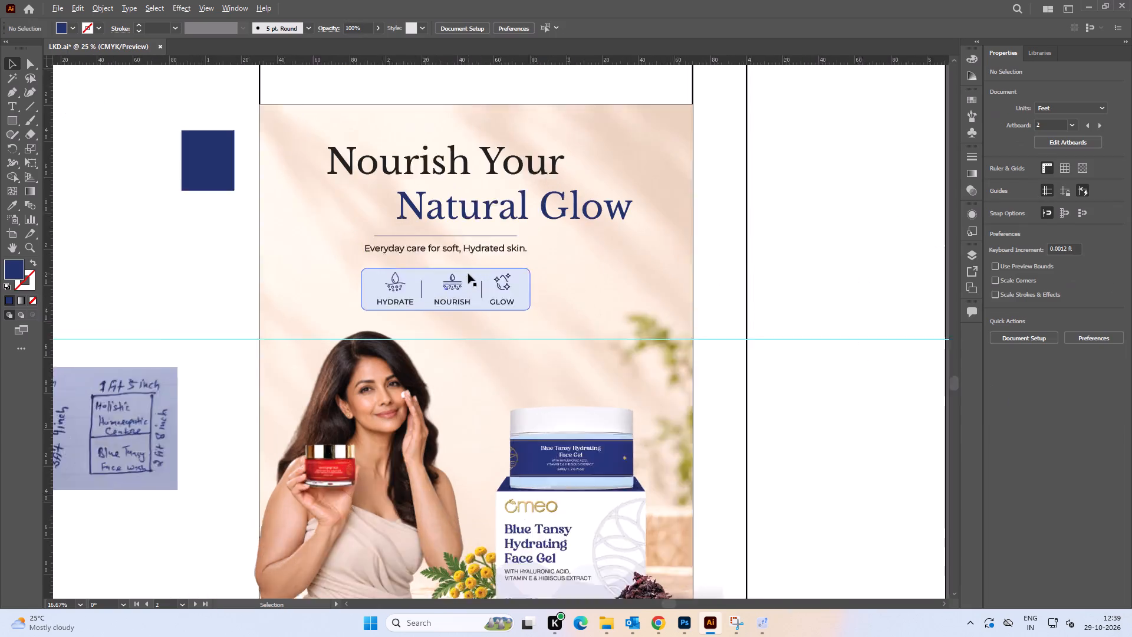
left_click(465, 278)
key("ctrl+z")
left_click_drag(468, 278, 485, 274)
scroll(485, 274, "down", 3, "alt")
left_click(662, 274)
Move the staggered heading, tagline and icon strip together off the gel poster to the blank area above the third artboard.
key("space")
left_click_drag(646, 269, 655, 269)
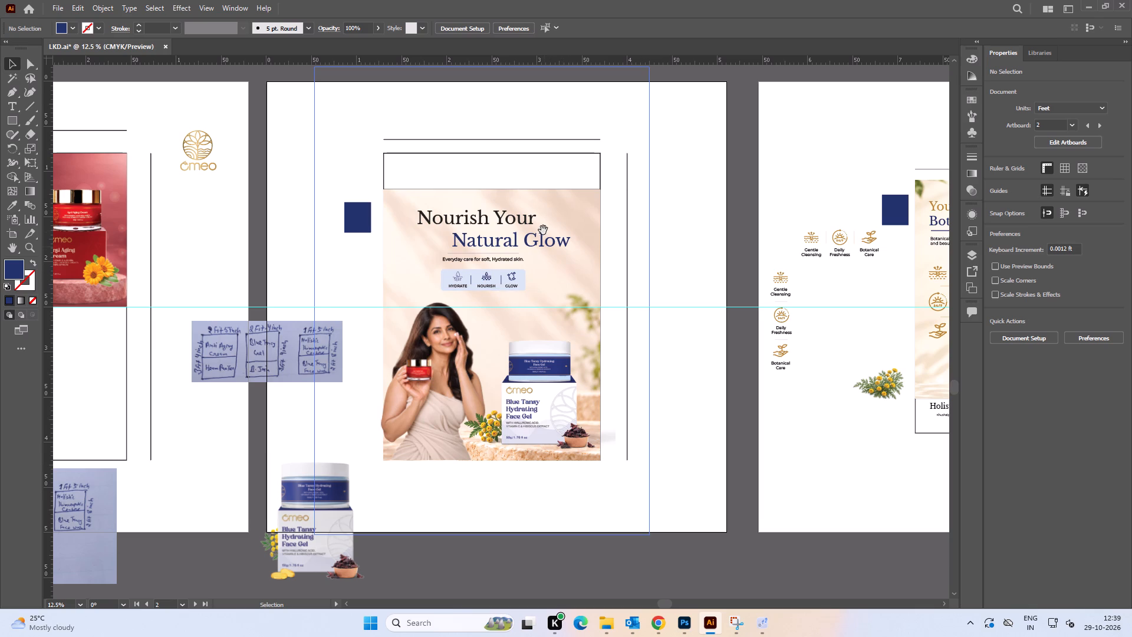
key("space")
left_click_drag(542, 232, 542, 245)
left_click(491, 289)
left_click(496, 260, "shift")
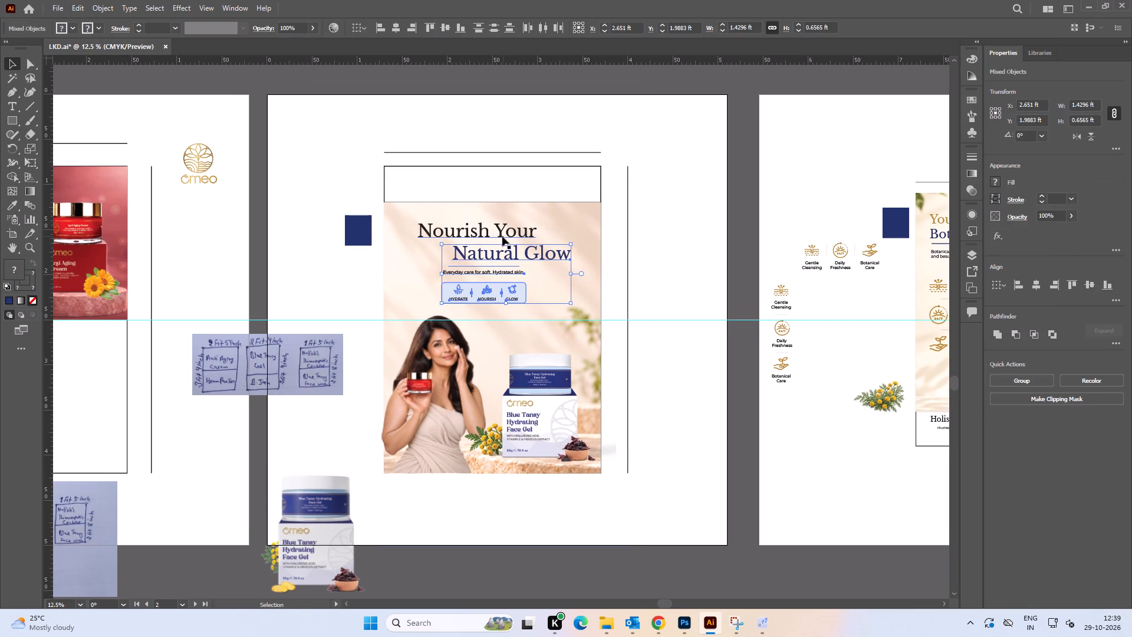
left_click(471, 232, "shift")
scroll(502, 262, "down", 2, "alt")
key("space")
left_click_drag(499, 257, 491, 311)
left_click_drag(536, 316, 694, 198)
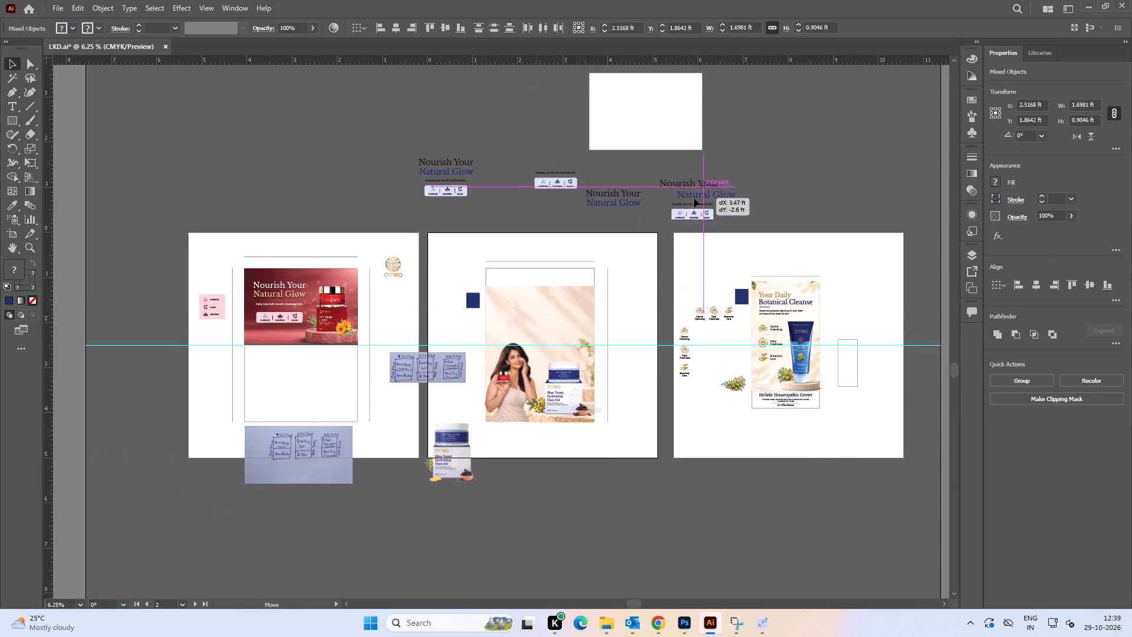
left_click_drag(694, 198, 709, 194)
Delete the separate loose tagline-and-icon strip and the loose heading copy lying above the artboards.
left_click(502, 223)
left_click(444, 172)
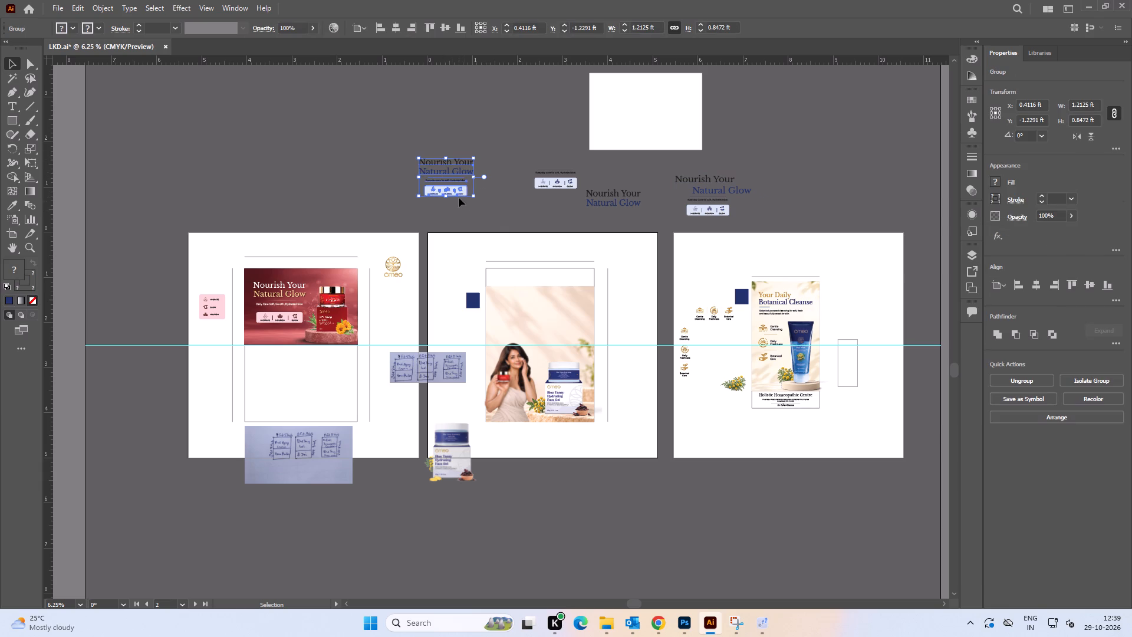
key("space")
left_click_drag(617, 211, 504, 229)
scroll(507, 221, "up", 3, "alt")
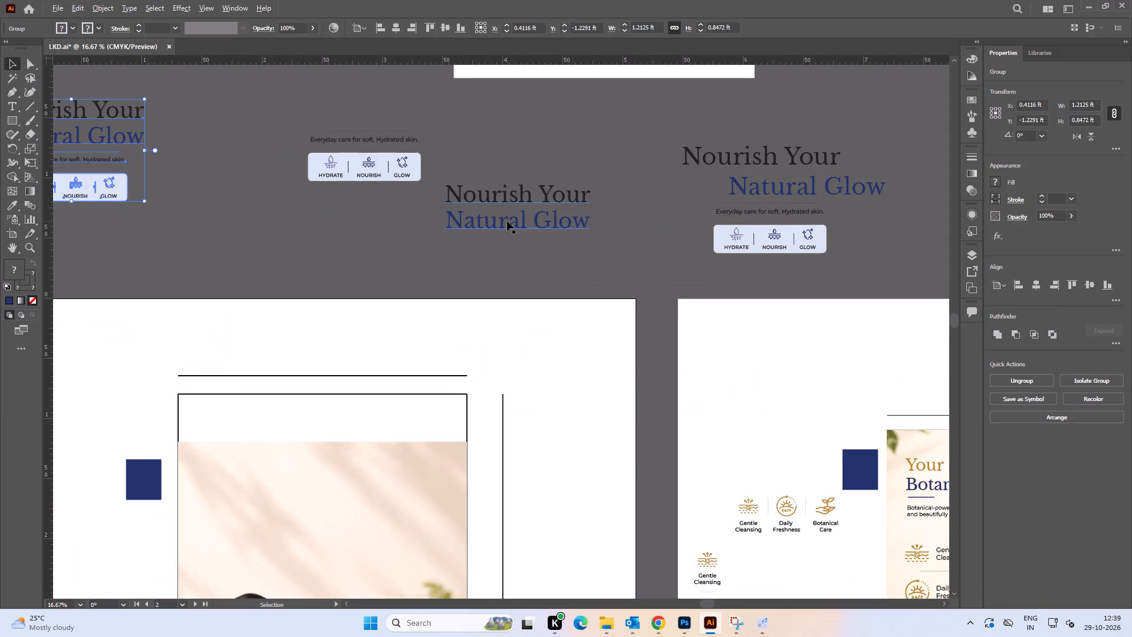
key("space")
left_click_drag(481, 185, 517, 249)
left_click_drag(364, 169, 540, 300)
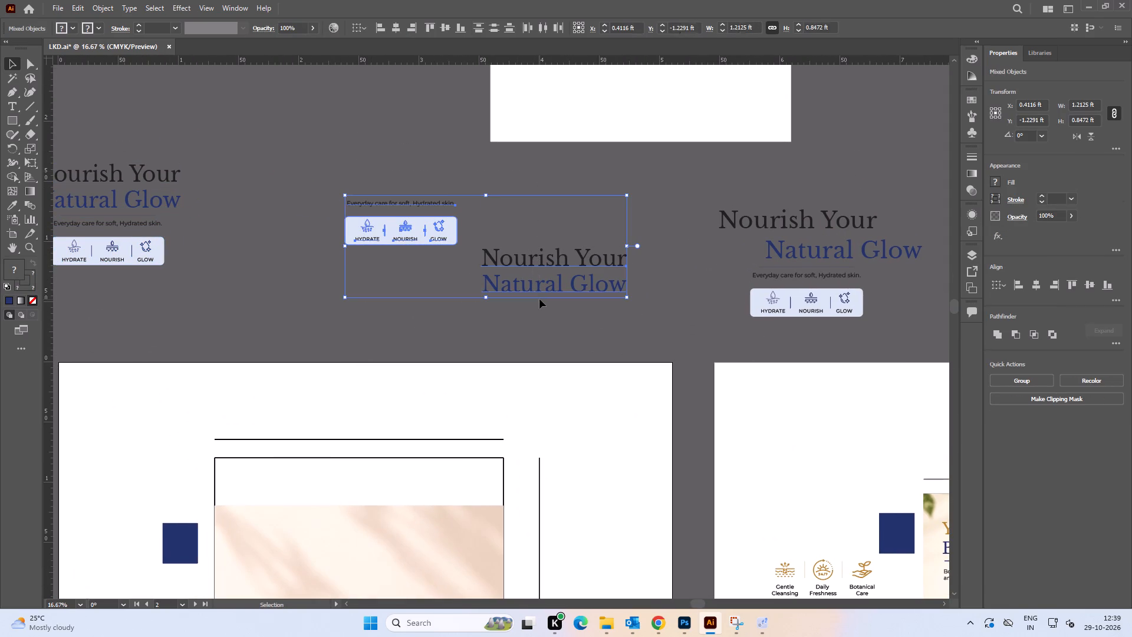
key("Delete")
Move the remaining grouped heading with aligned lines, tagline and icon strip onto the upper part of the gel poster.
left_click_drag(144, 252, 417, 281)
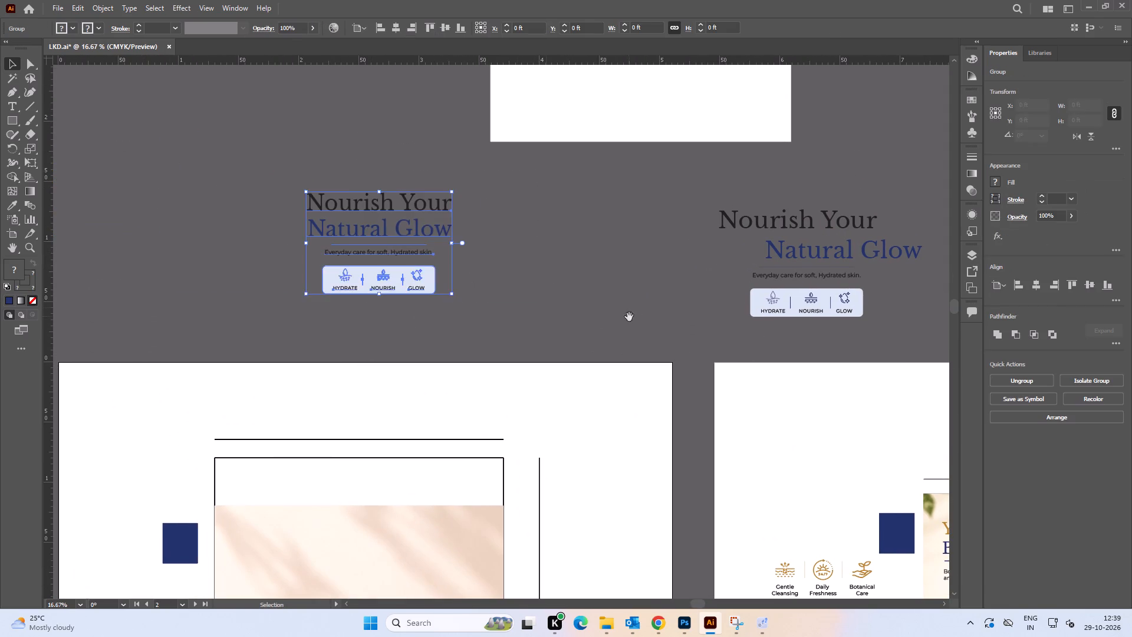
key("space")
left_click_drag(626, 316, 400, 276)
left_click_drag(262, 280, 334, 261, "alt")
key("space")
left_click_drag(249, 294, 463, 208)
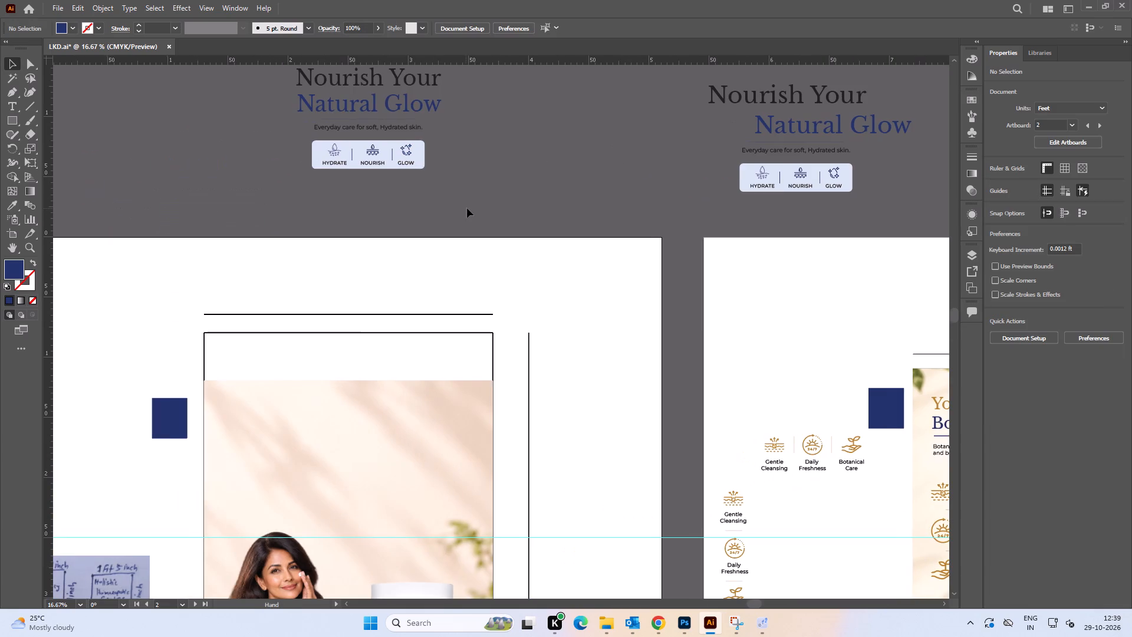
left_click(467, 208)
left_click_drag(394, 159, 389, 478, "alt")
key("space")
left_click_drag(361, 458, 386, 229)
left_click(630, 225)
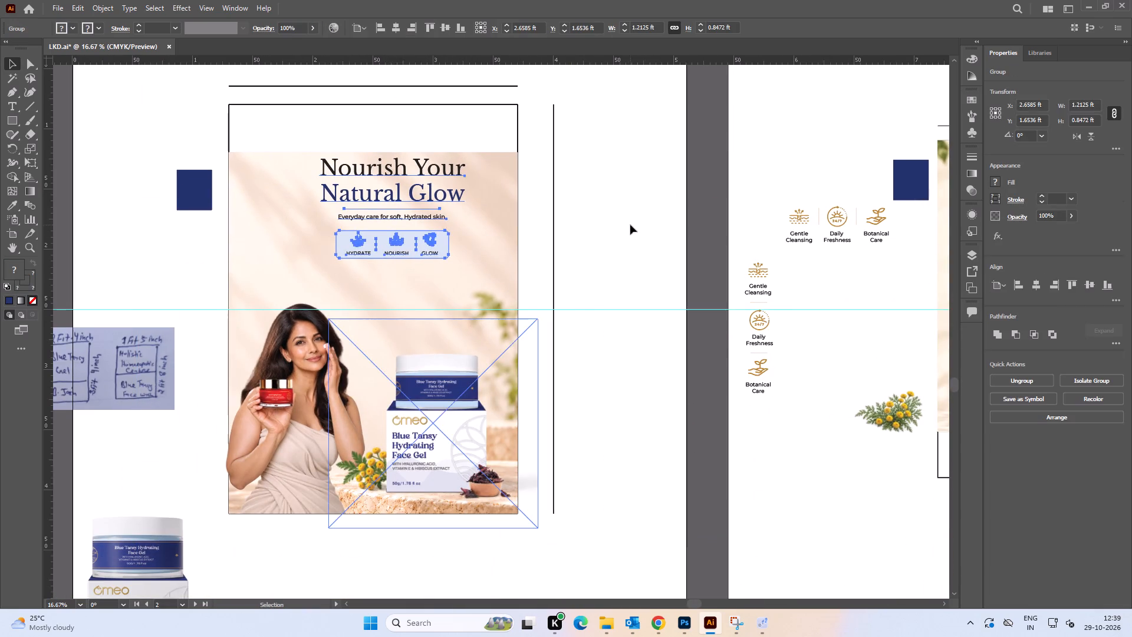
Shift the heading, tagline and icon strip group down and left, about 0.13 ft lower on the gel poster.
key("space")
left_click_drag(616, 241, 649, 235)
scroll(381, 260, "up", 2, "alt")
key("space")
left_click_drag(472, 206, 476, 281)
left_click_drag(478, 281, 436, 315)
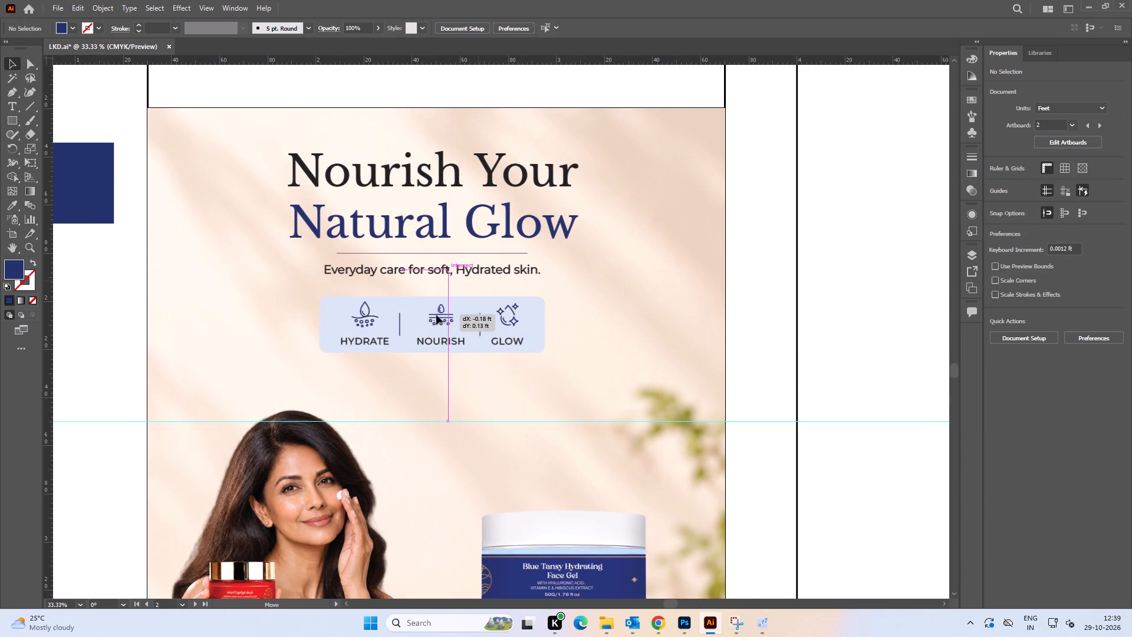
left_click_drag(436, 315, 445, 314)
Centre the heading group horizontally on the width line above the gel poster.
scroll(459, 244, "down", 3, "alt")
key("space")
left_click_drag(457, 228, 459, 300)
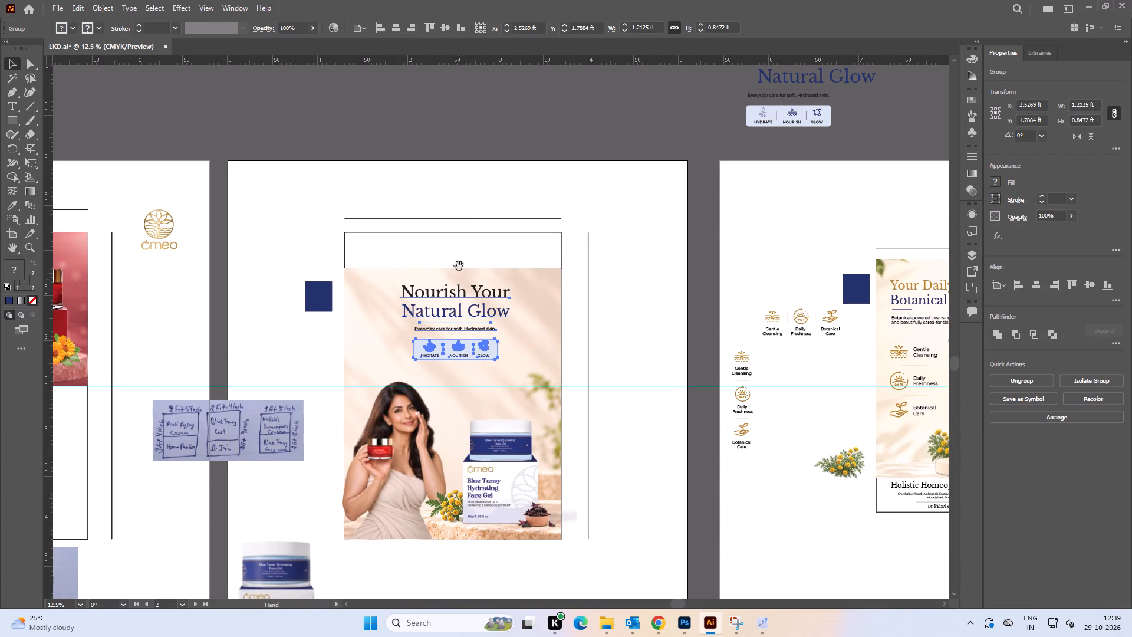
left_click(471, 219, "shift")
left_click(471, 219)
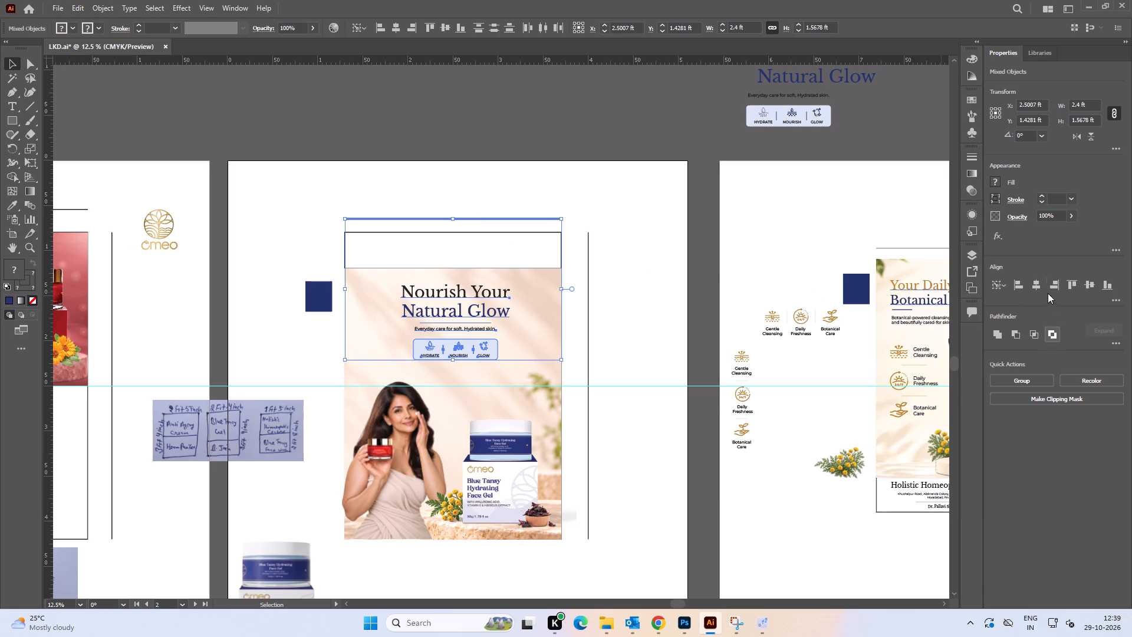
left_click(1034, 281)
key("space")
left_click_drag(667, 446, 626, 287)
left_click(626, 310)
Enlarge the heading, tagline and icon strip group proportionally to about 1.37 ft wide on the gel poster.
key("space")
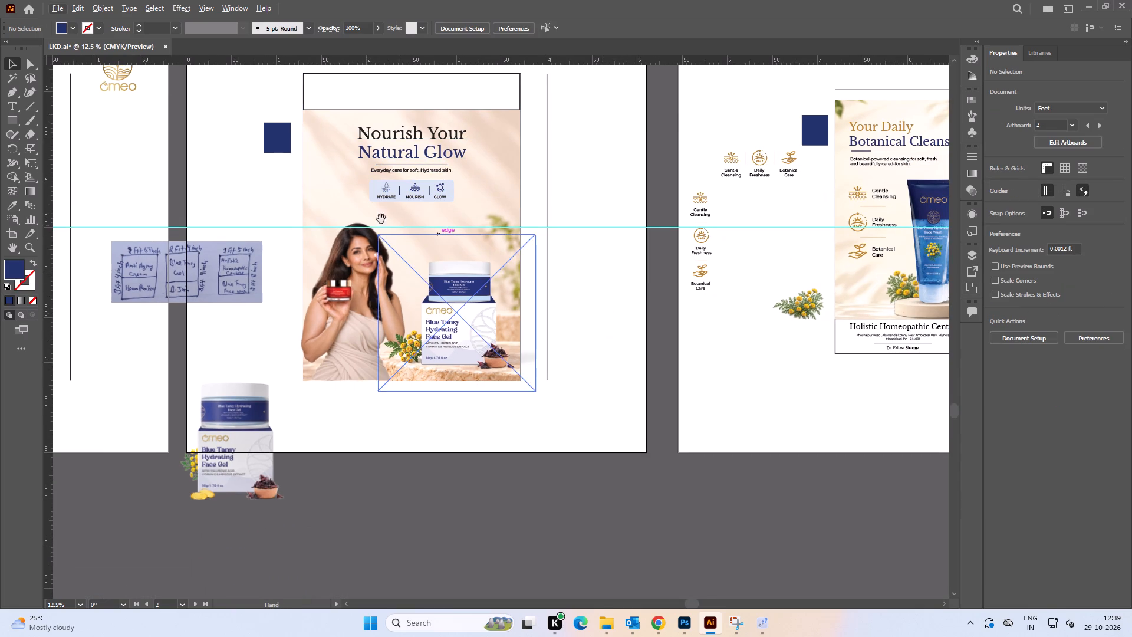
left_click_drag(366, 215, 404, 257)
scroll(427, 211, "up", 2, "alt")
key("space")
left_click_drag(480, 196, 481, 224)
left_click(476, 224)
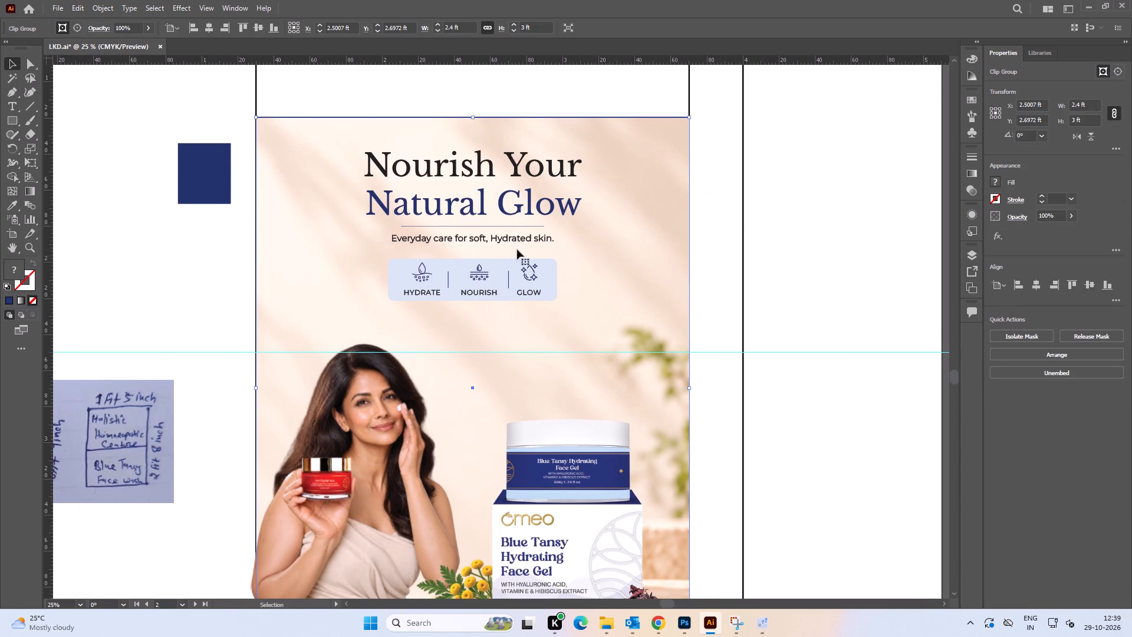
left_click(785, 255)
left_click(659, 250)
left_click(466, 273)
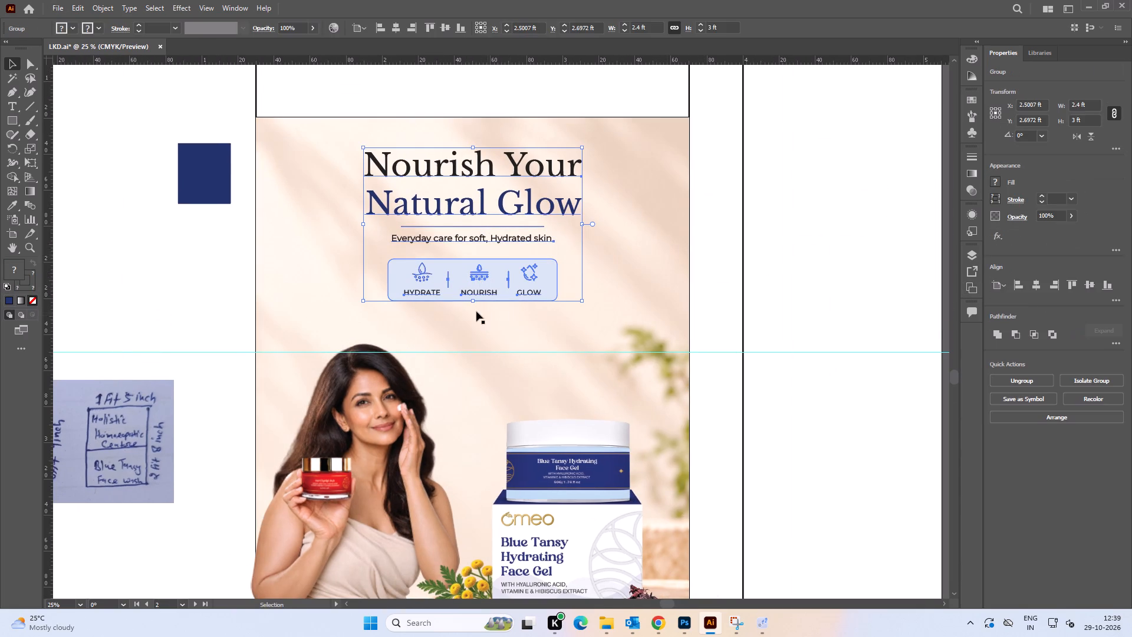
left_click_drag(476, 303, 479, 320, "shift")
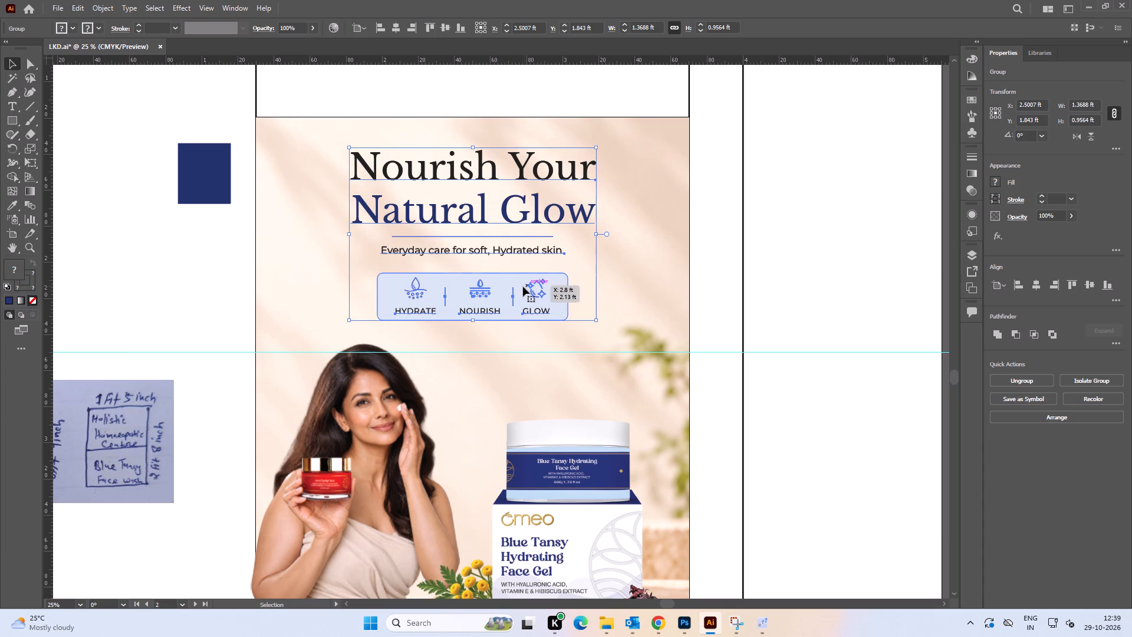
left_click(522, 287)
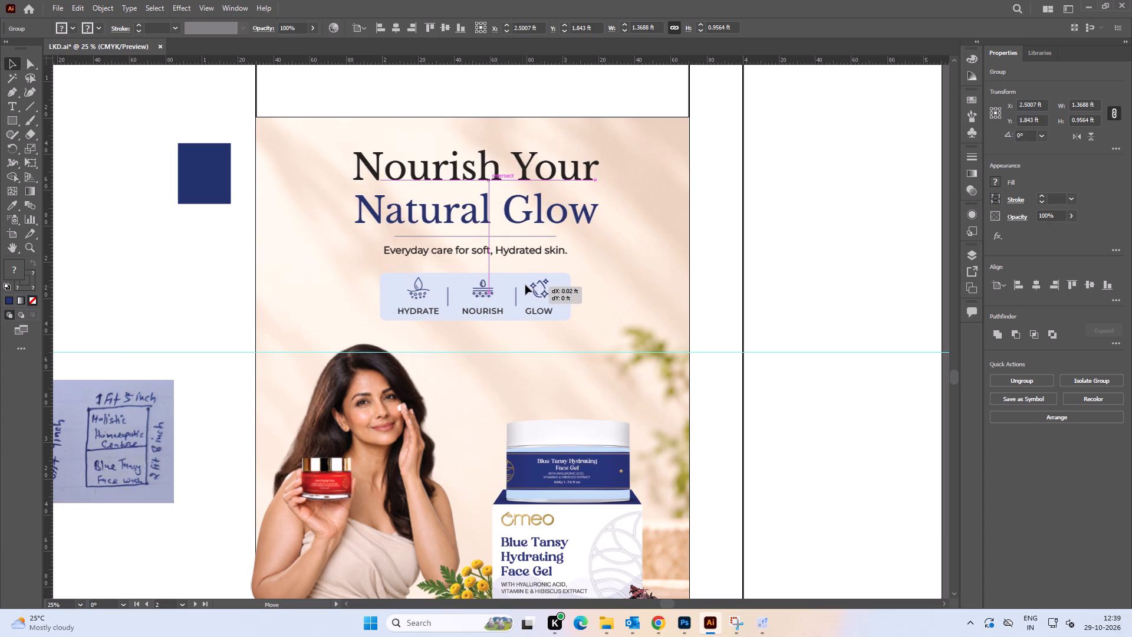
Align the enlarged heading group's horizontal centre with the width line above the gel poster.
key("space")
key("space")
left_click_drag(499, 160, 541, 382)
left_click(525, 240, "shift")
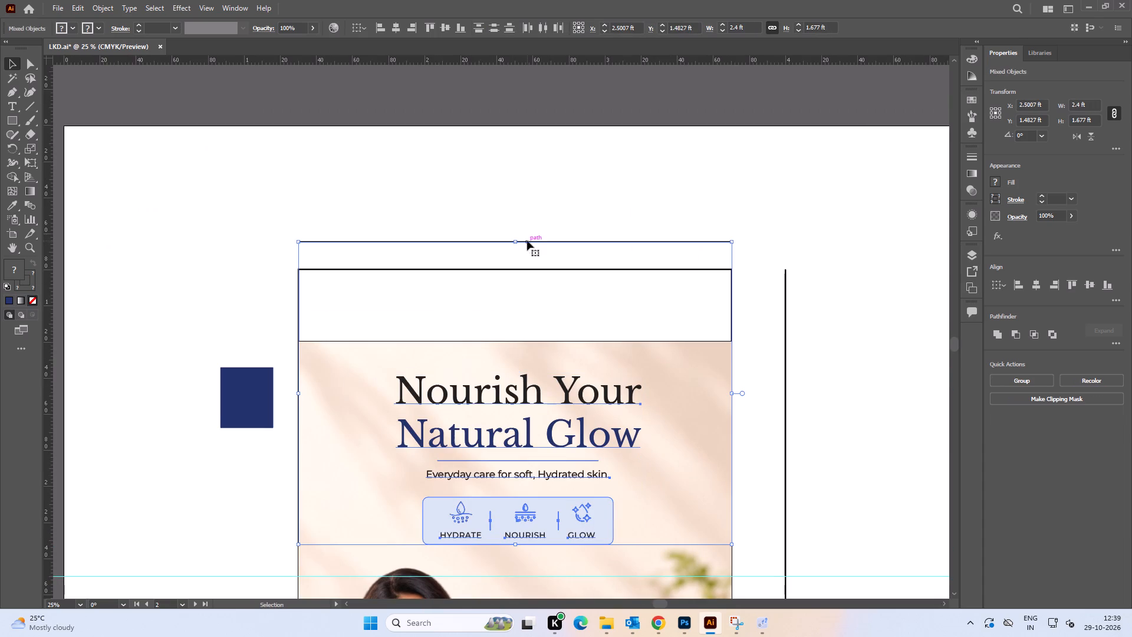
left_click(527, 241)
left_click(1034, 287)
left_click(526, 148)
Examine the gel poster beside the other posters and compare it with the redesigned poster in the ChatGPT Redesign layout chat.
scroll(535, 291, "down", 3, "alt")
key("space")
left_click_drag(540, 340, 496, 227)
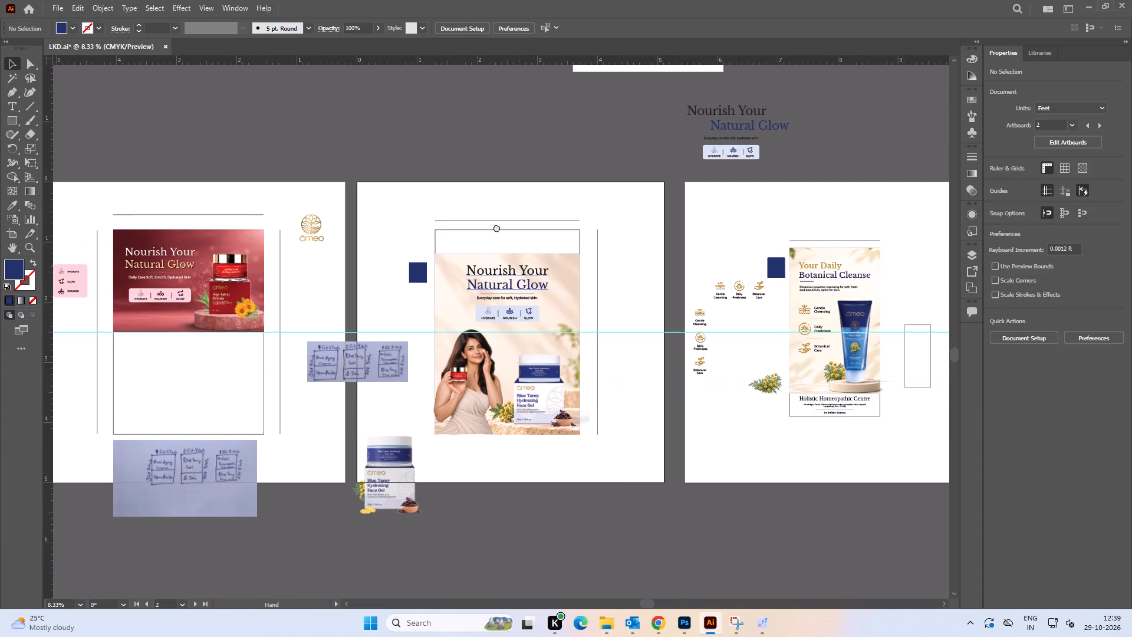
left_click_drag(496, 227, 496, 226)
left_click(613, 260)
scroll(506, 333, "up", 1, "alt")
scroll(403, 351, "up", 1, "alt")
key("space")
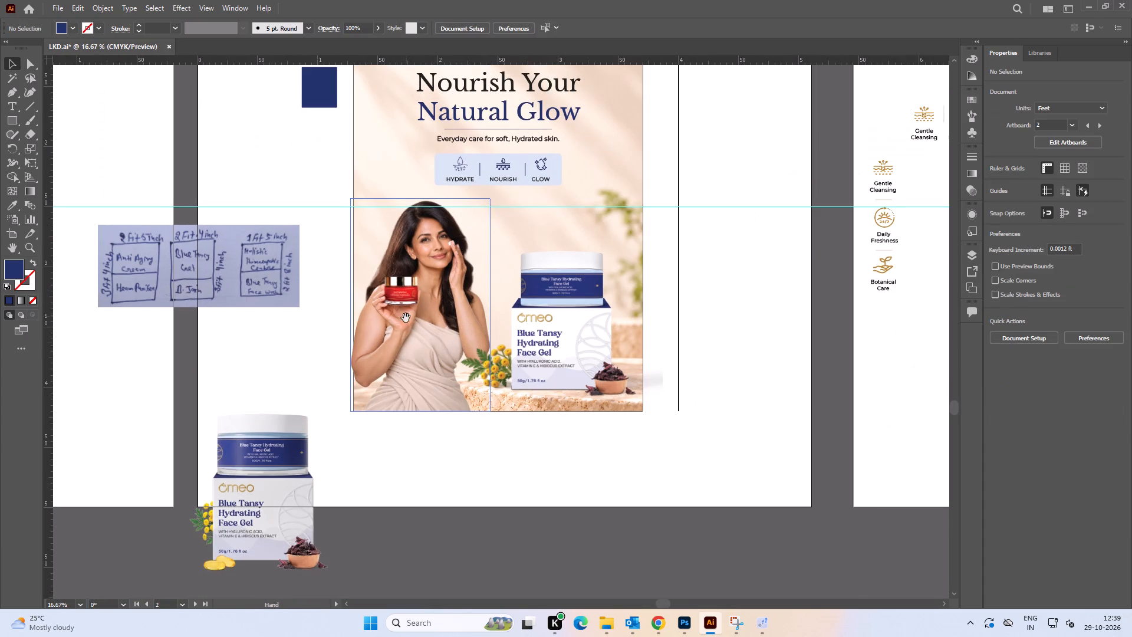
left_click_drag(406, 321, 402, 342)
left_click(724, 312)
key("alt+Tab")
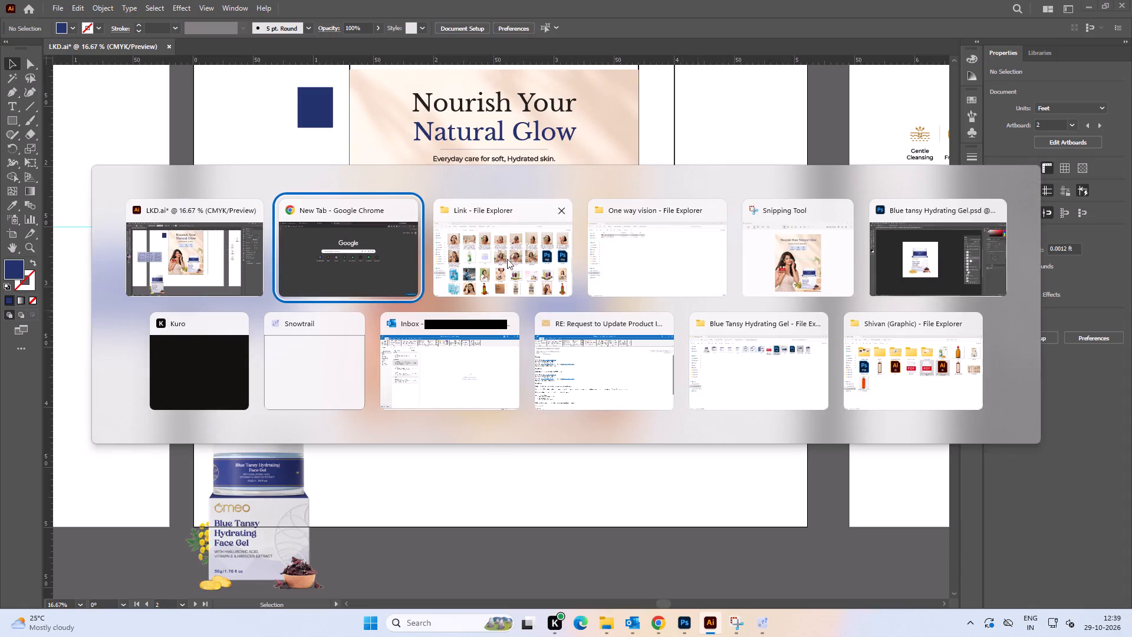
left_click(325, 261, "alt")
left_click(328, 0)
left_click(249, 0)
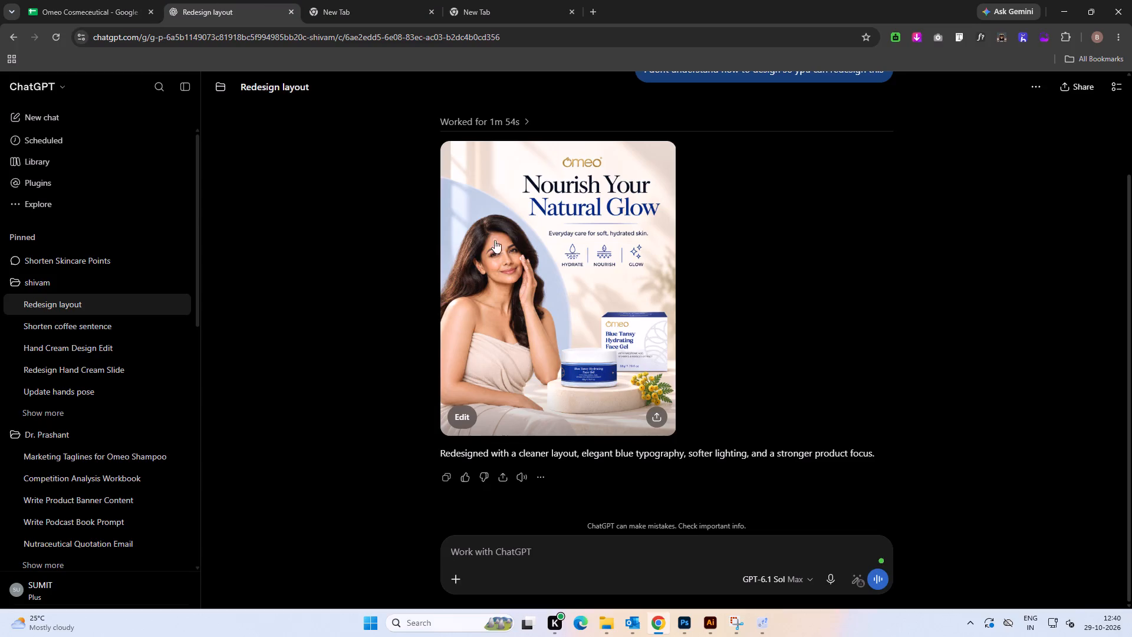
Return to Illustrator and capture a screenshot of the beige gel poster, cropped to its image area.
key("alt+Tab")
key("space")
left_click_drag(689, 288, 679, 359)
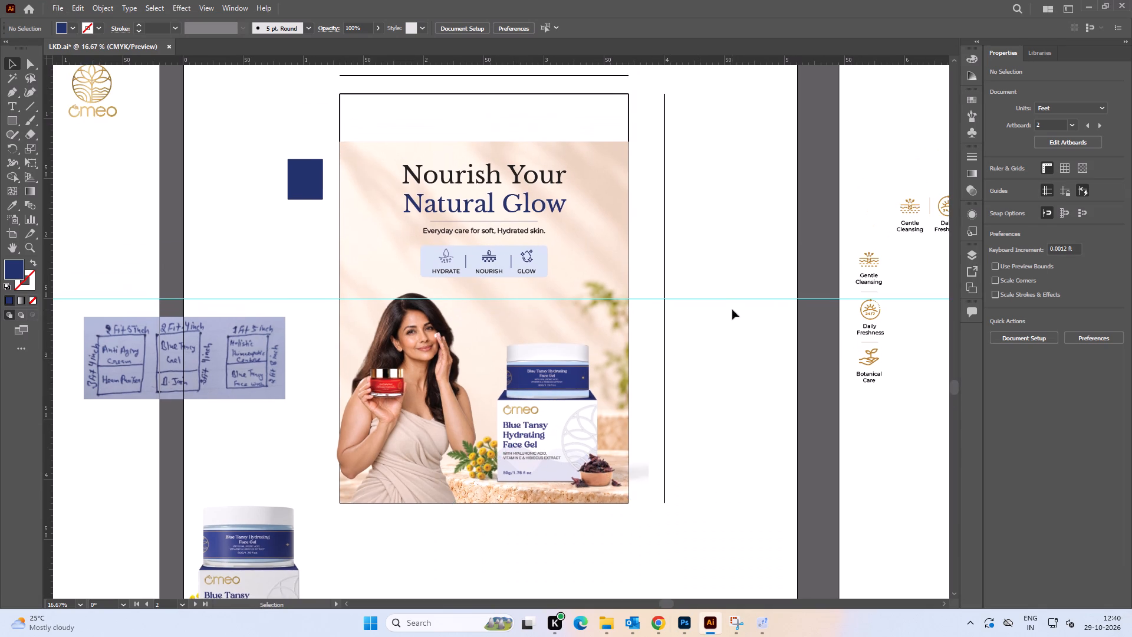
left_click(732, 310)
key("space")
left_click_drag(735, 237, 707, 242)
key("shift+super+s")
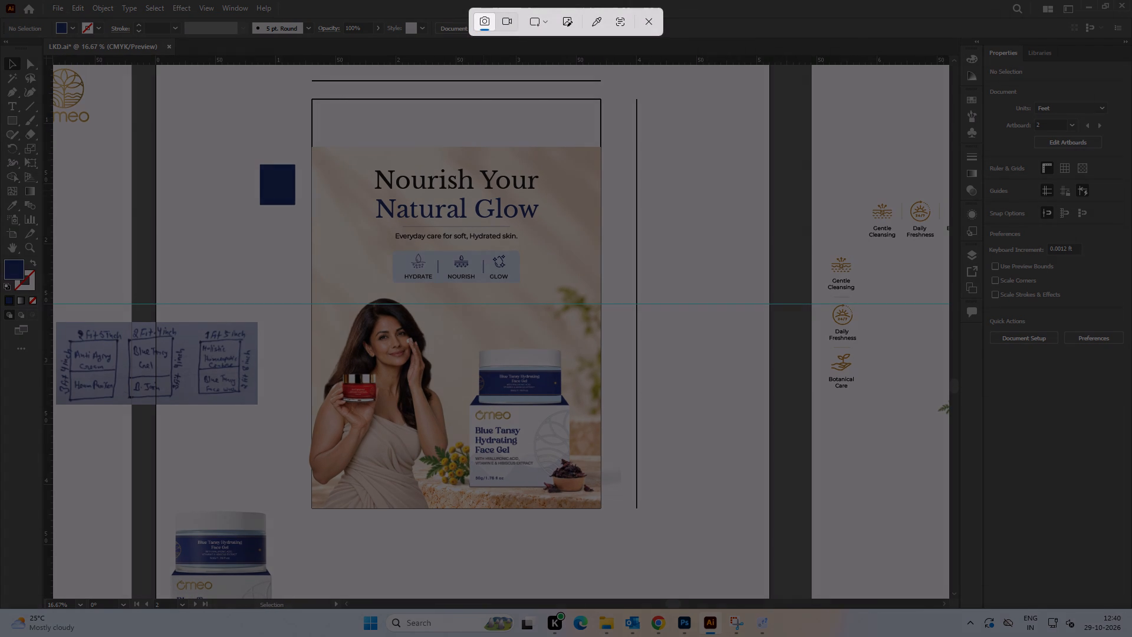
left_click_drag(312, 146, 600, 506)
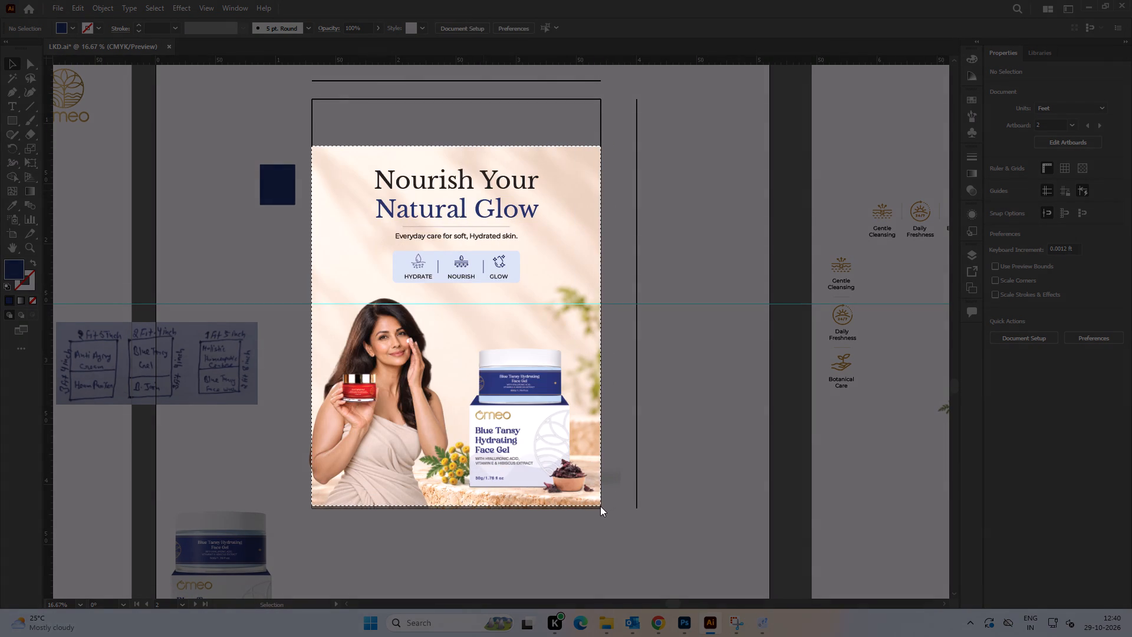
left_click_drag(600, 506, 600, 508)
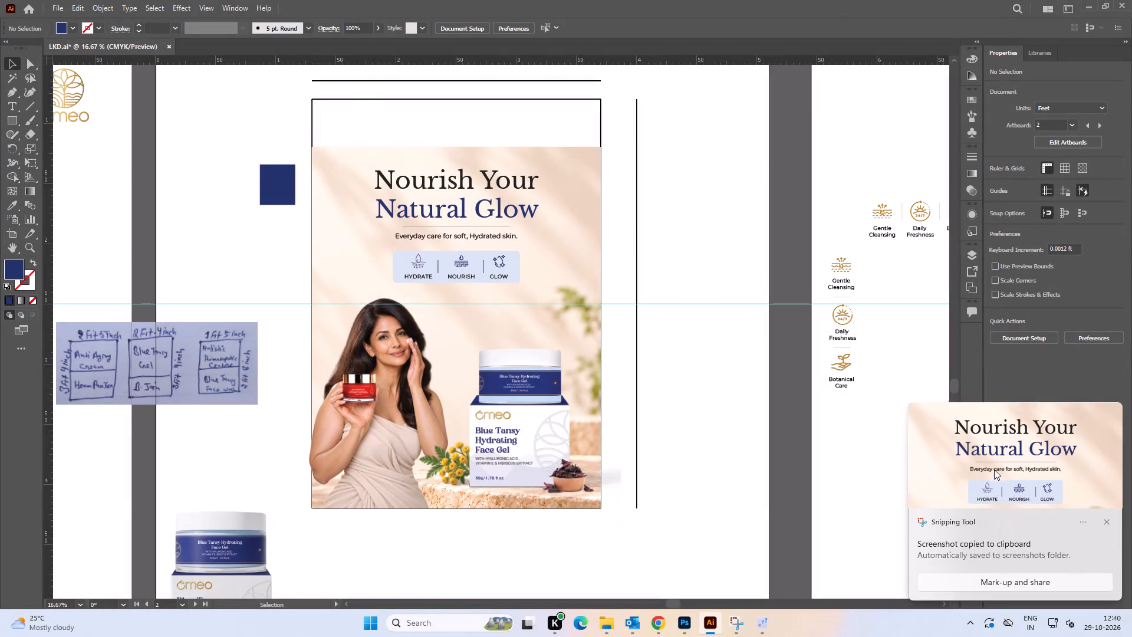
left_click(995, 468)
left_click(751, 33)
key("alt+Tab")
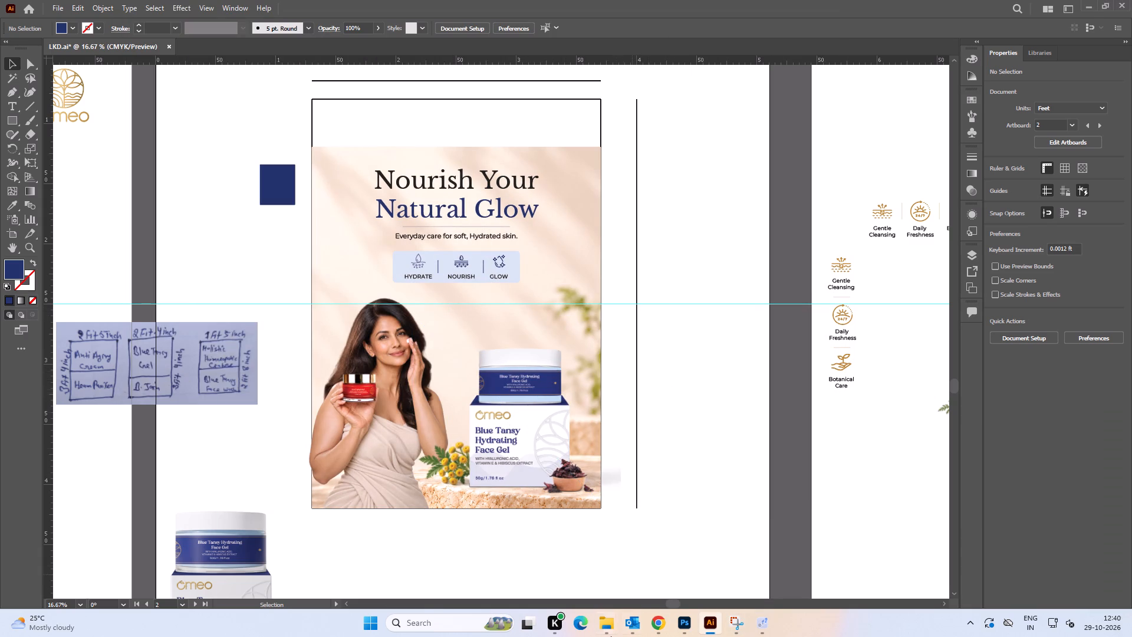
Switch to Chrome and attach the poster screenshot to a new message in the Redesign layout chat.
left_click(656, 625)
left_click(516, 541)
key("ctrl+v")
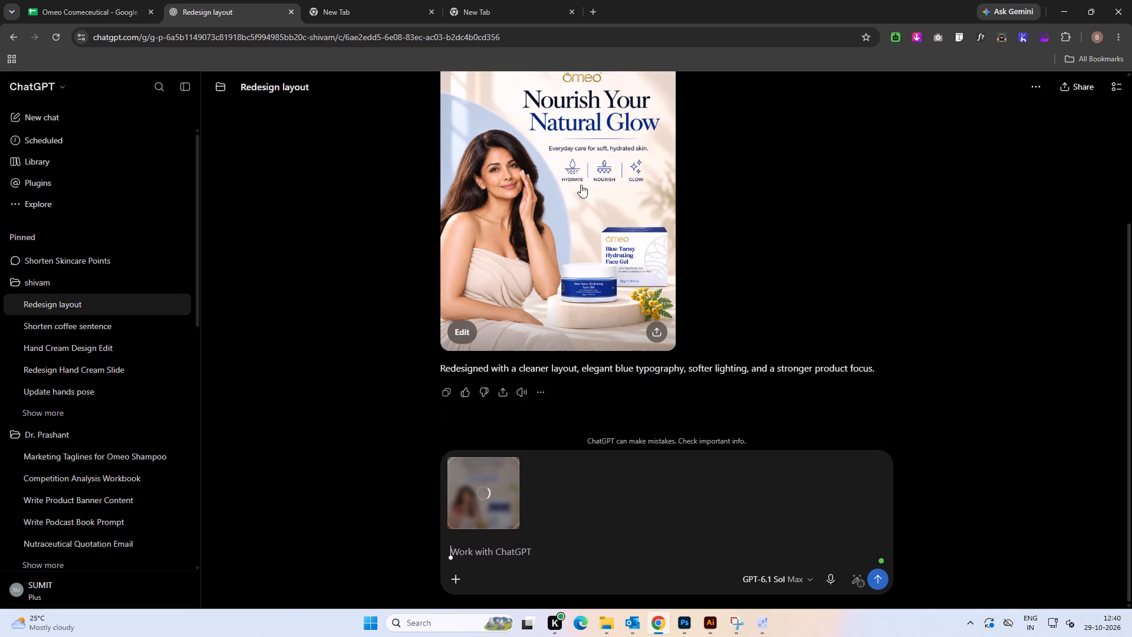
Draft the prompt text "dont chnage in product" in the address bar of the last blank Chrome tab.
left_click(511, 0)
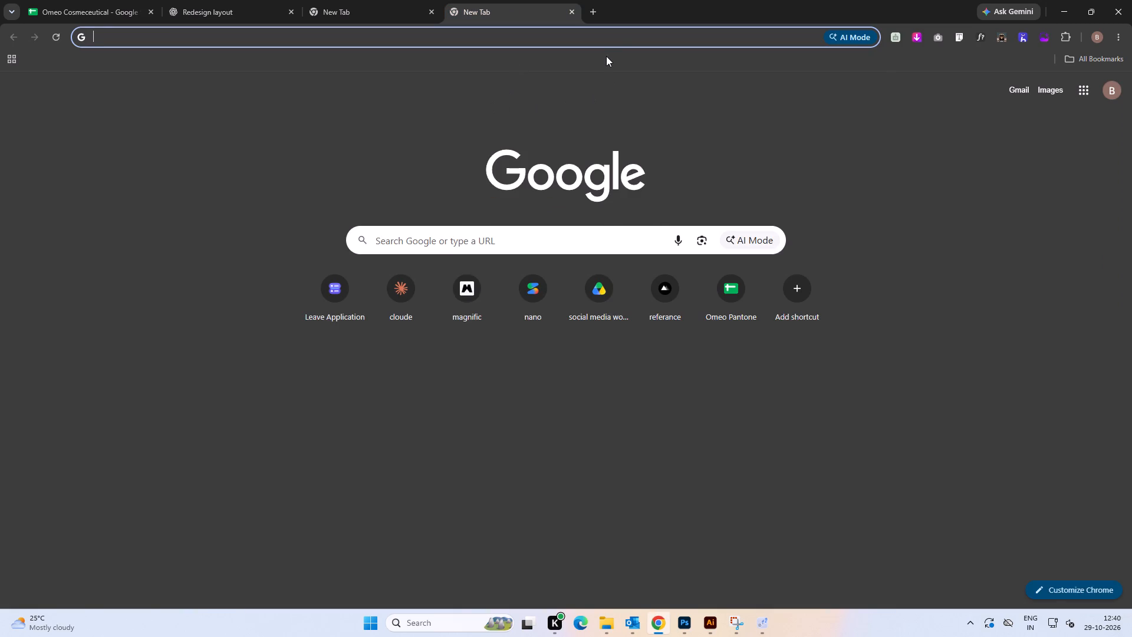
type("dont hab")
key("BackSpace")
key("BackSpace")
key("BackSpace")
key("BackSpace")
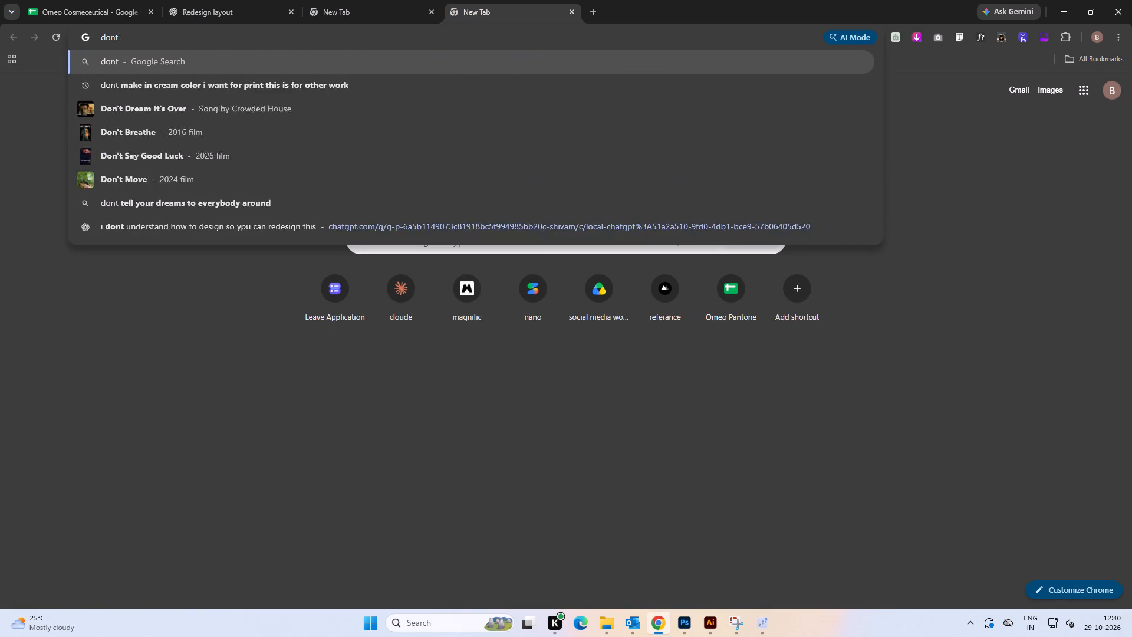
key("c")
key("BackSpace")
key("space")
type("chnage in produ")
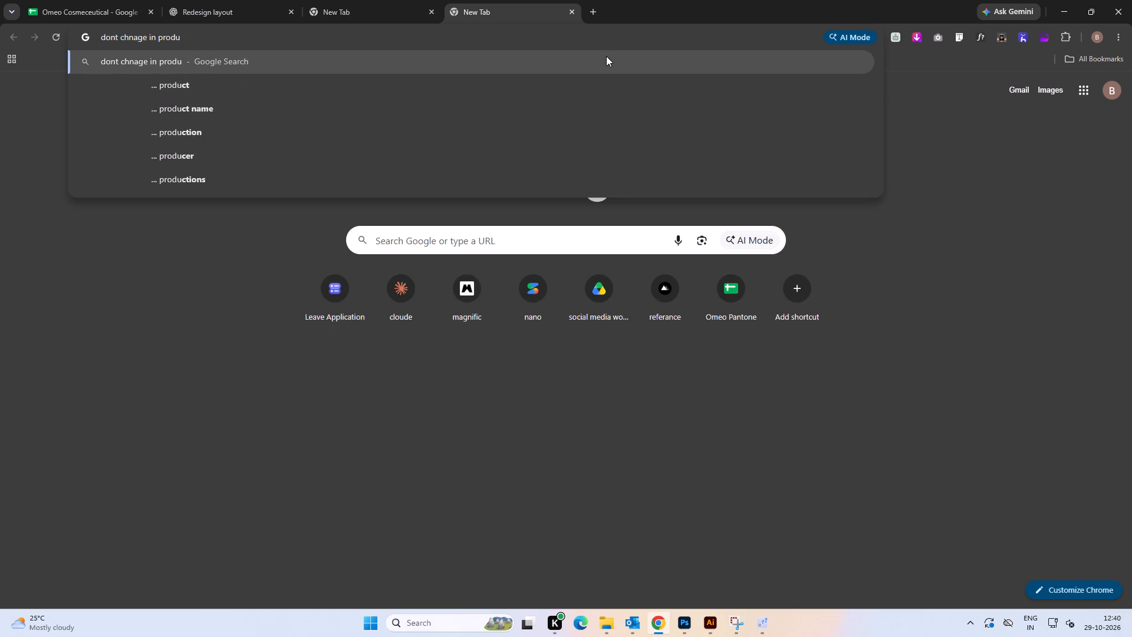
type("ct")
key("space")
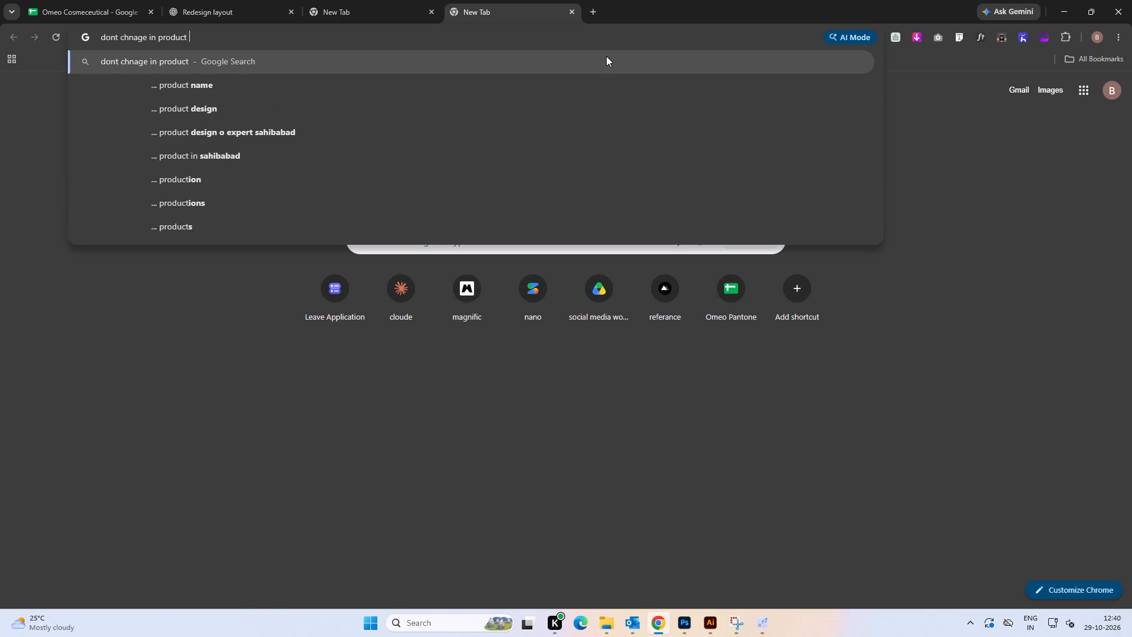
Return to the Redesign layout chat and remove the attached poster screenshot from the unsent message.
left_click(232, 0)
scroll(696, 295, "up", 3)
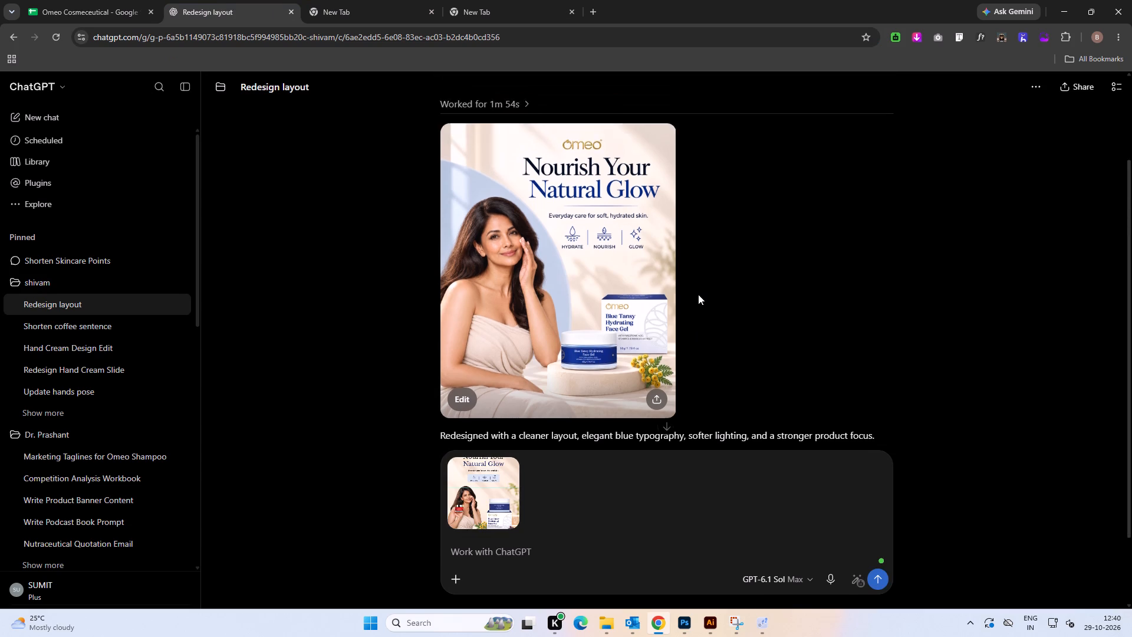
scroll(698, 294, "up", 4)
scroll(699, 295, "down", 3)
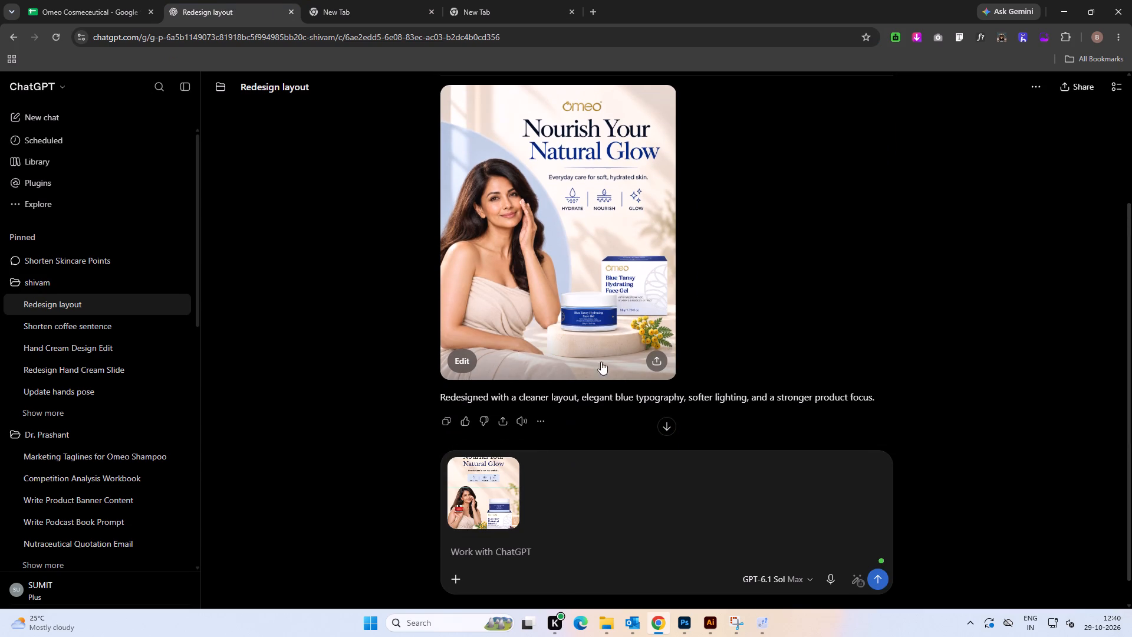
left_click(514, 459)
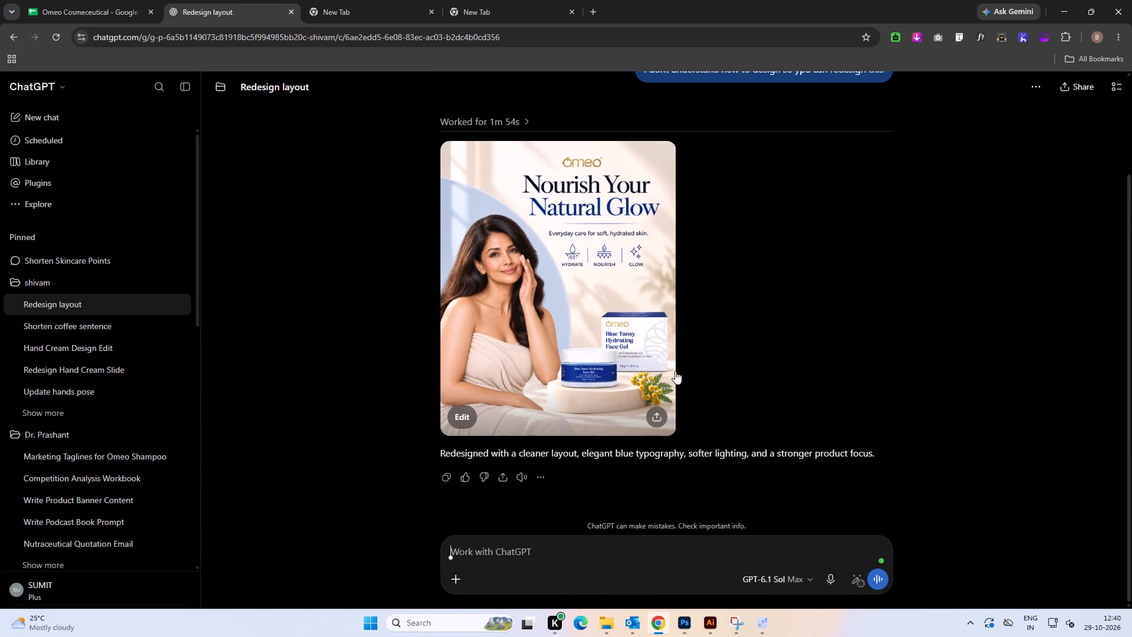
Switch to Illustrator and capture a screenshot of the Blue Tansy jar, box, flowers and hibiscus bowl on the beige gel poster.
key("alt+Tab")
scroll(508, 466, "up", 1, "alt")
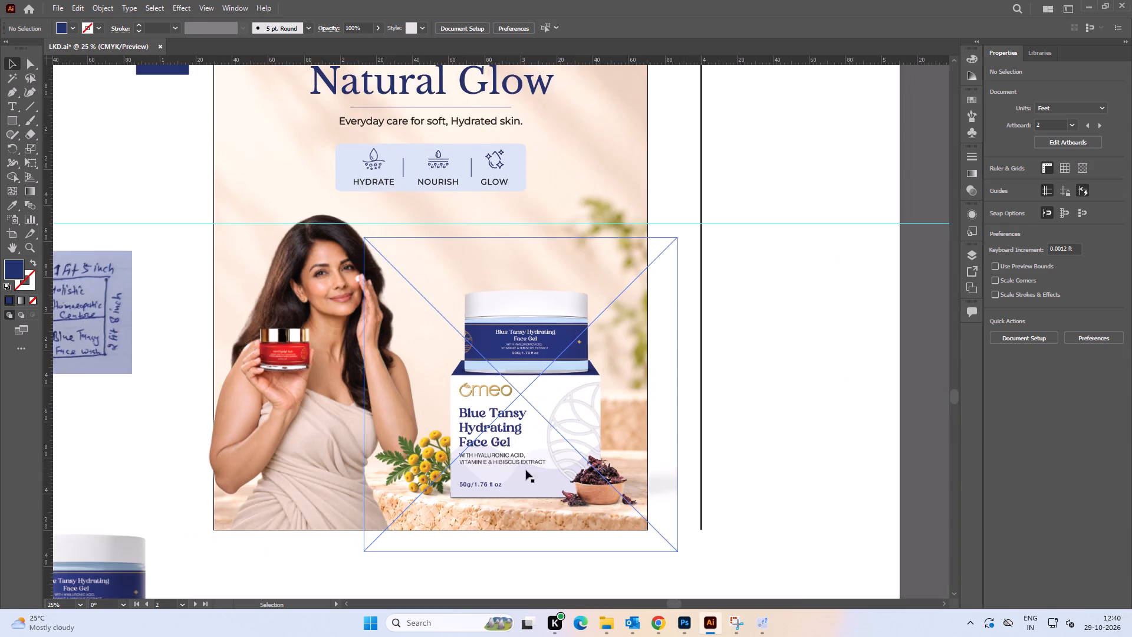
key("space")
left_click_drag(524, 462, 440, 370)
left_click(712, 354)
key("shift+super+s")
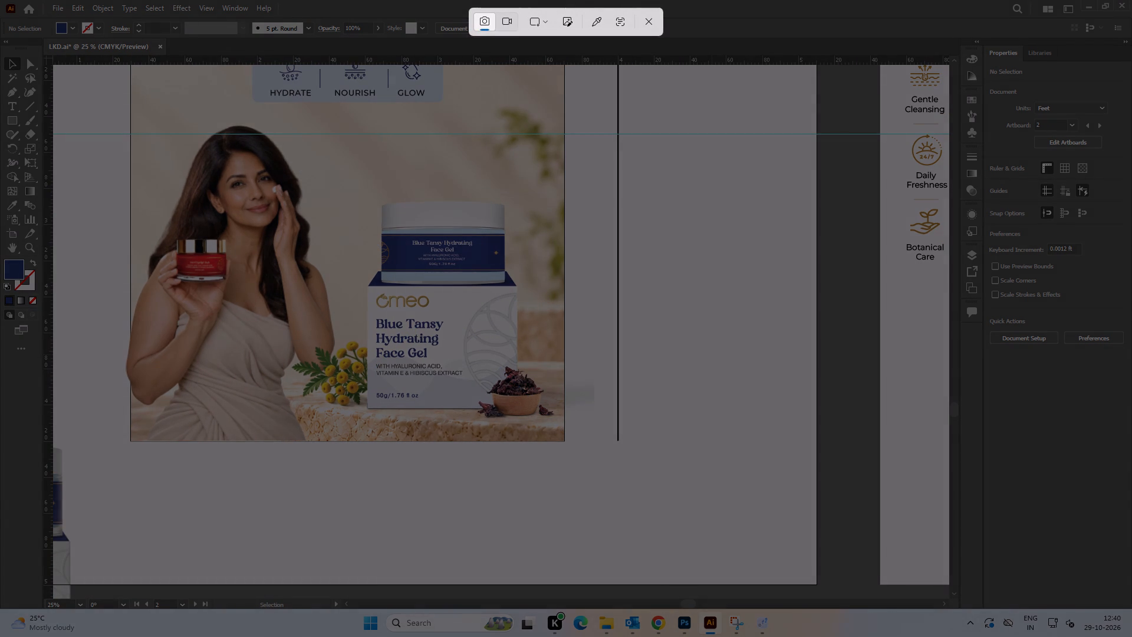
left_click_drag(558, 433, 289, 175)
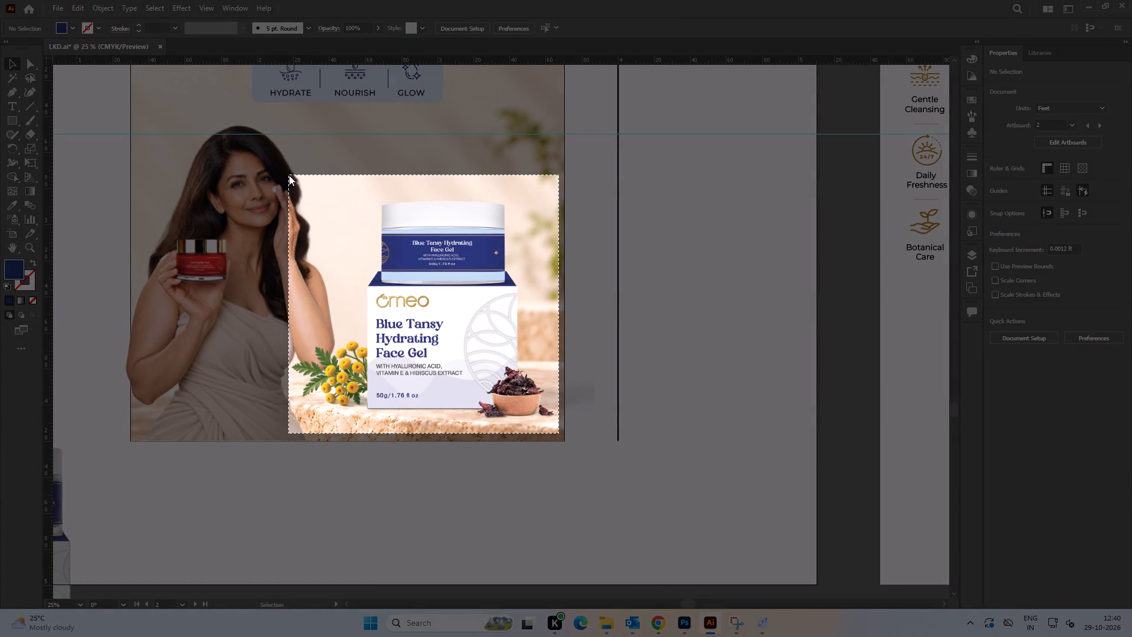
left_click_drag(289, 175, 290, 175)
left_click(1002, 477)
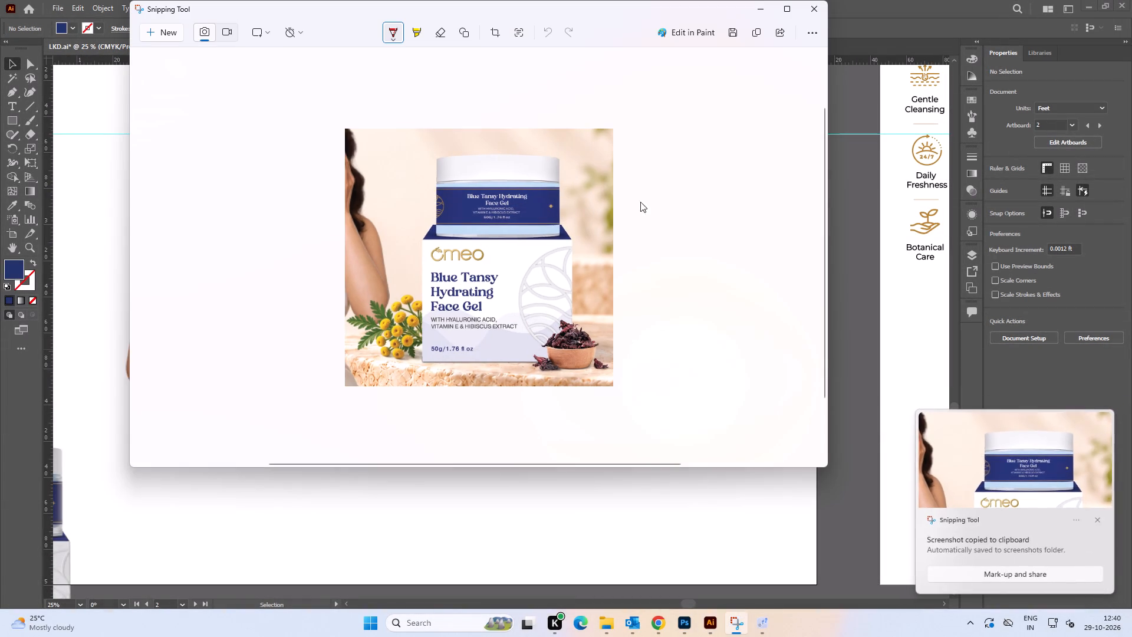
left_click(753, 32)
key("alt+Tab")
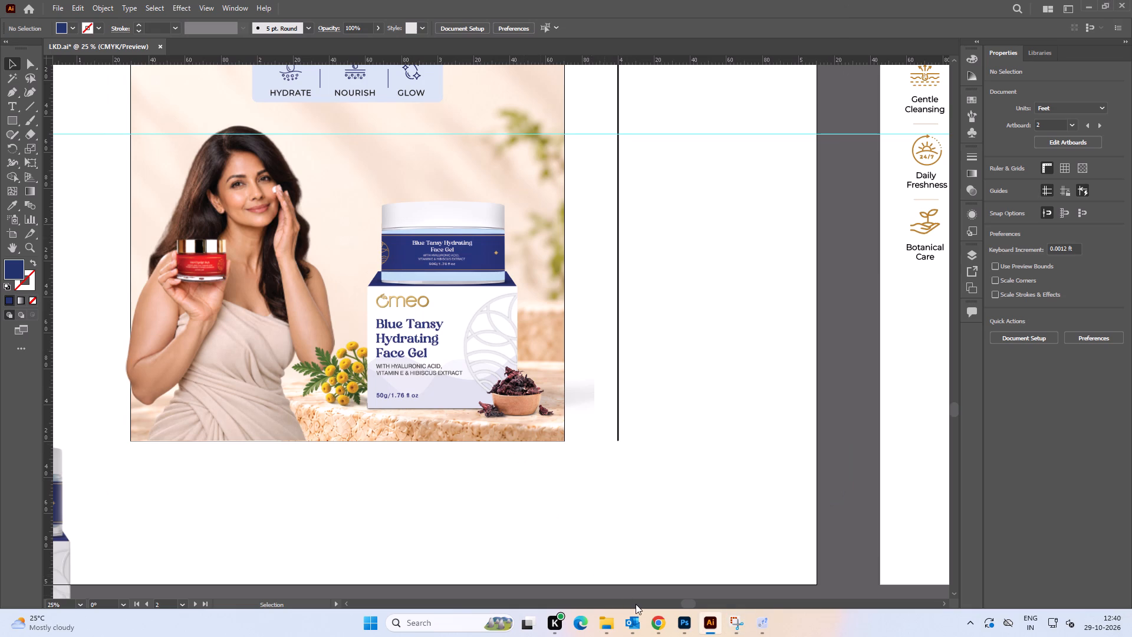
Switch to Chrome and attach the product screenshot to a new message in the Redesign layout chat.
left_click(660, 621)
left_click(526, 557)
key("ctrl+v")
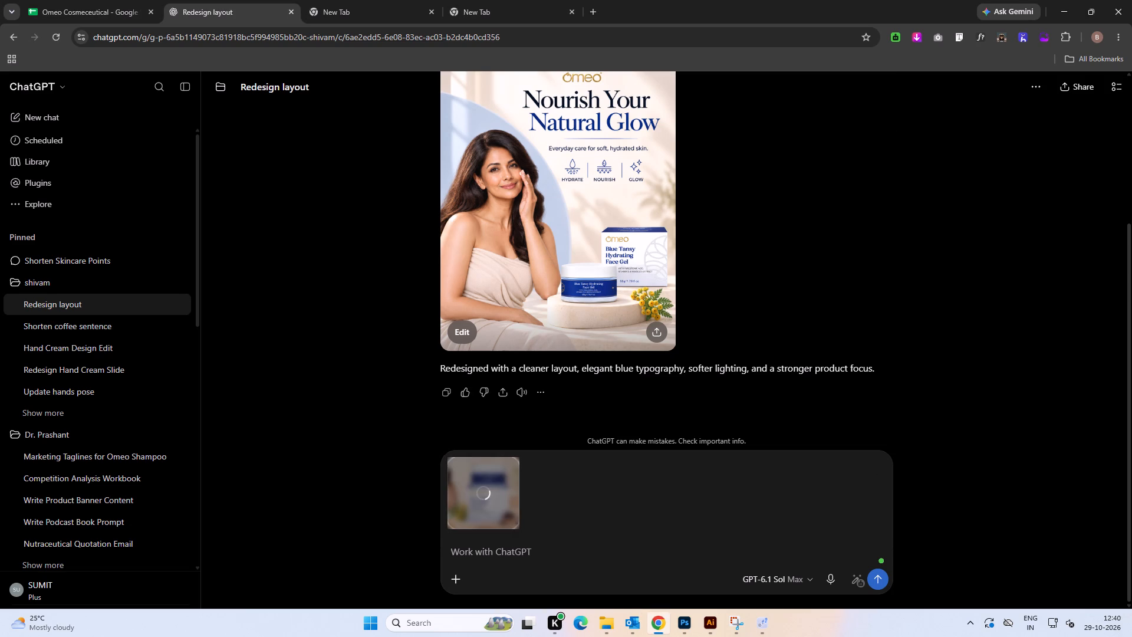
type("i")
key("space")
type("this")
key("space")
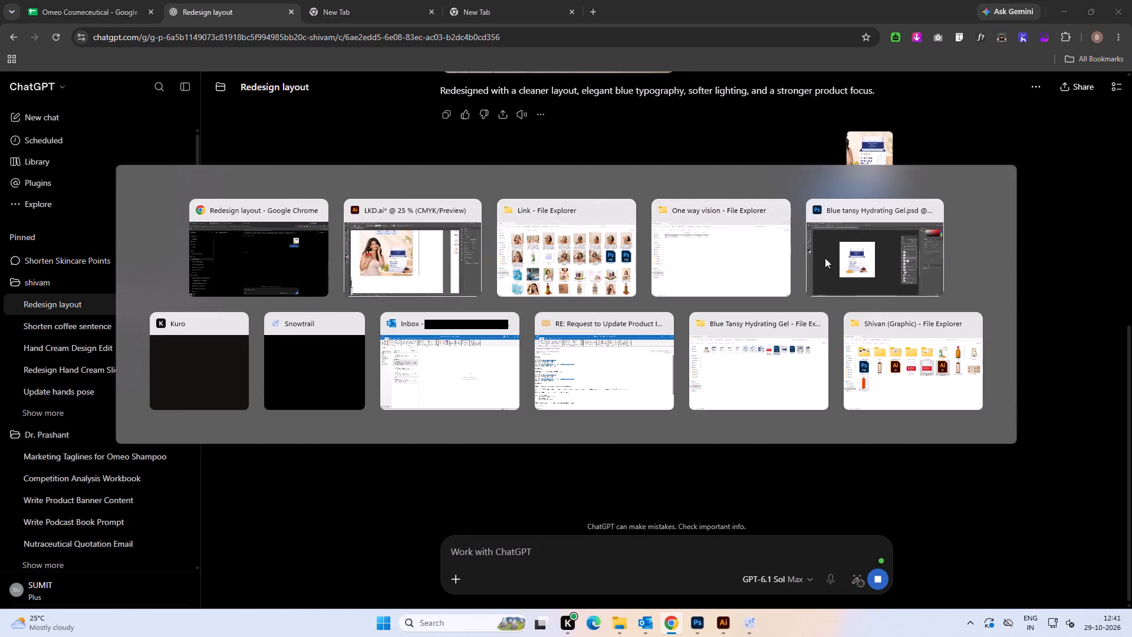
left_click(831, 257, "alt")
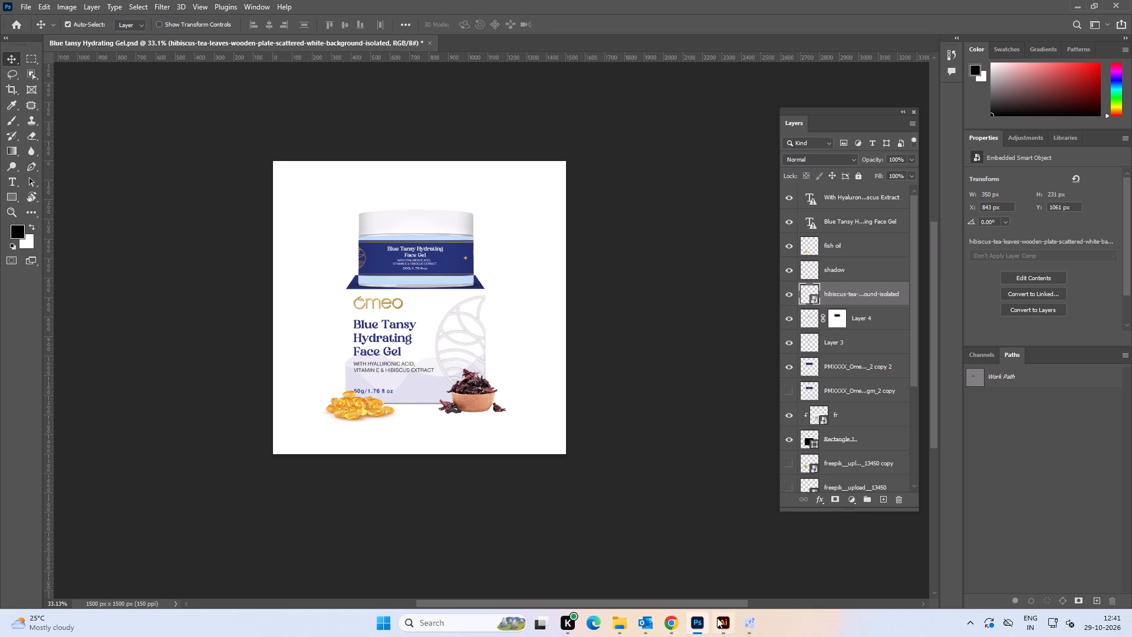
left_click(717, 618)
scroll(595, 342, "down", 3, "alt")
key("space")
left_click(562, 359)
key("alt+Tab")
left_click(427, 41)
left_click(569, 231)
Return to Illustrator and examine the Nourish Your Natural Glow poster alongside the neighbouring artboards.
key("alt+Tab")
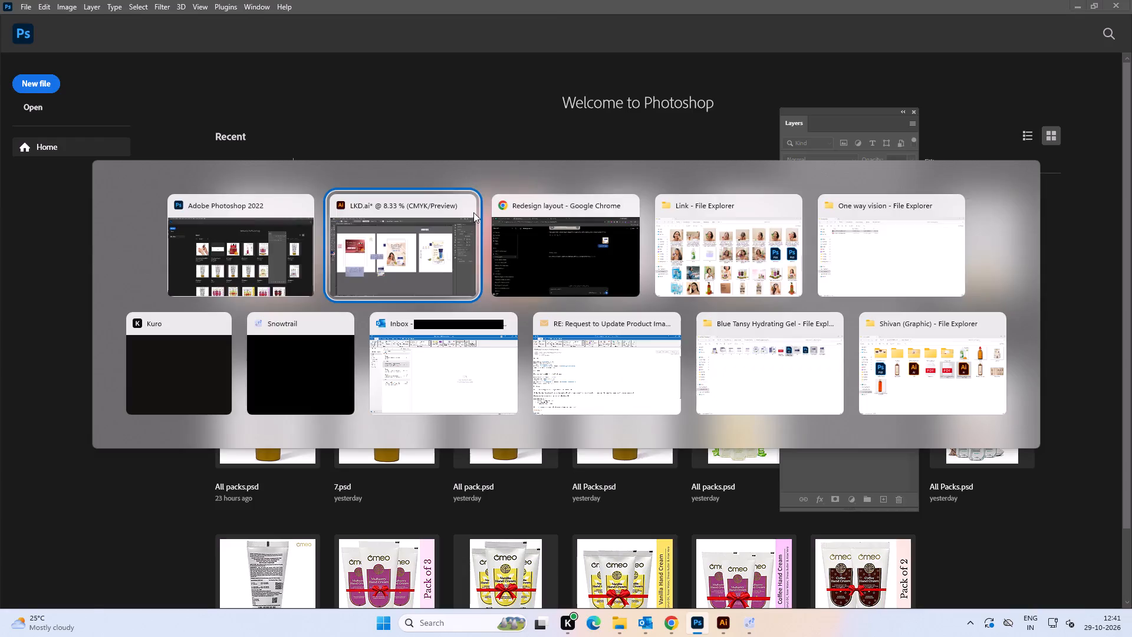
scroll(447, 337, "down", 1, "alt")
key("space")
left_click_drag(497, 341, 372, 340)
left_click(474, 429)
scroll(439, 353, "up", 2, "alt")
key("space")
left_click_drag(497, 303, 501, 350)
left_click(584, 314)
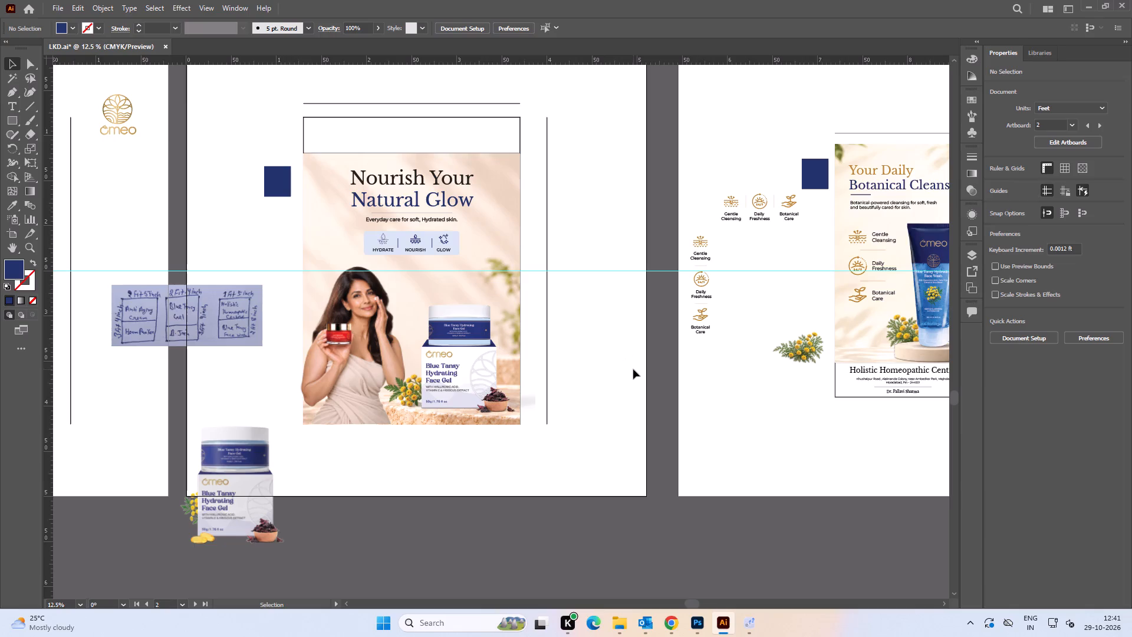
Switch to the Link folder in File Explorer and look through its product and model images.
key("alt+Tab")
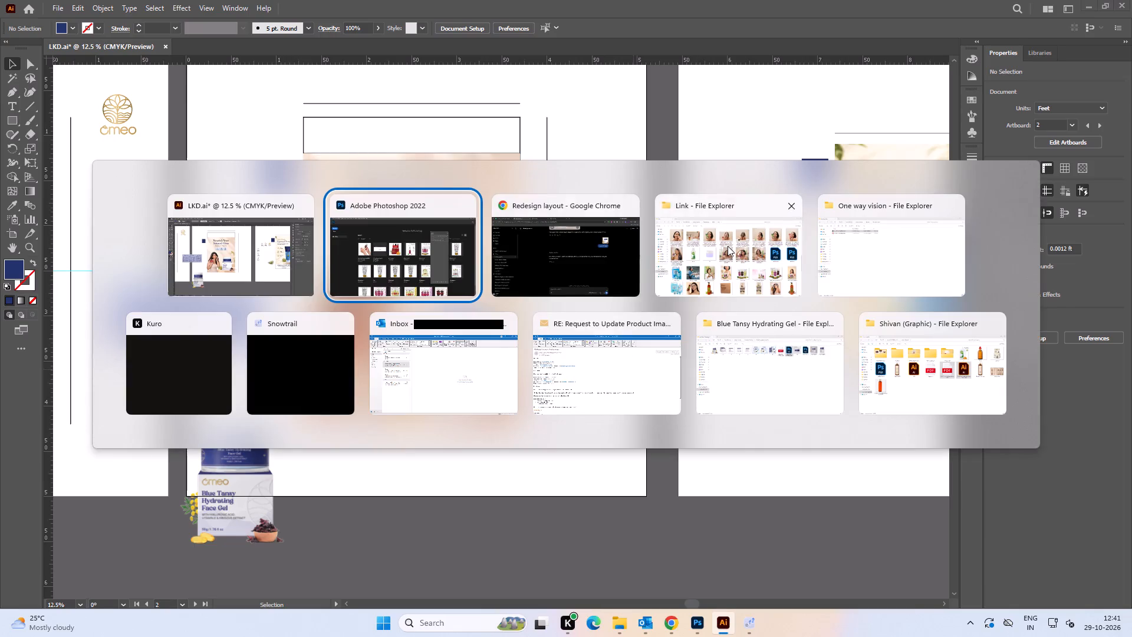
left_click(728, 246, "alt")
scroll(534, 369, "down", 2)
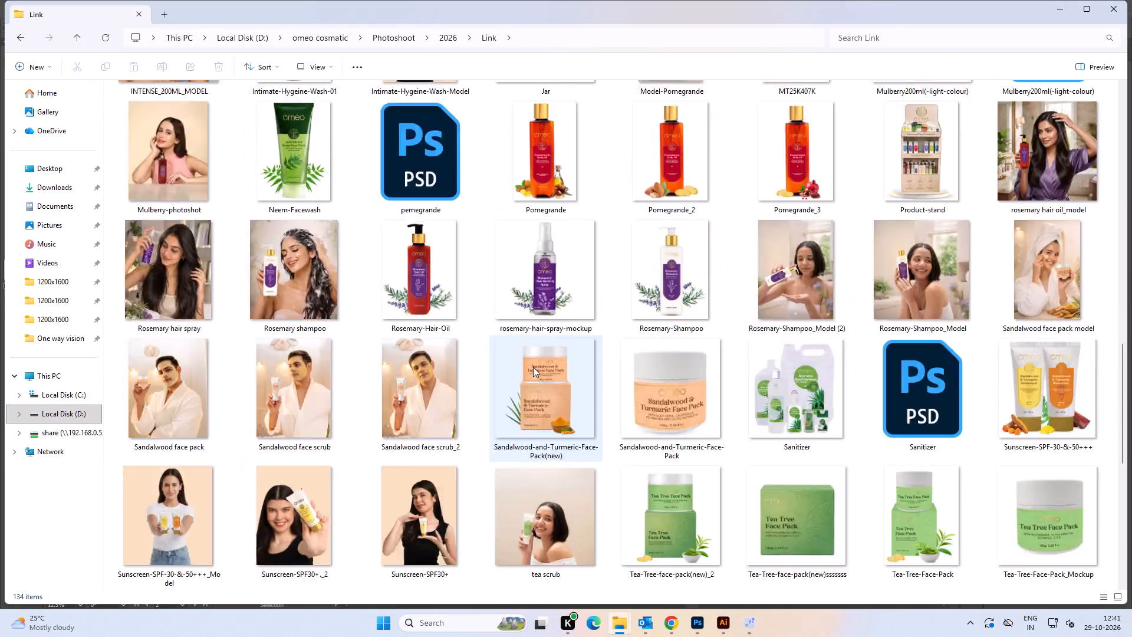
scroll(533, 367, "down", 2)
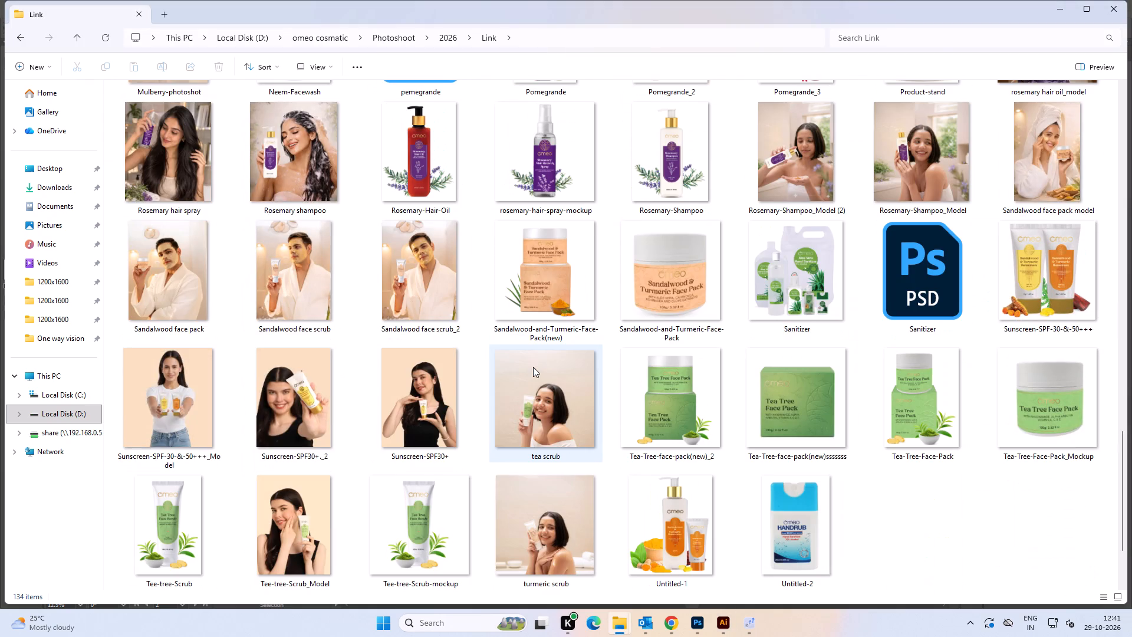
Go up to the 2026 folder and check its subfolders for photos, including New Photoshoot, New product phoot and New_Product_Images.
key("BackSpace")
double_click(496, 146)
key("BackSpace")
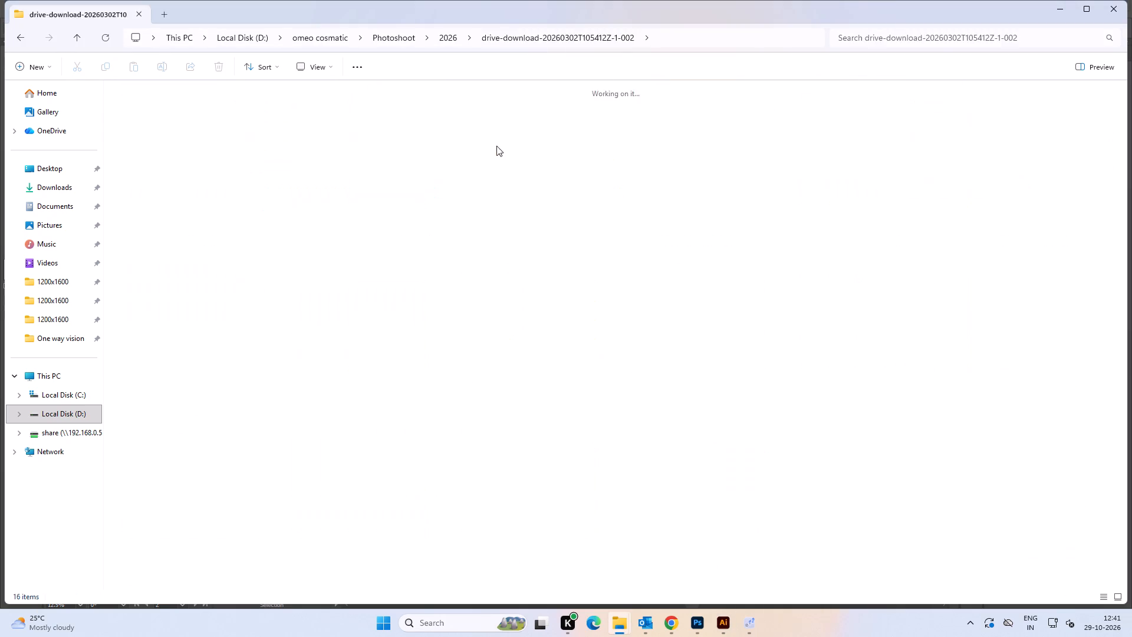
double_click(723, 165)
key("BackSpace")
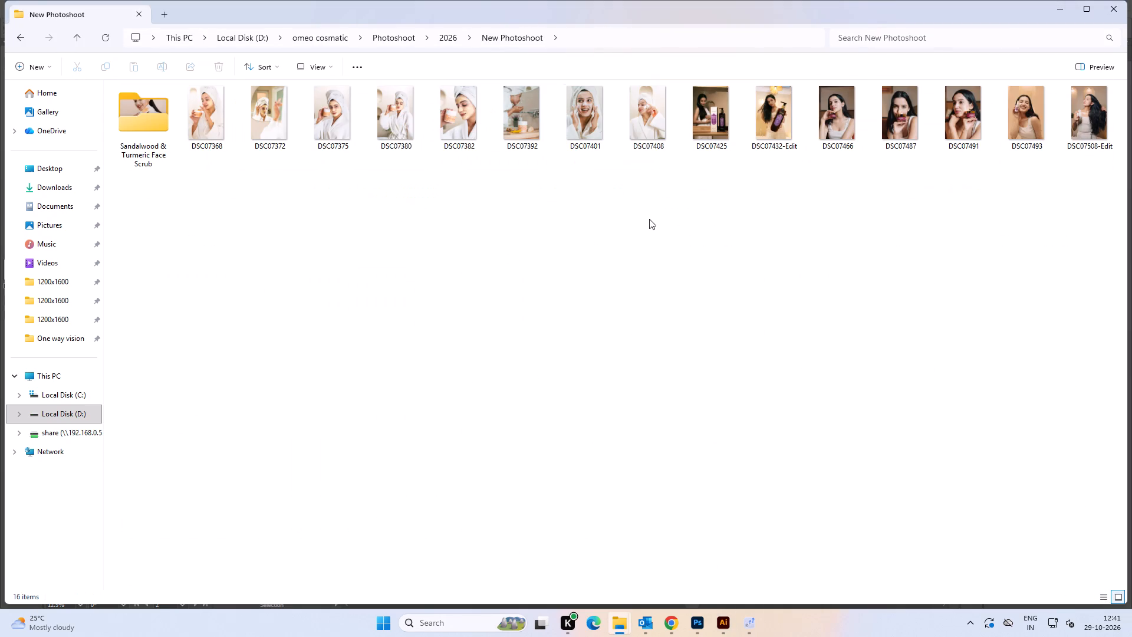
left_click(867, 121)
double_click(835, 140)
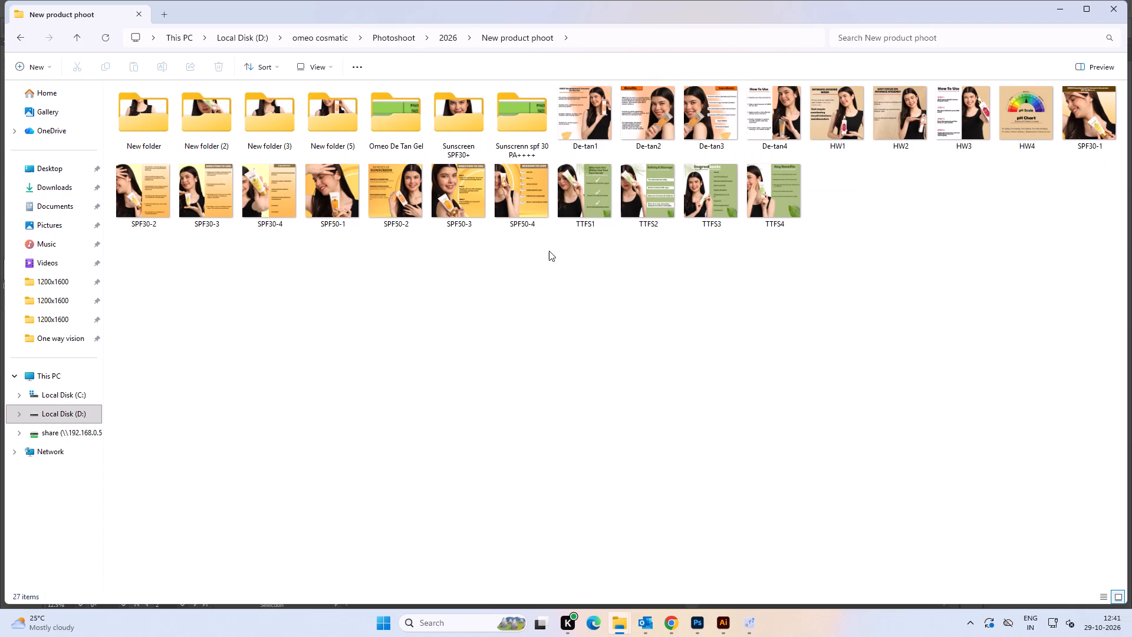
key("BackSpace")
double_click(947, 170)
key("BackSpace")
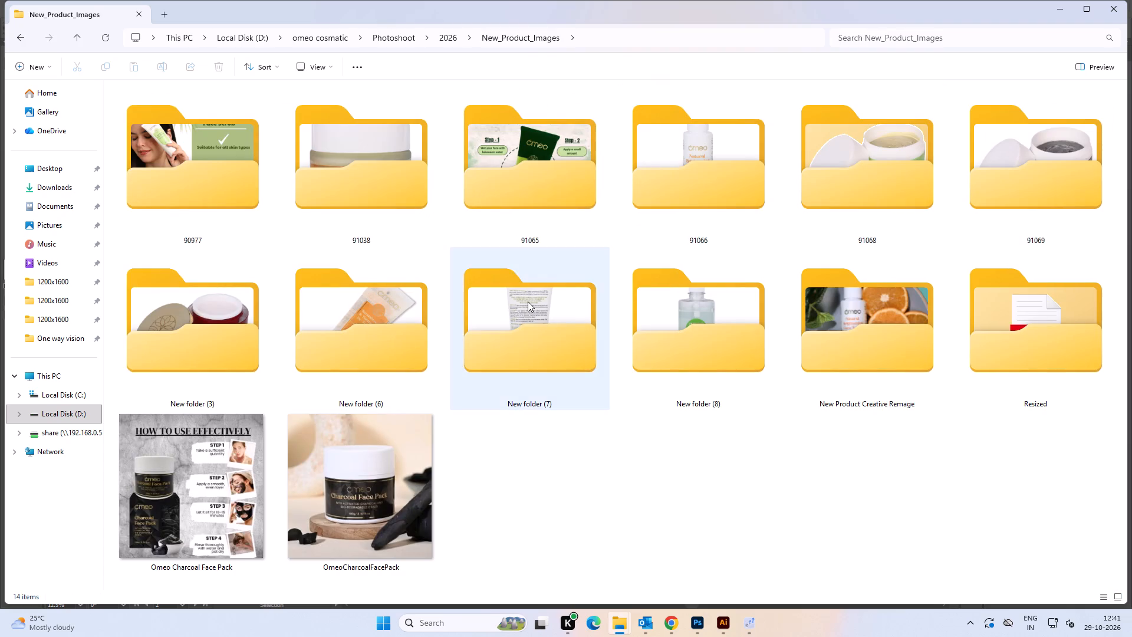
double_click(238, 141)
key("BackSpace")
double_click(162, 136)
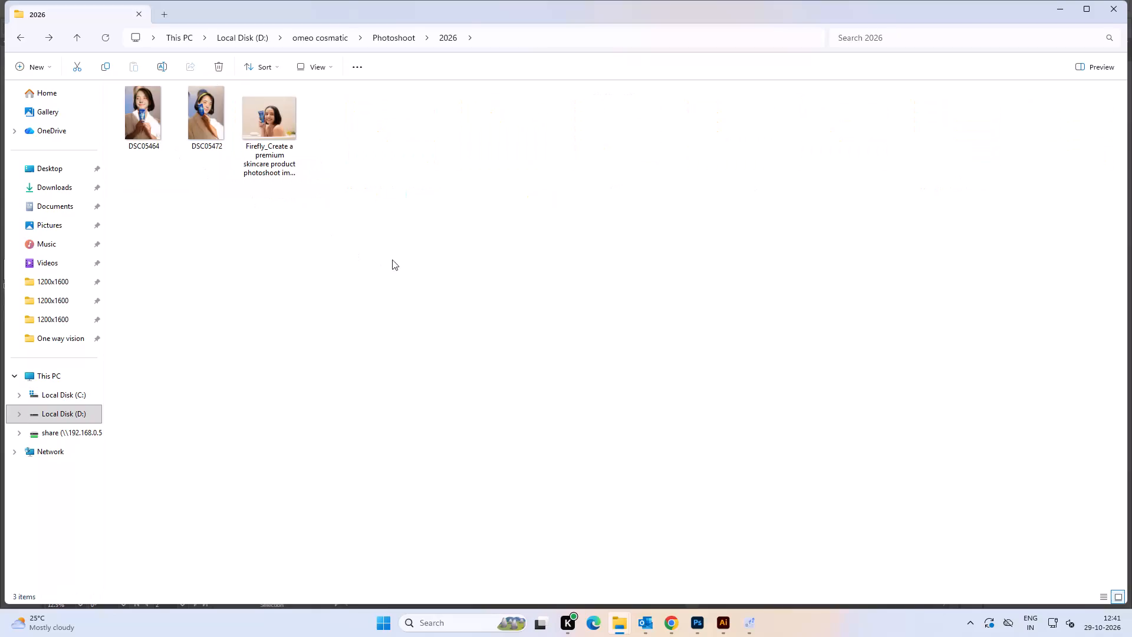
Go back to the 2026 folder, open the drive-download-20260219T043041Z-1-001 subfolder and look through its model and product photos.
key("BackSpace")
double_click(419, 144)
scroll(518, 280, "up", 1)
scroll(518, 280, "down", 3)
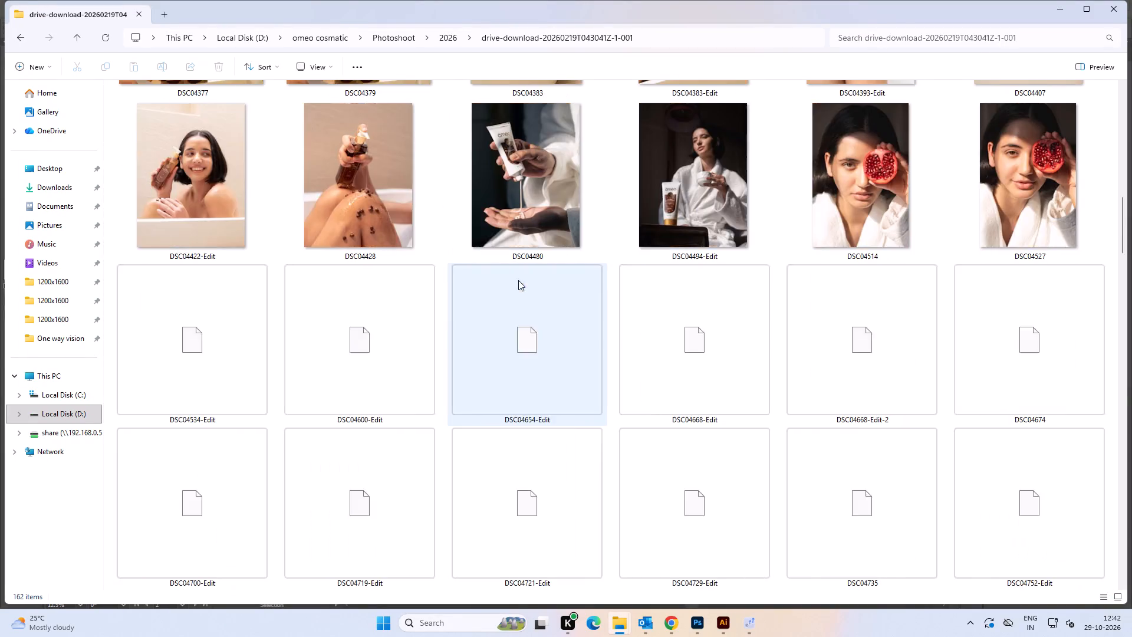
scroll(518, 280, "down", 12)
scroll(519, 280, "up", 2)
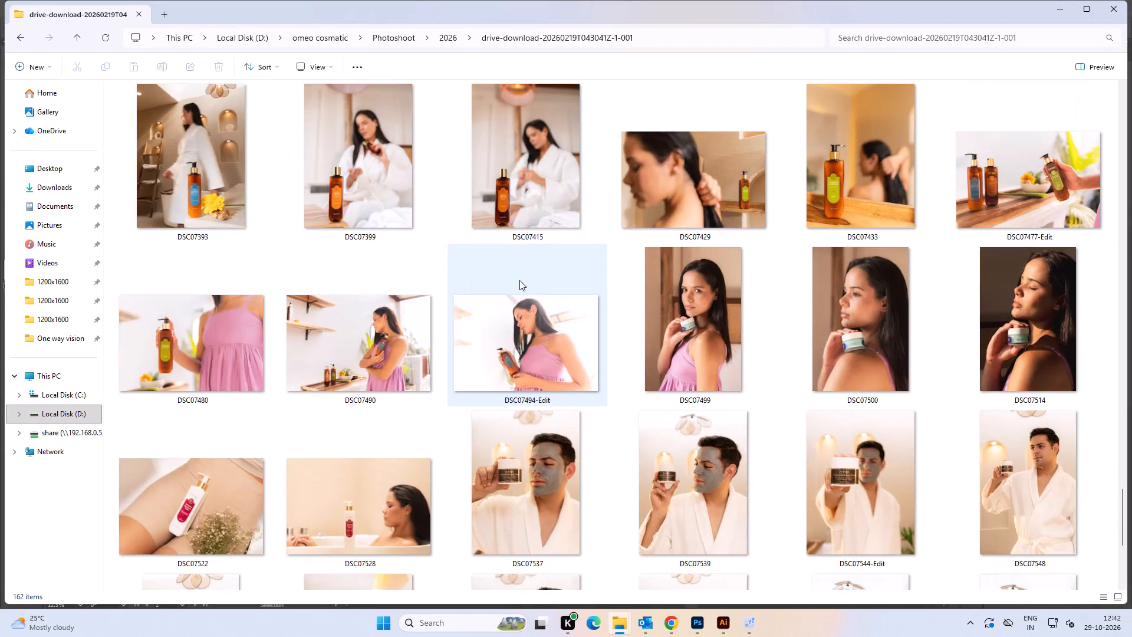
scroll(519, 280, "down", 2)
scroll(519, 280, "up", 2)
left_click(666, 308)
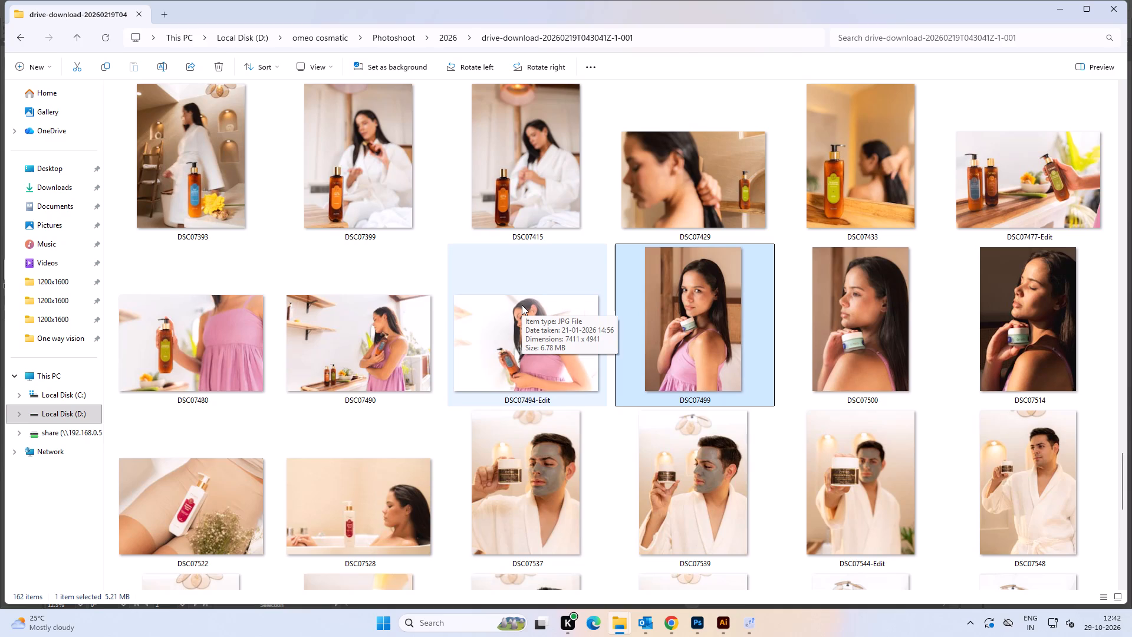
scroll(522, 305, "down", 3)
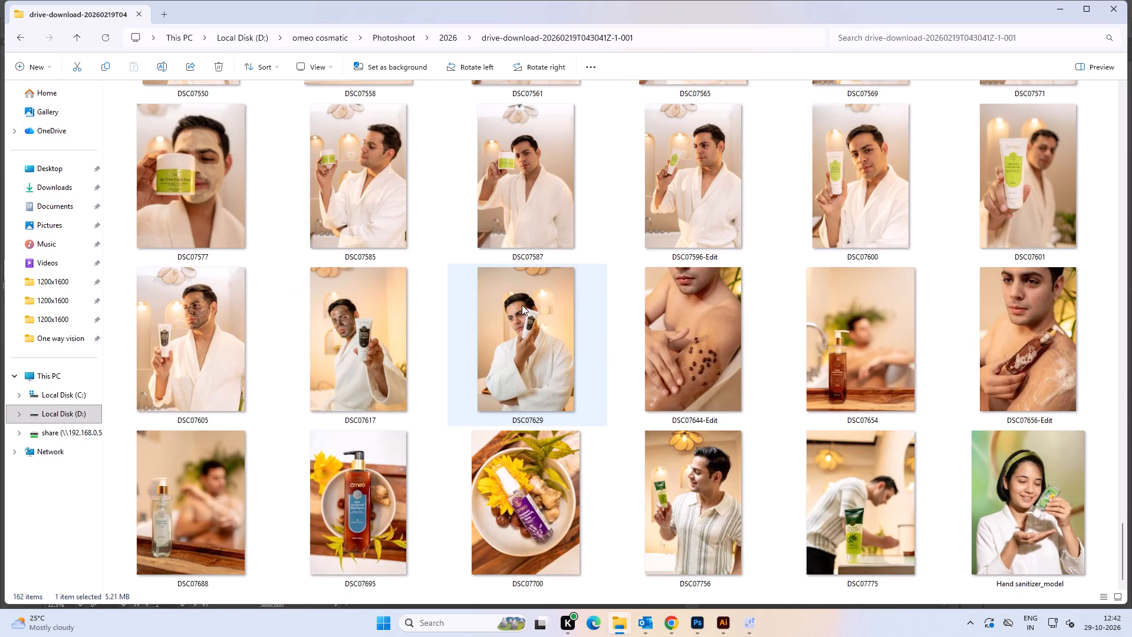
scroll(522, 305, "down", 3)
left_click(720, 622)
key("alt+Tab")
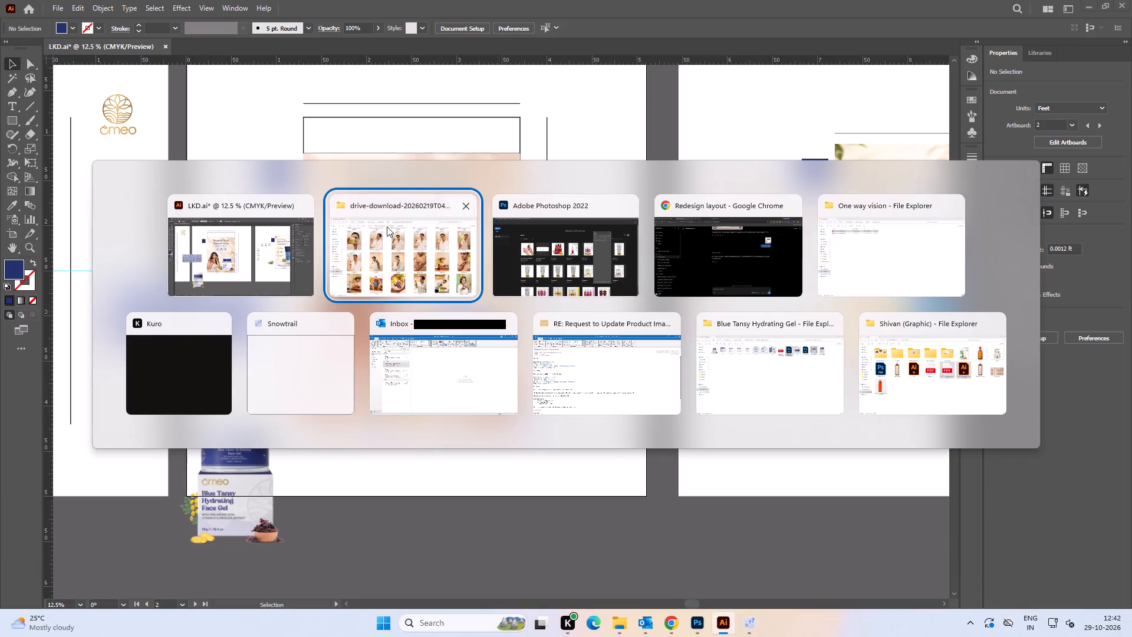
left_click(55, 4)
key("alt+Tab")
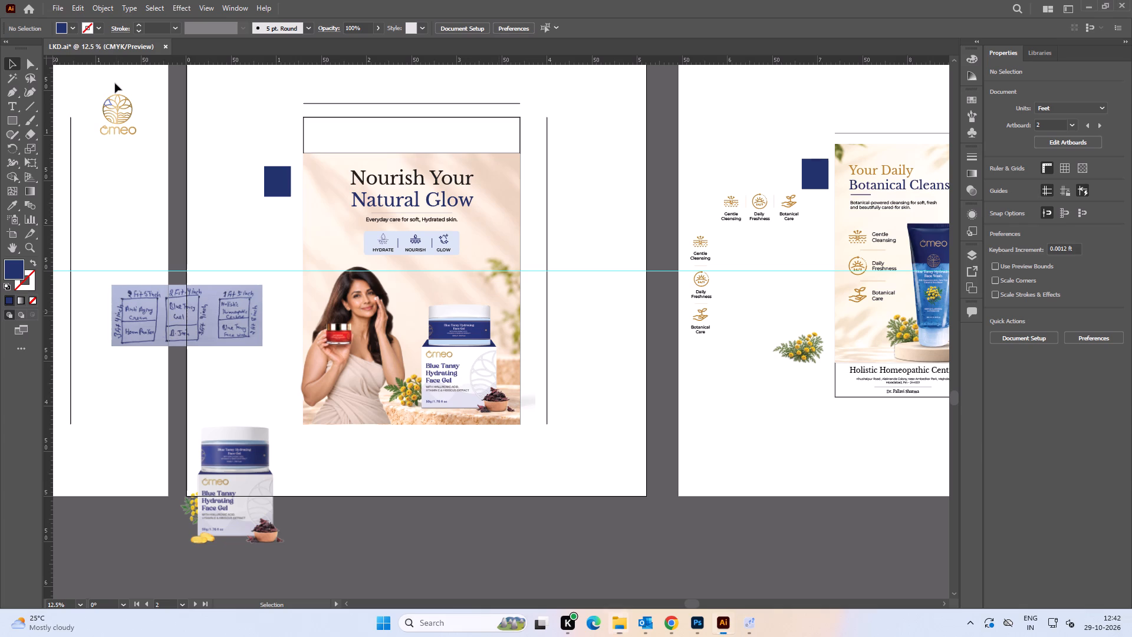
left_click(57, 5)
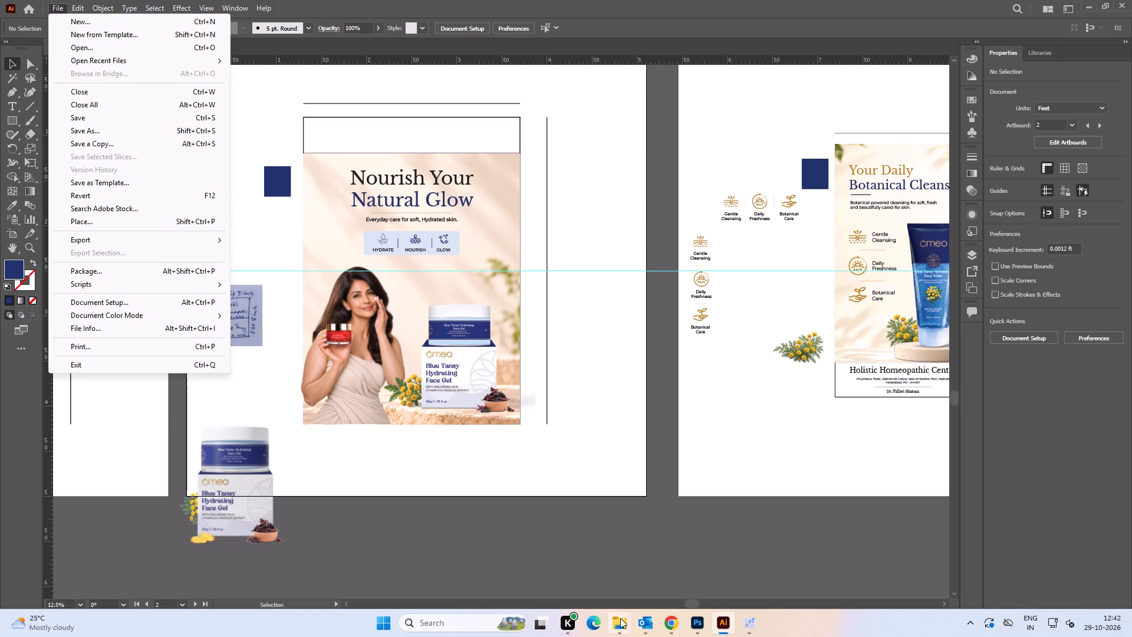
Open a new File Explorer window on the Downloads folder and look through its images for a suitable model photo.
key("super+e")
left_click(466, 228)
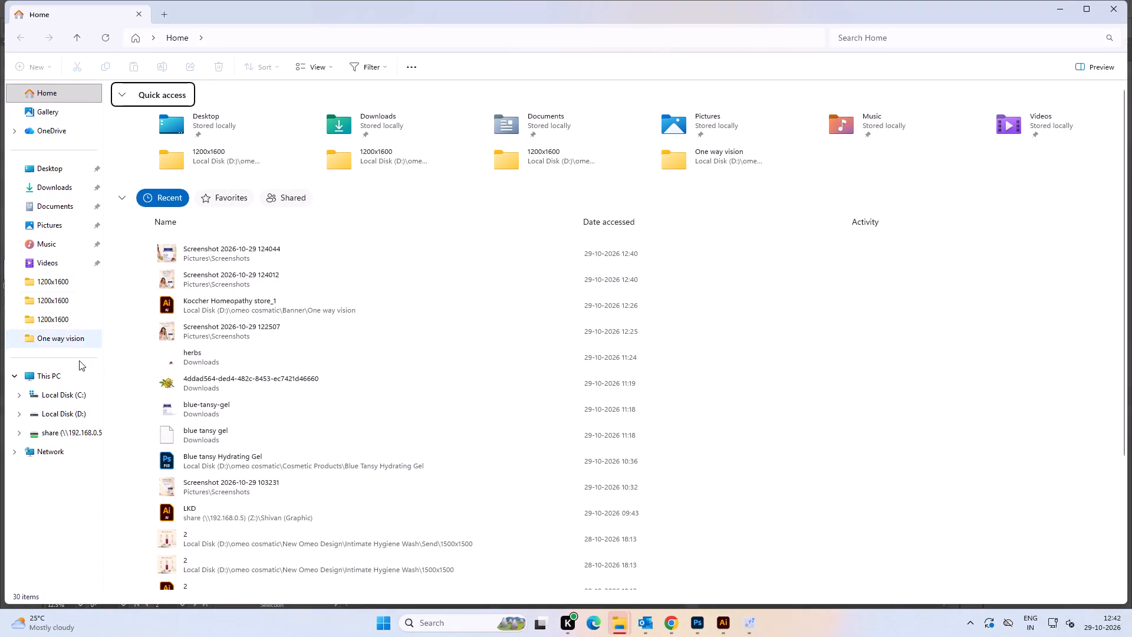
left_click(73, 184)
scroll(683, 245, "down", 1)
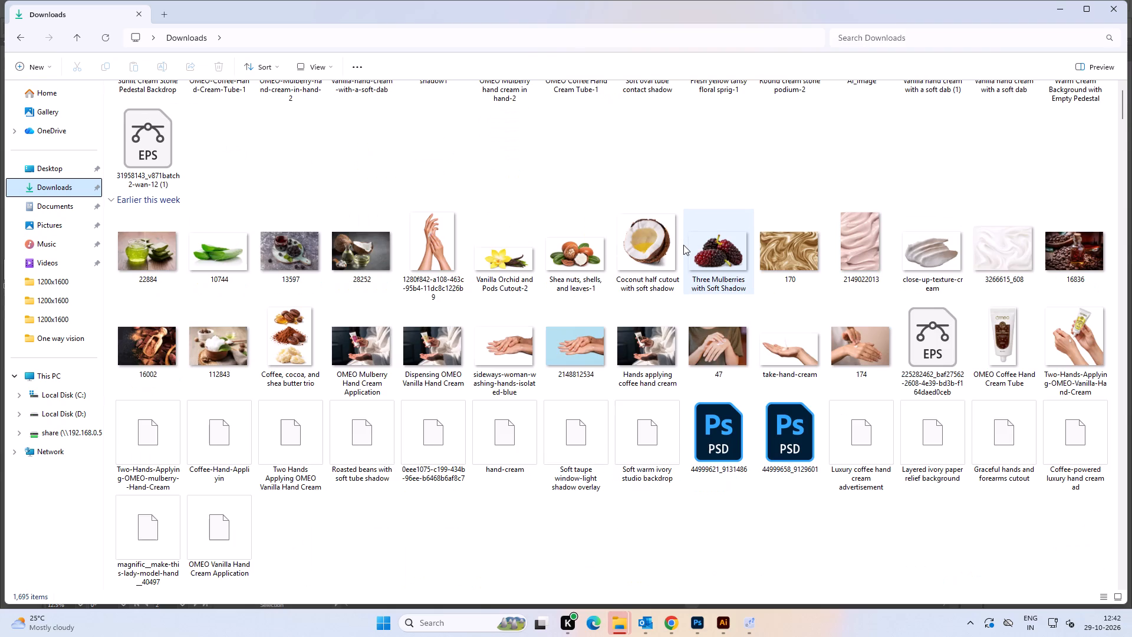
scroll(683, 245, "down", 1)
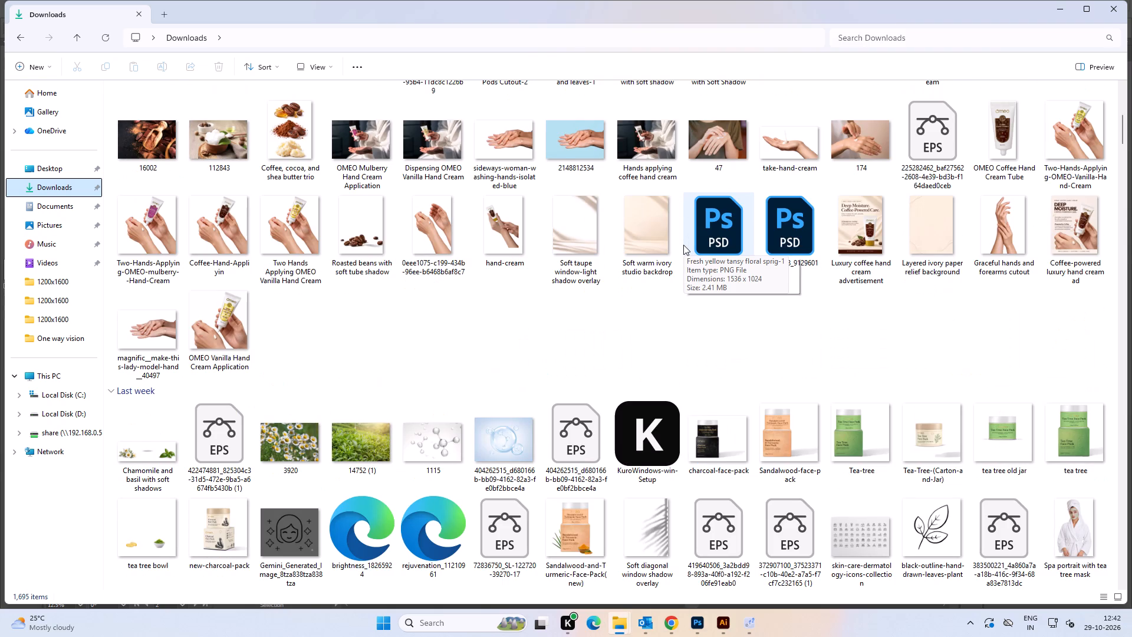
scroll(683, 245, "down", 1)
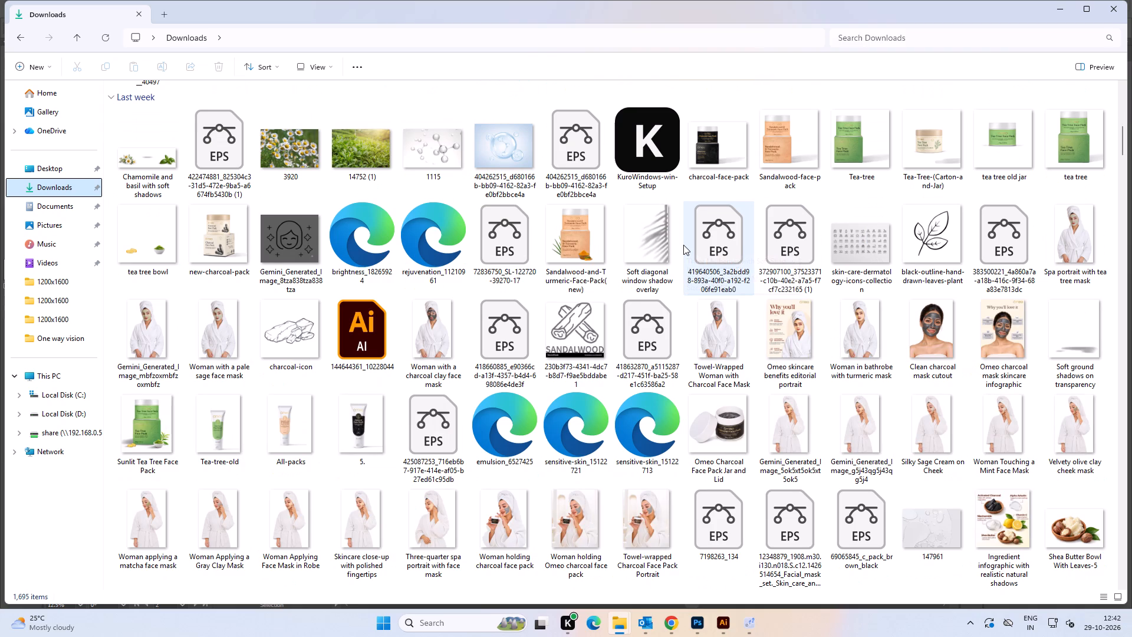
scroll(683, 245, "down", 1)
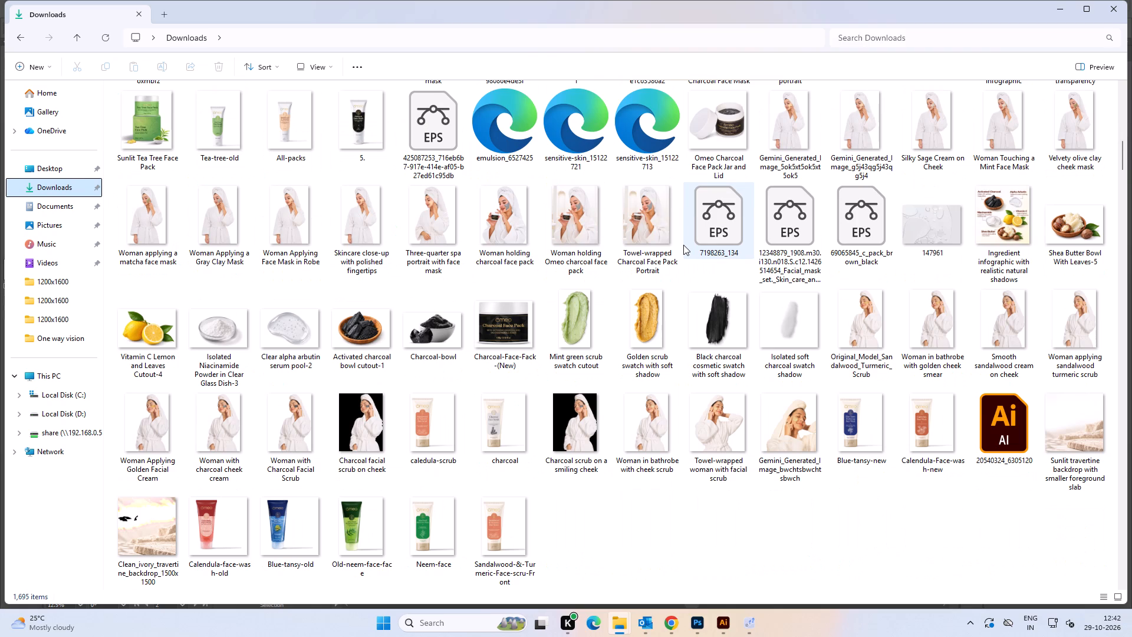
scroll(683, 245, "down", 1)
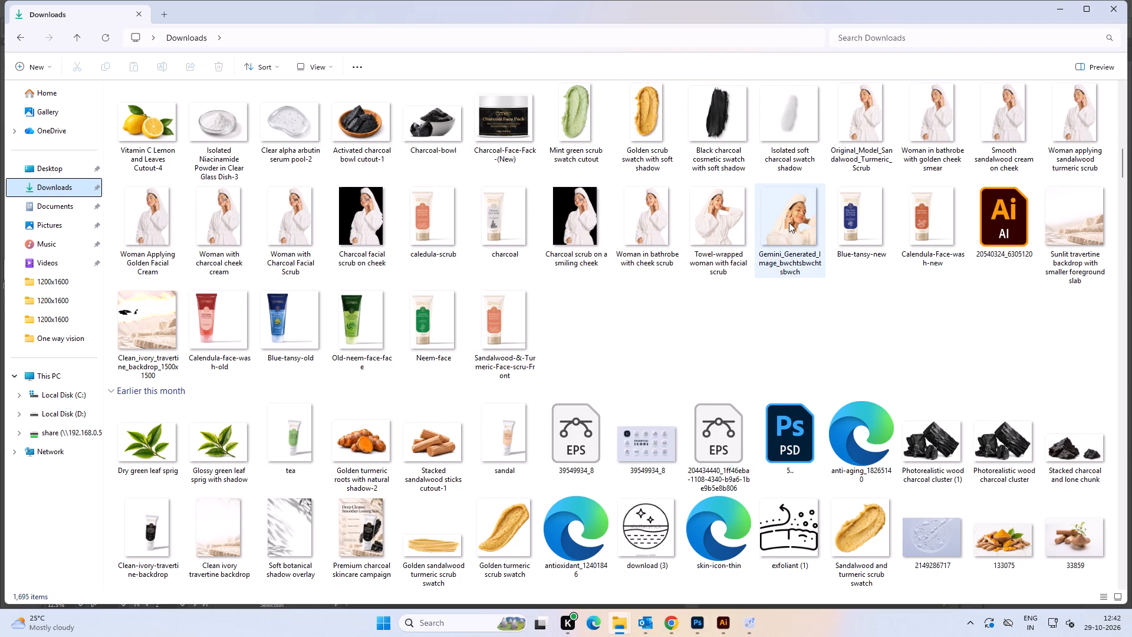
Open the image Towel-wrapped woman with facial scrub.png, inspect it up close and copy it.
left_click(733, 212)
double_click(719, 221)
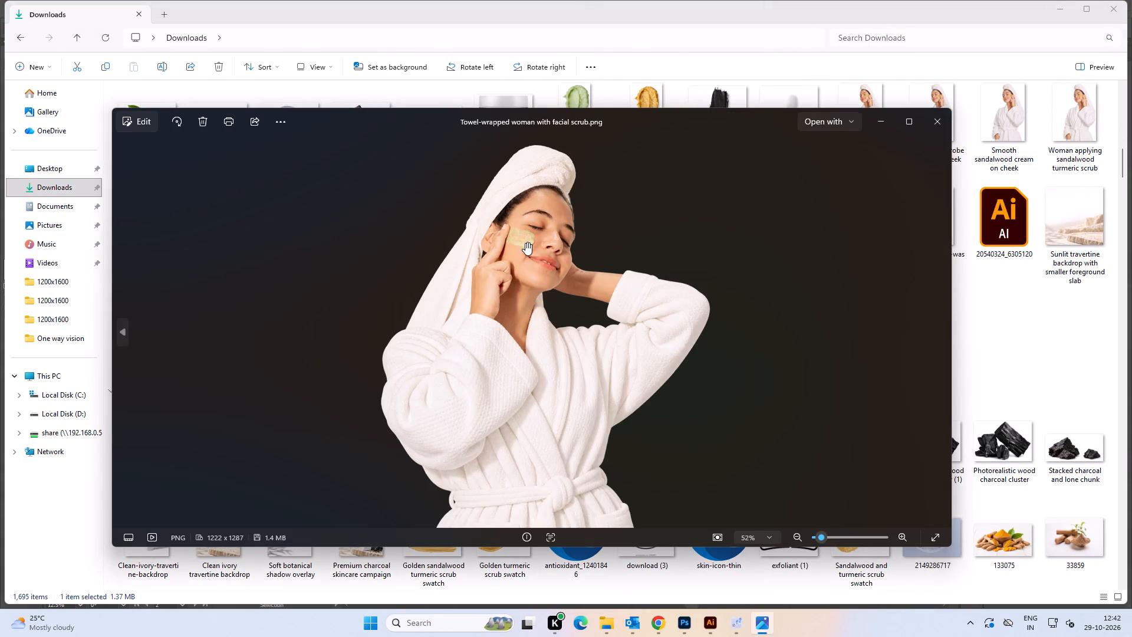
scroll(525, 242, "up", 15, "alt")
left_click_drag(551, 255, 460, 477)
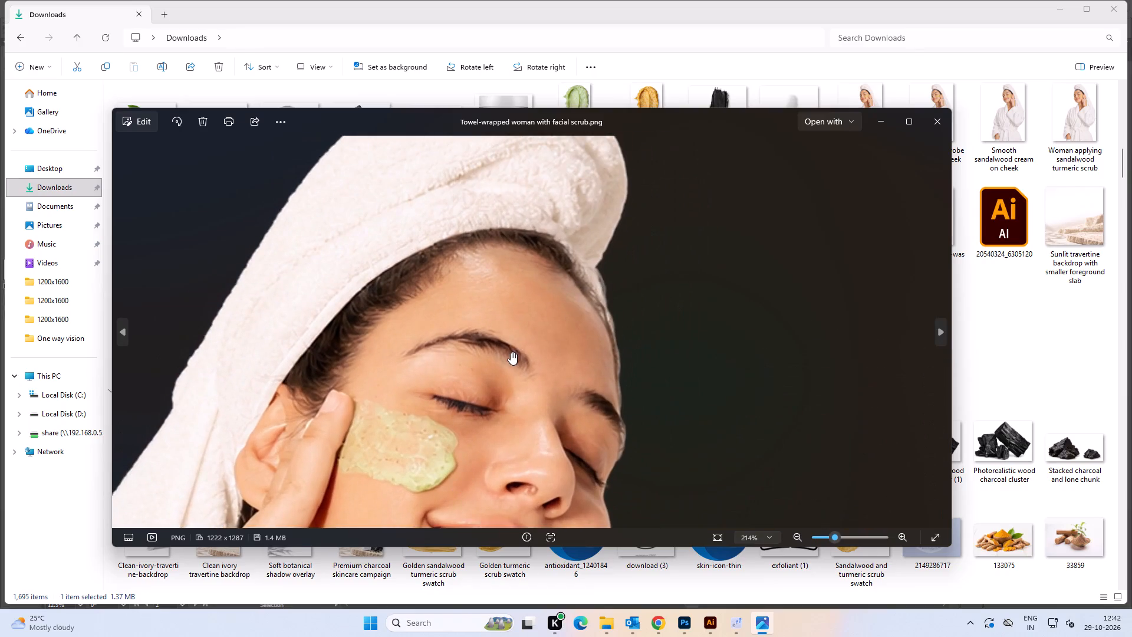
scroll(511, 352, "down", 11, "alt")
scroll(511, 352, "up", 1, "alt")
scroll(511, 352, "down", 3, "alt")
scroll(511, 352, "up", 1, "alt")
scroll(511, 352, "down", 1, "alt")
scroll(511, 352, "up", 1, "alt")
scroll(511, 352, "down", 9, "alt")
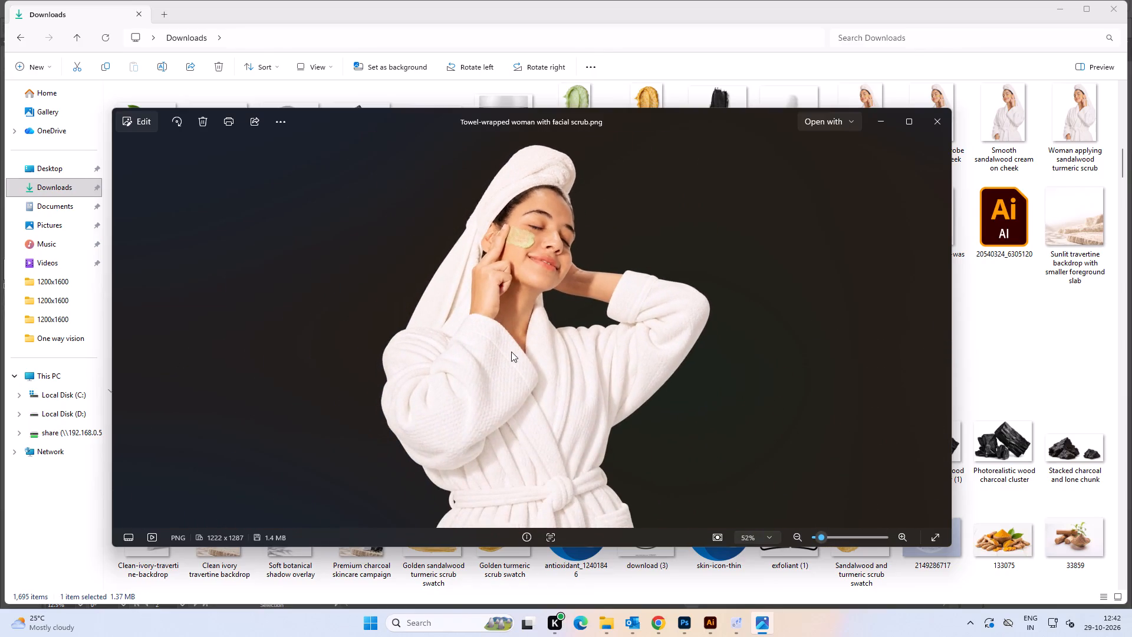
scroll(520, 323, "down", 10, "alt")
left_click(512, 285)
right_click(512, 285)
left_click(532, 305)
key("alt+Tab")
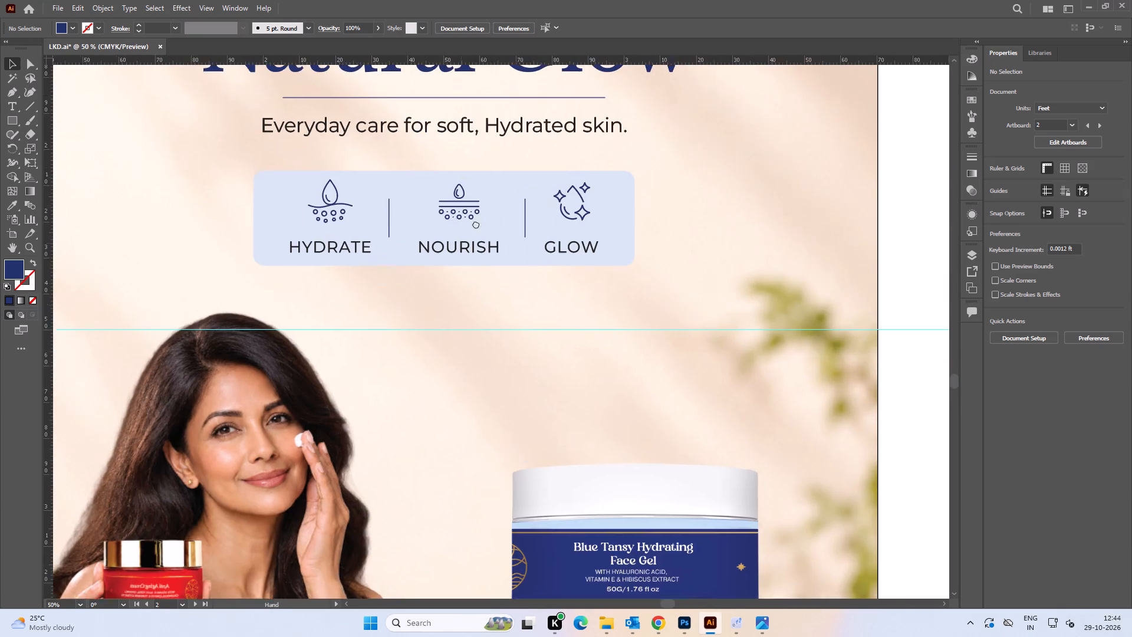
left_click_drag(476, 224, 479, 244)
scroll(450, 180, "up", 2, "alt")
left_click(451, 170)
left_click(475, 168)
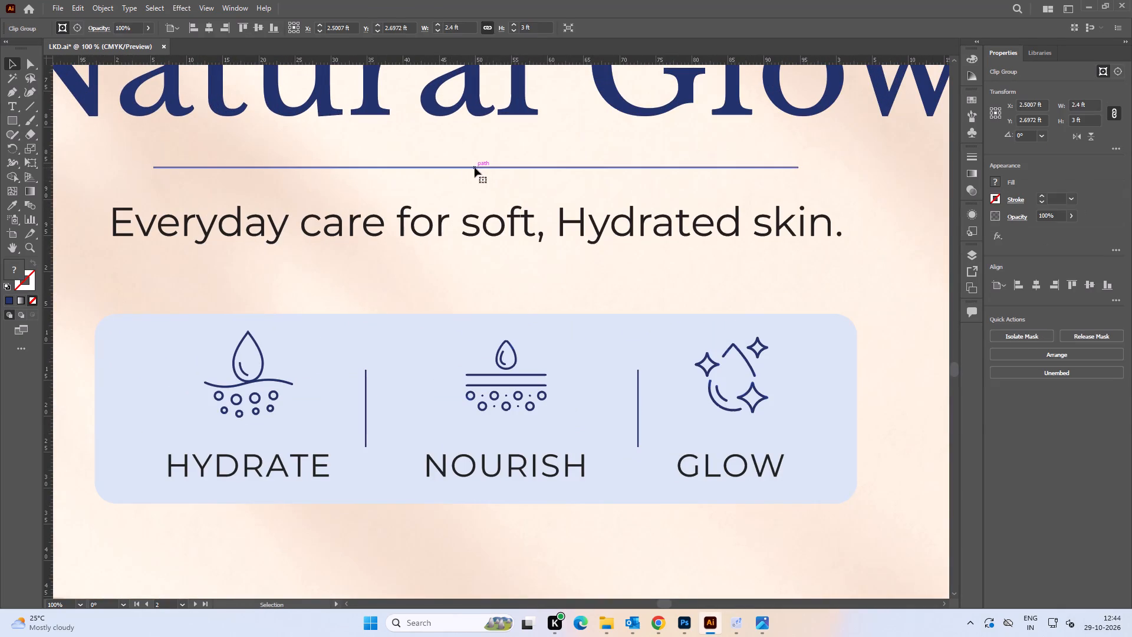
Ungroup the spare Nourish Your Natural Glow text block lying outside the artboards.
scroll(516, 198, "down", 2, "alt")
scroll(623, 221, "down", 4, "alt")
key("space")
key("space")
key("space")
key("space")
key("space")
key("space")
key("space")
key("space")
key("space")
key("space")
key("space")
left_click_drag(618, 201, 483, 474)
left_click_drag(481, 242, 423, 252)
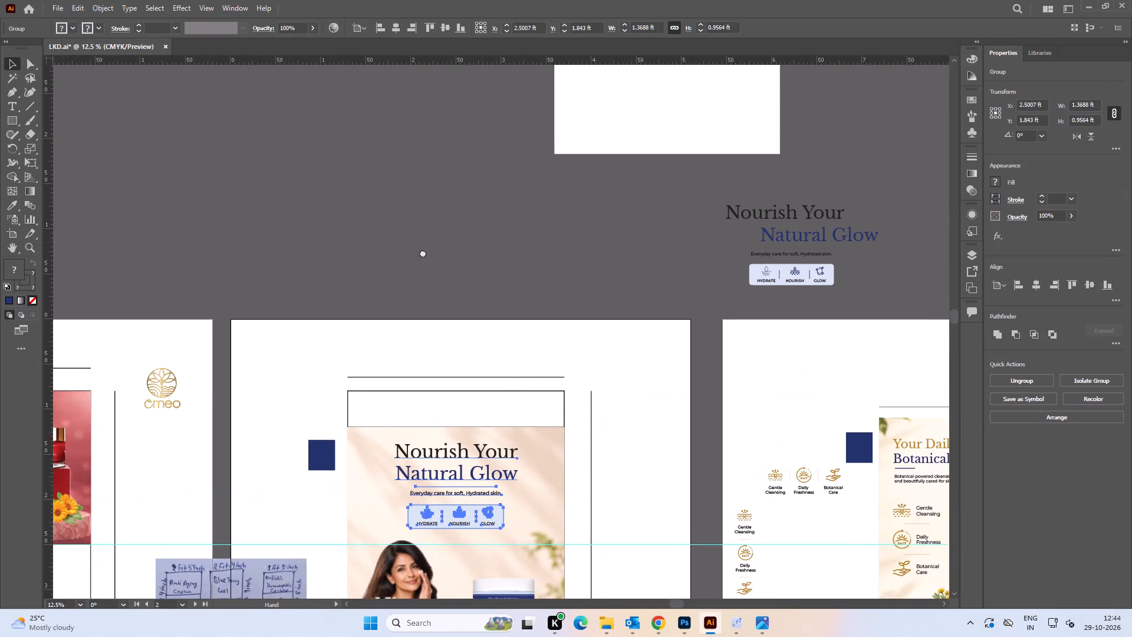
left_click_drag(423, 252, 341, 263)
left_click(436, 258)
scroll(561, 290, "up", 3, "alt")
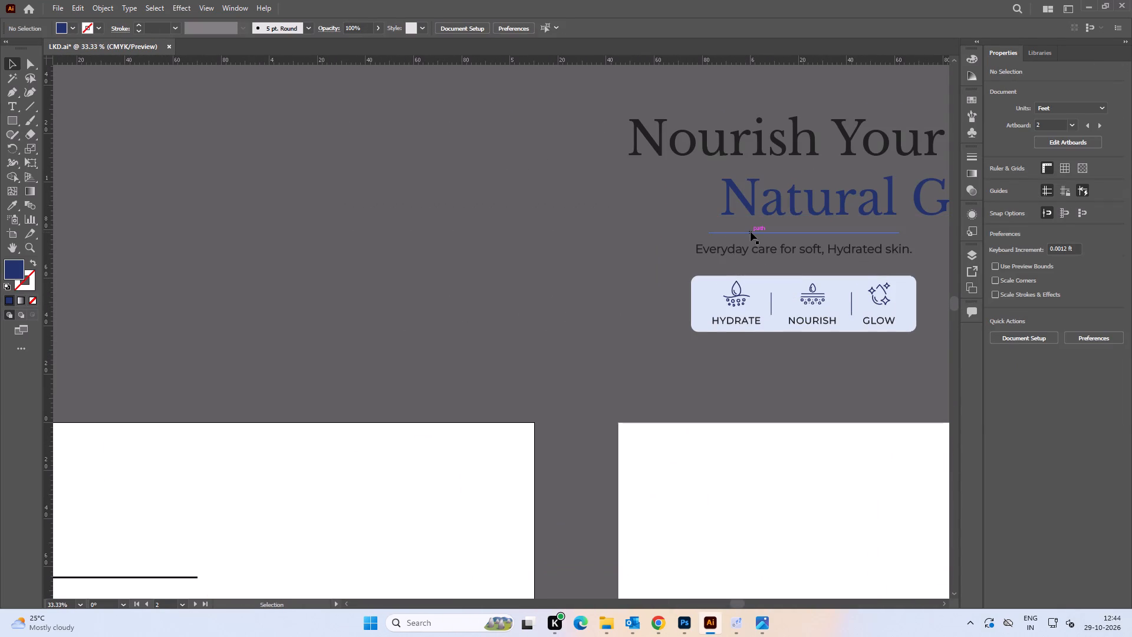
left_click(751, 233)
key("ctrl+shift+g")
left_click(568, 233)
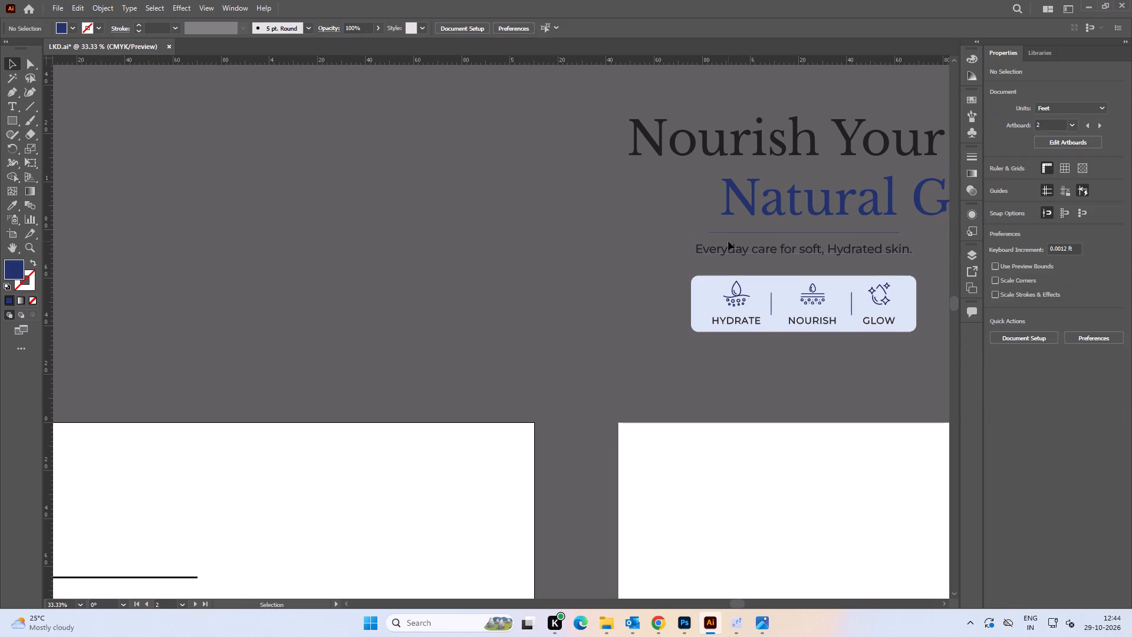
Move the divider line from the spare text block onto the blank white area of artboard 2, beside the poster.
left_click_drag(726, 234, 279, 535)
key("space")
left_click_drag(277, 515, 555, 209)
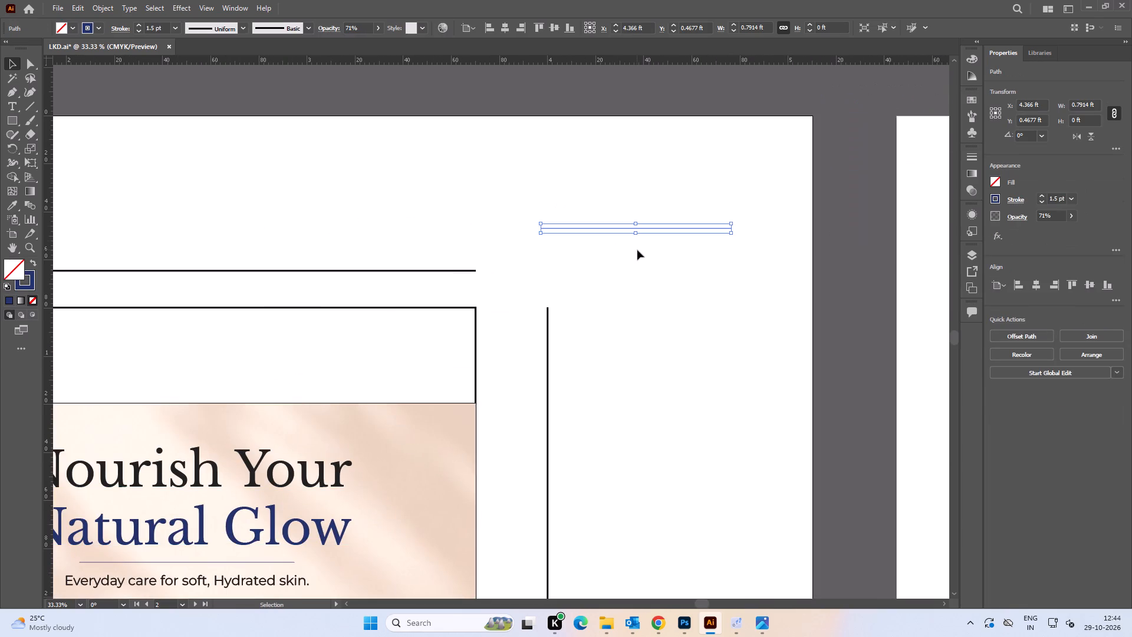
left_click(637, 250)
Set the moved divider line's opacity to 100%.
scroll(651, 246, "up", 4, "alt")
key("space")
left_click_drag(656, 252, 588, 314)
left_click(583, 229)
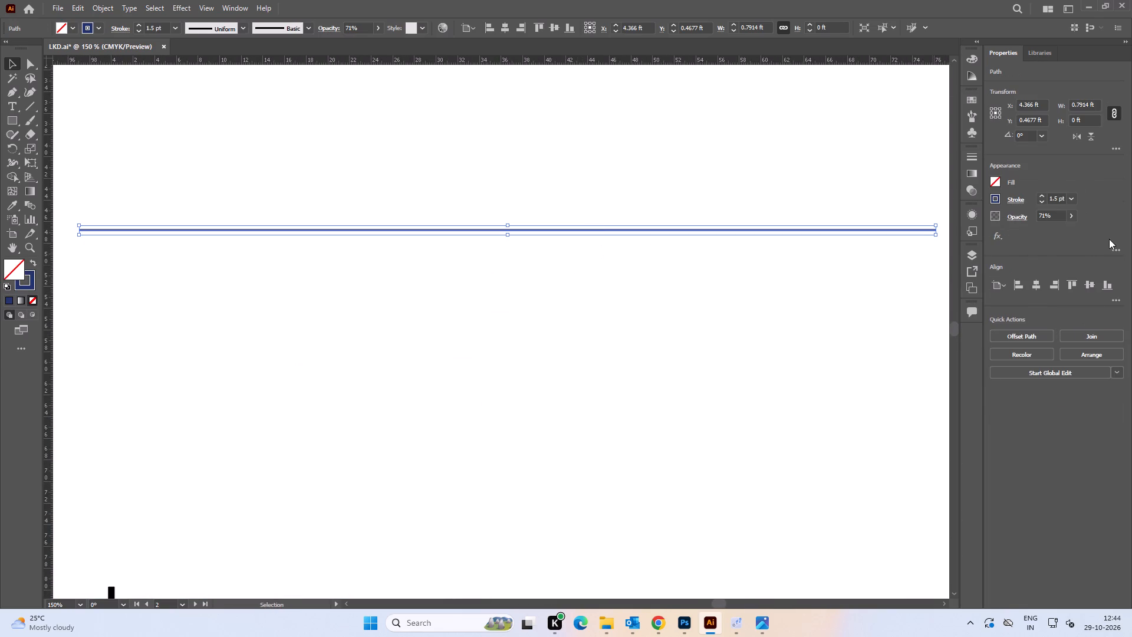
left_click(1072, 214)
left_click_drag(1057, 231, 1086, 231)
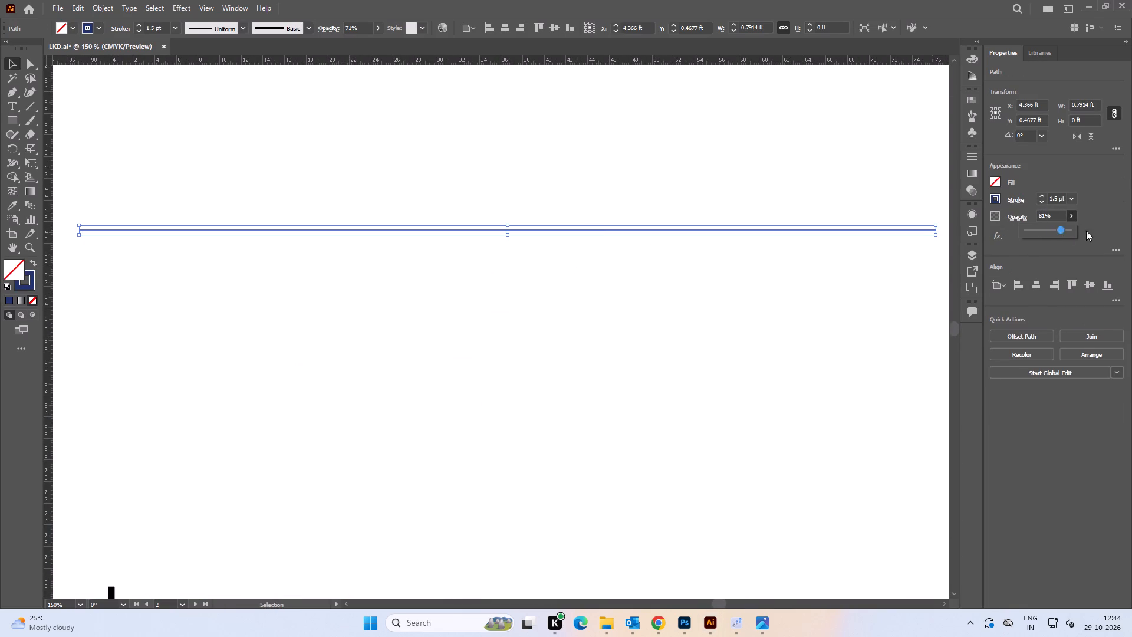
left_click_drag(1086, 231, 1110, 233)
left_click(660, 314)
Draw a thin rectangle about 0.79 ft wide and 0.008 ft high just above the divider line, matching its length.
scroll(644, 308, "down", 1, "alt")
key("space")
left_click_drag(687, 313, 532, 347)
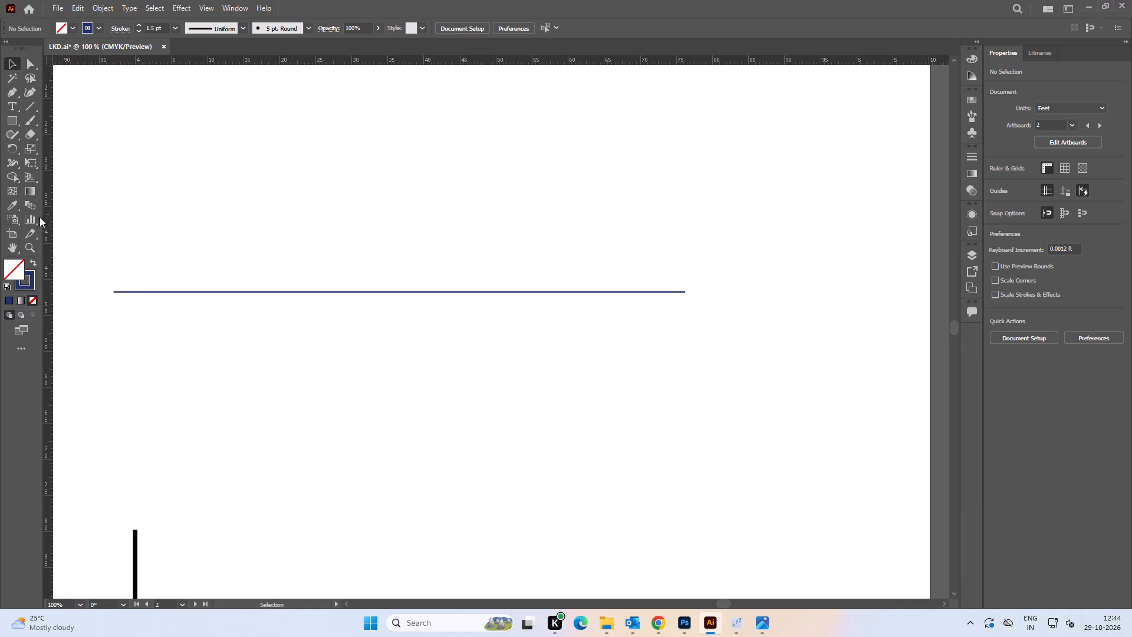
left_click_drag(12, 123, 20, 127)
left_click_drag(114, 265, 126, 266)
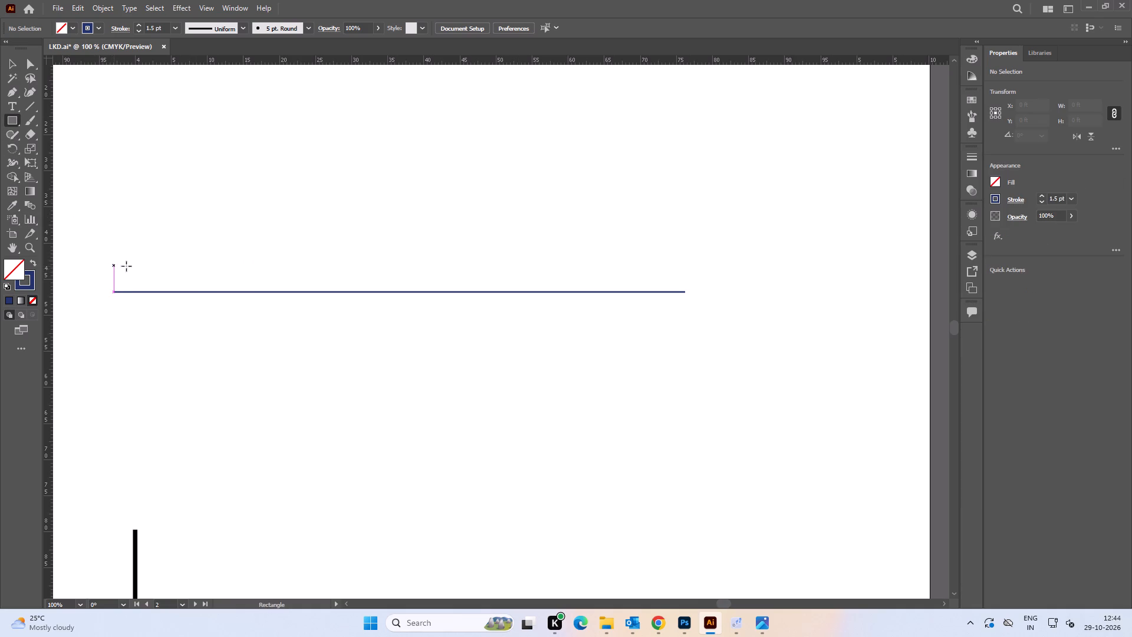
left_click_drag(126, 266, 683, 272)
Fill the thin rectangle with the divider line's navy colour using the Eyedropper.
key("i")
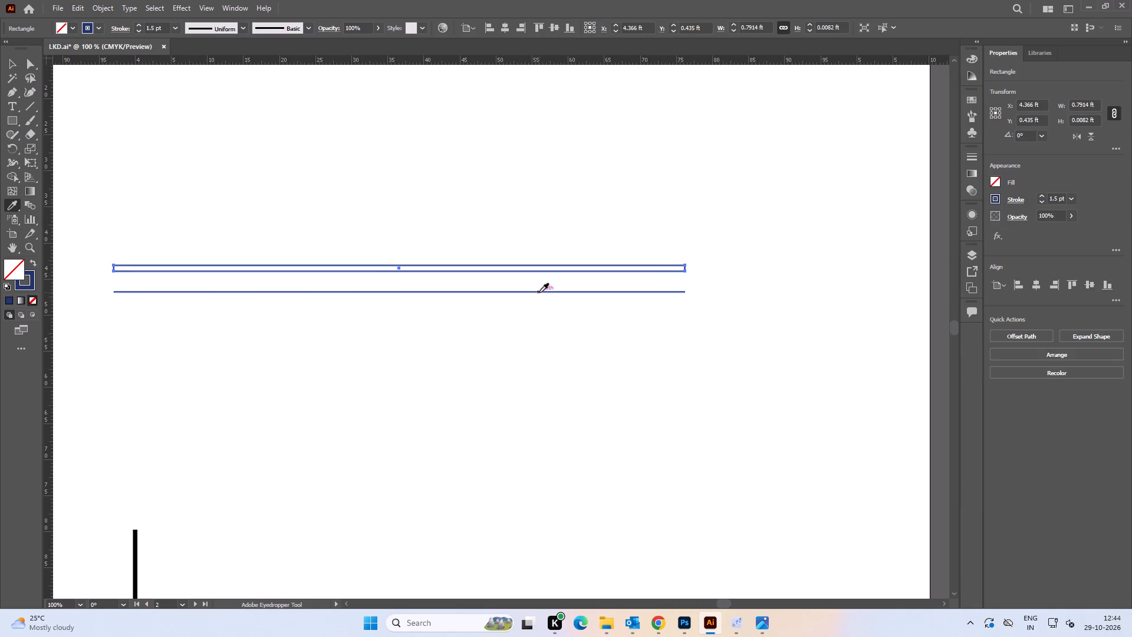
left_click(541, 292, "shift")
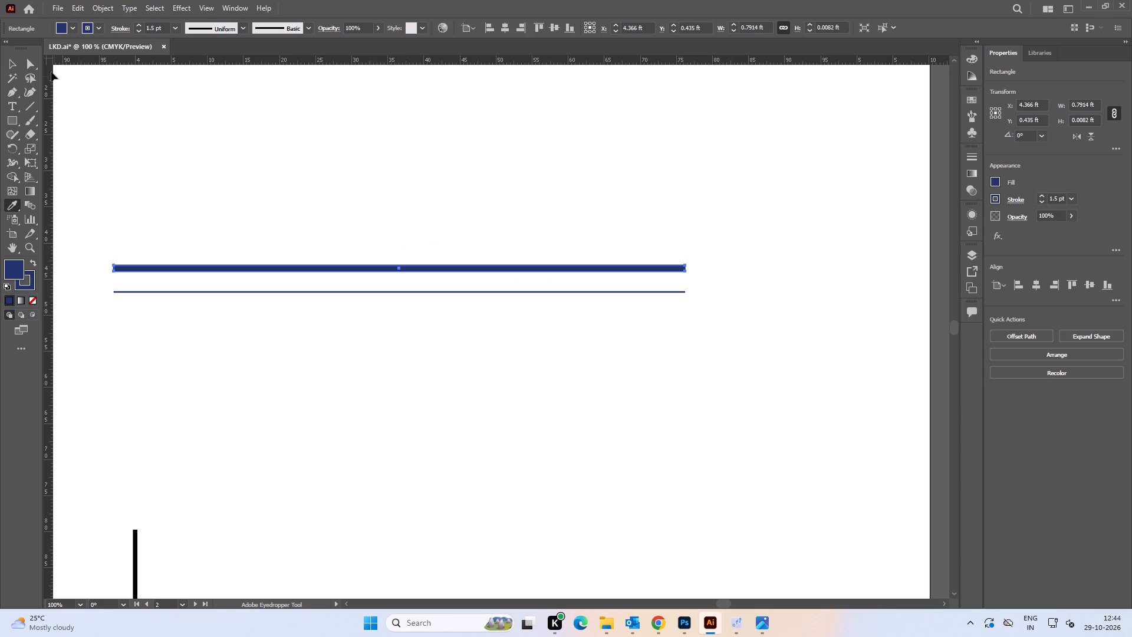
left_click(18, 63)
left_click(396, 218)
Reduce the navy rectangle's height to about 0.004 ft by lowering its upper edge.
scroll(407, 267, "up", 2, "alt")
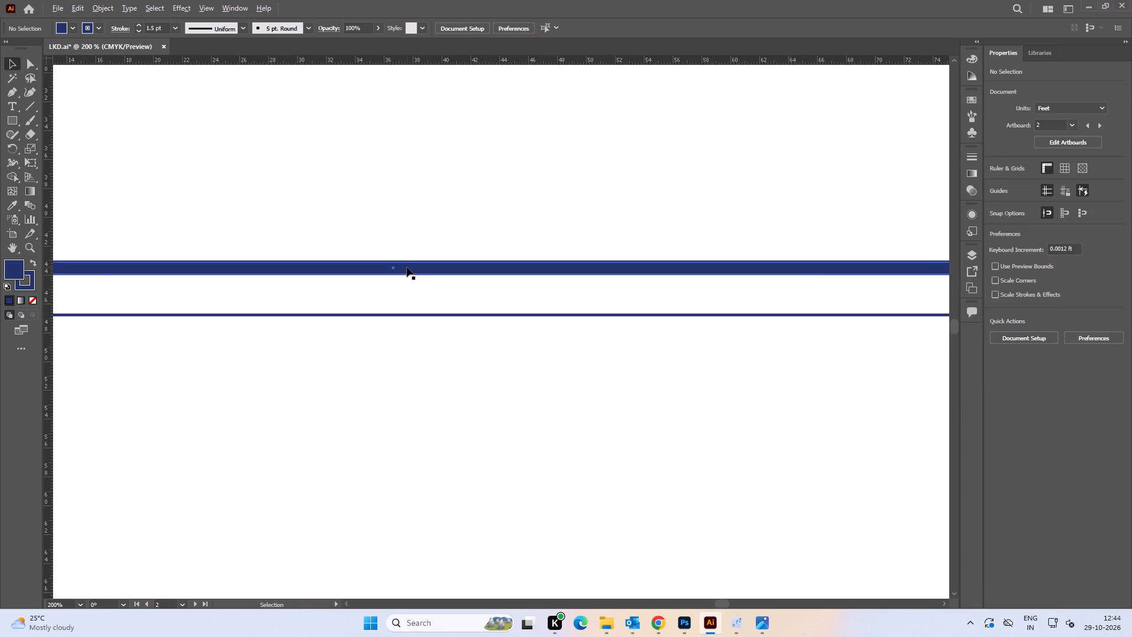
left_click(379, 267)
scroll(386, 267, "up", 4, "alt")
left_click_drag(419, 252, 421, 267)
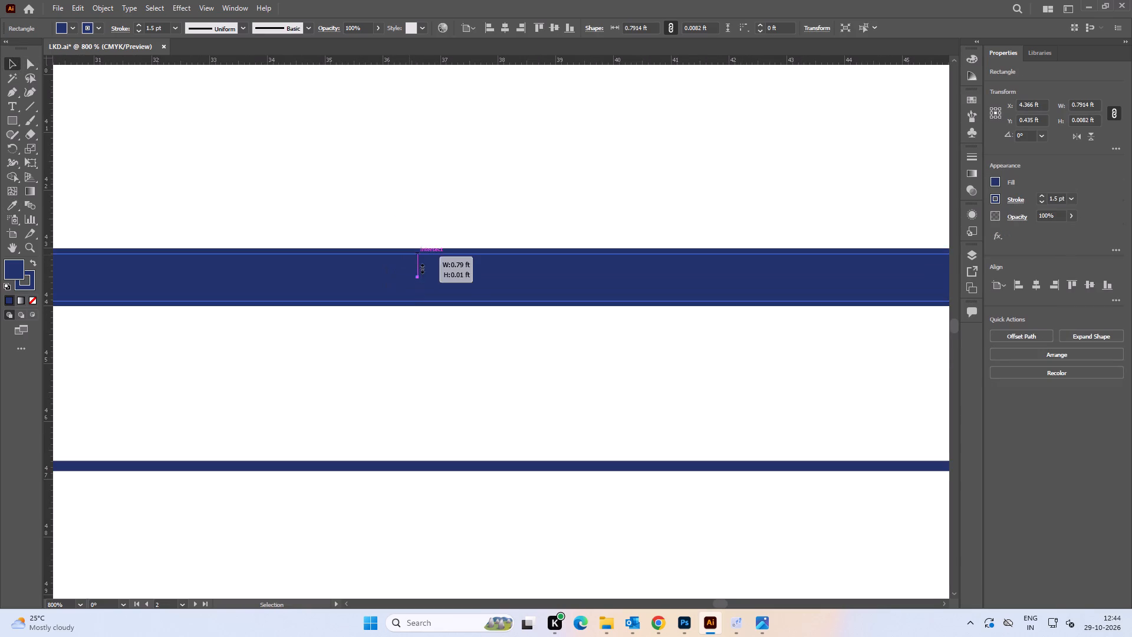
left_click_drag(421, 267, 422, 278)
left_click(387, 228)
Remove the stroke from the thin navy rectangle, leaving only its fill.
scroll(391, 229, "down", 5, "alt")
left_click_drag(379, 201, 427, 260)
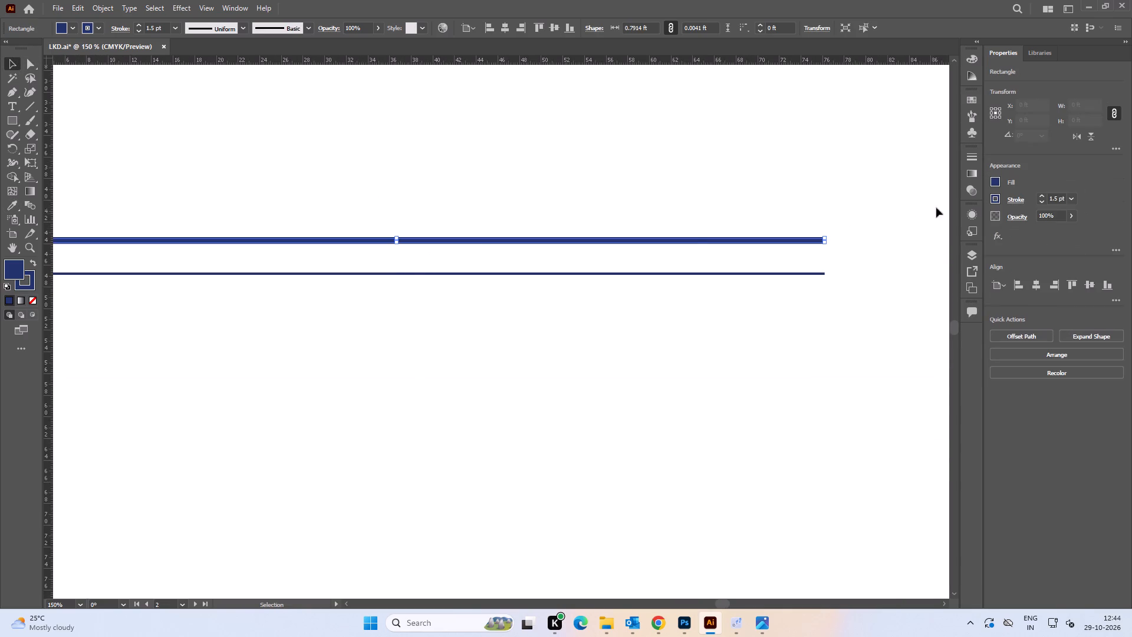
left_click(1040, 202)
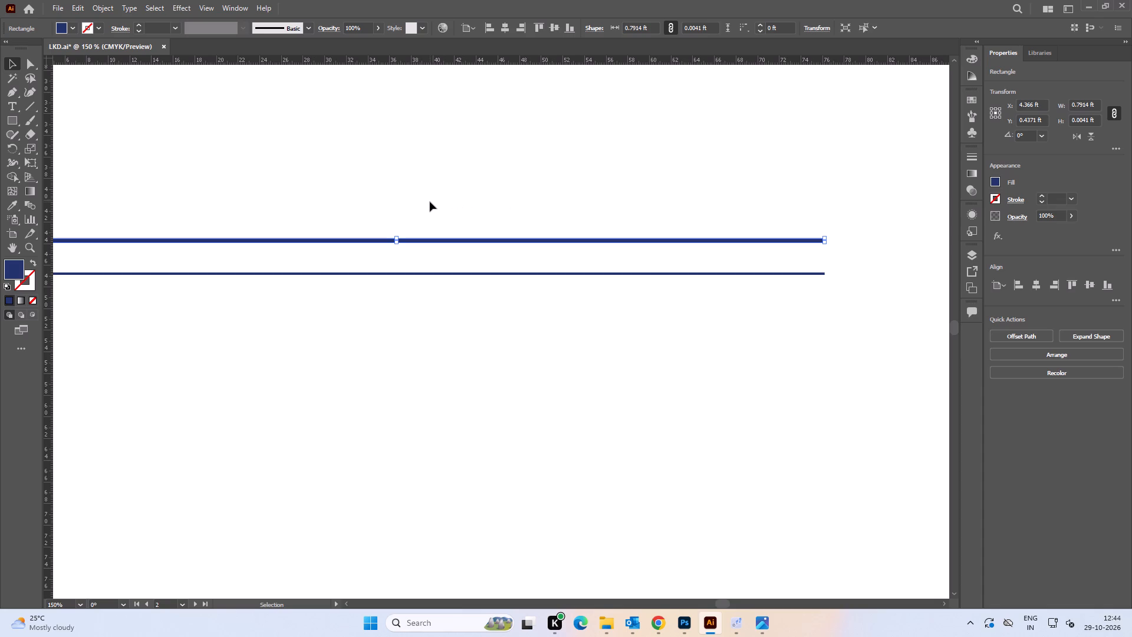
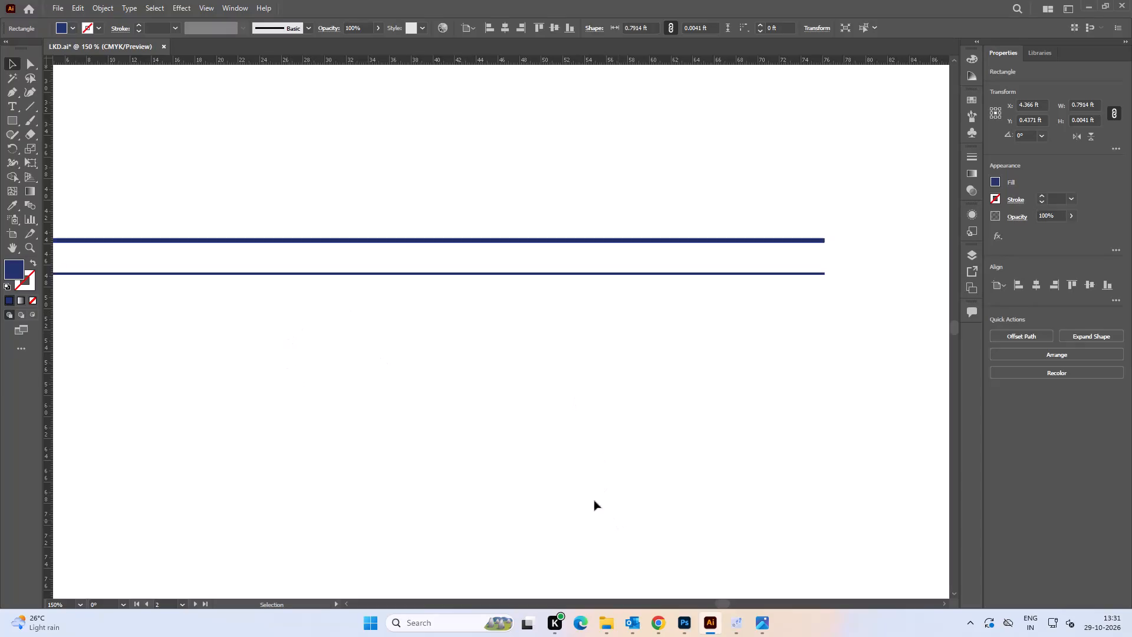
Delete the stroked copy of the divider line just below the navy rectangle, above the poster's upper-right corner.
scroll(540, 402, "down", 2, "alt")
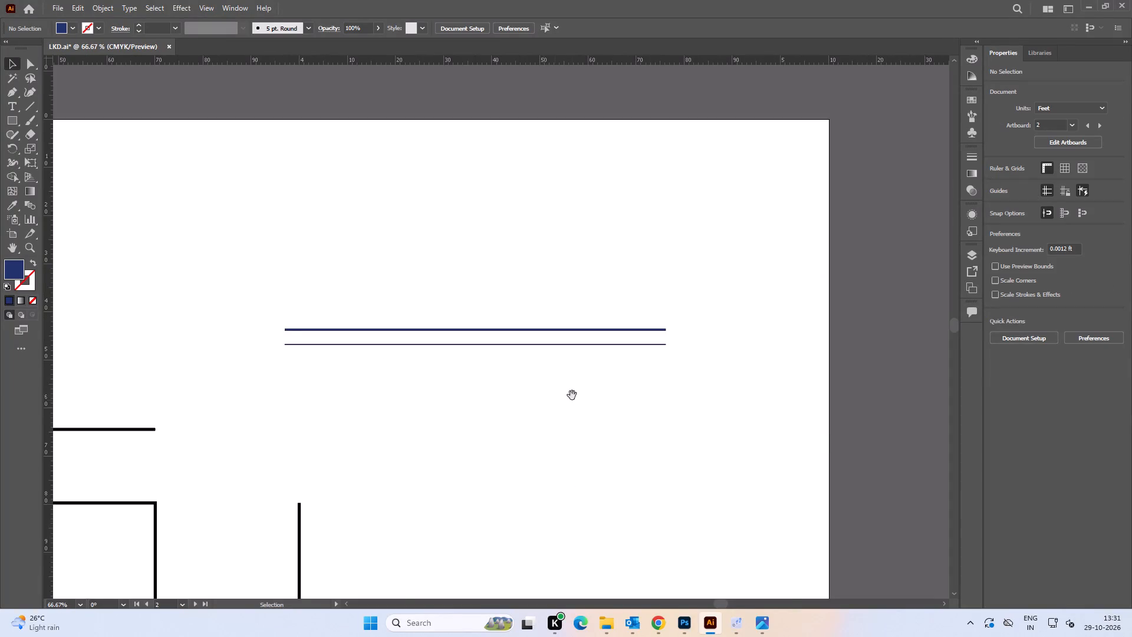
key("space")
left_click_drag(574, 395, 543, 408)
scroll(543, 402, "down", 2, "alt")
key("space")
left_click_drag(527, 414, 604, 314)
scroll(571, 343, "down", 1, "alt")
scroll(538, 300, "up", 2, "alt")
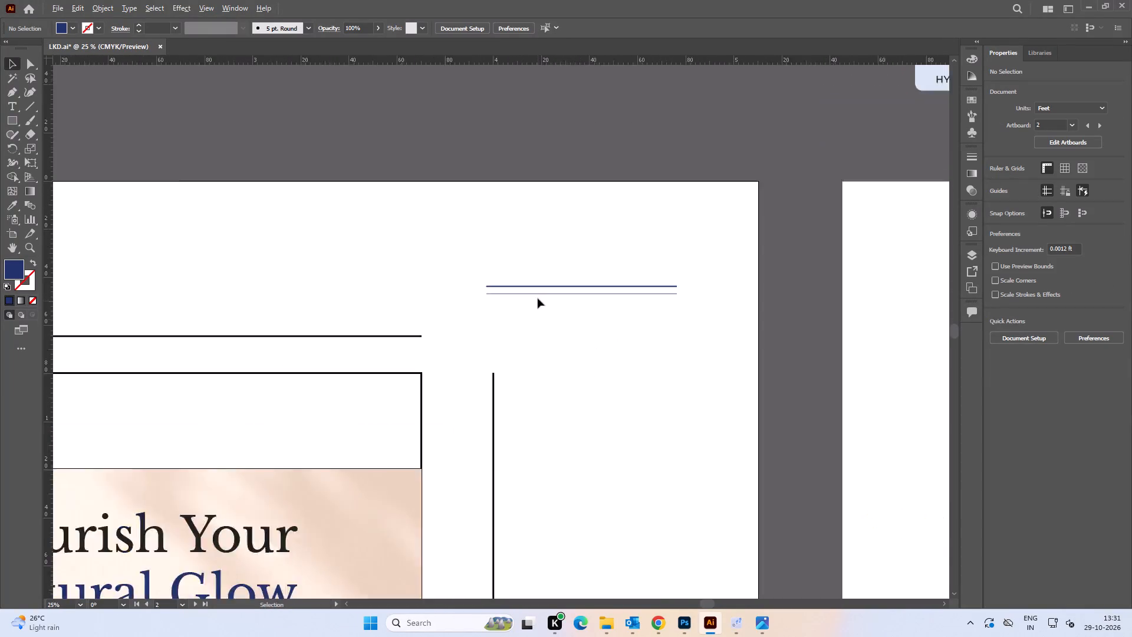
scroll(538, 298, "up", 1, "alt")
left_click(574, 288)
key("Delete")
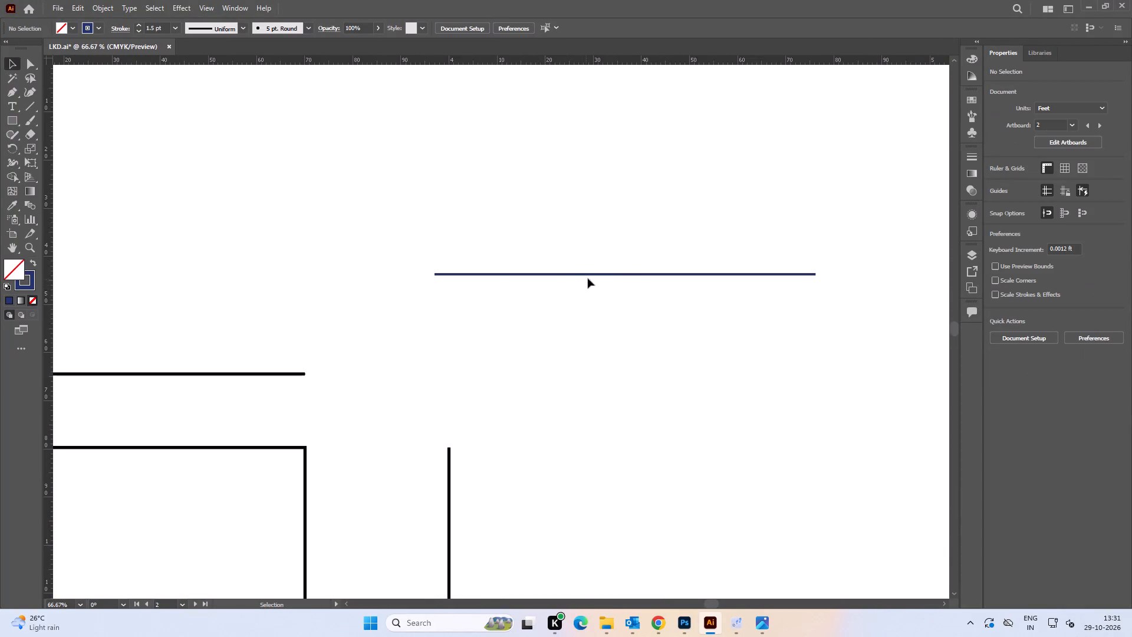
Move the thin navy rectangle closer to the poster, to about X 3.89 ft and Y 0.46 ft.
left_click_drag(586, 276, 355, 285)
scroll(353, 285, "down", 4, "alt")
key("space")
left_click_drag(265, 257, 624, 214)
scroll(620, 214, "down", 2, "alt")
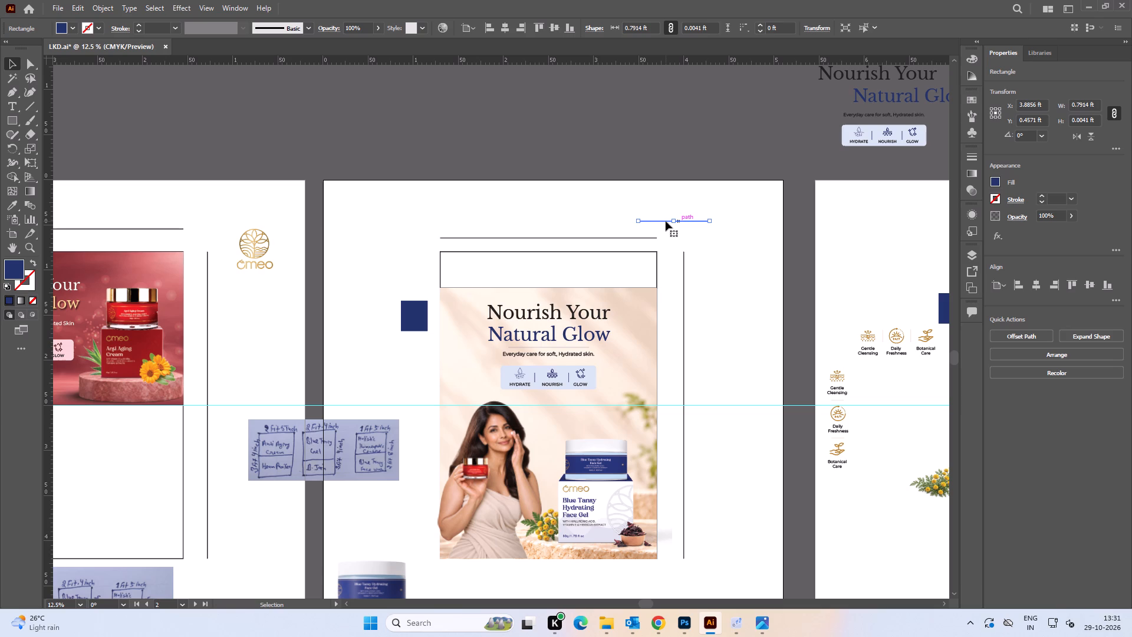
left_click(712, 248)
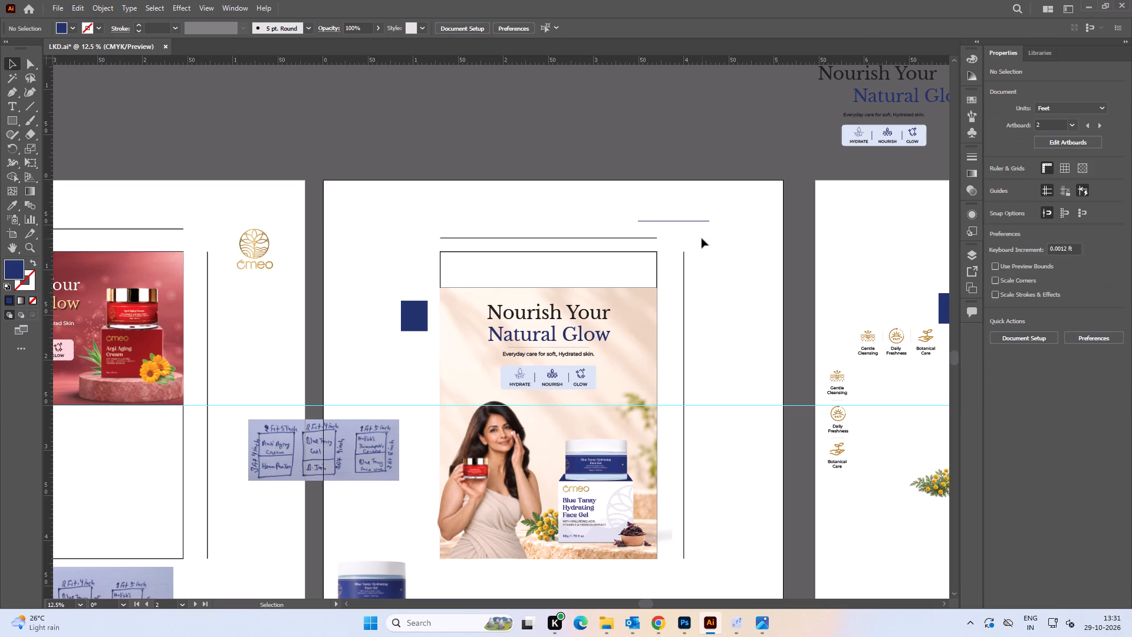
Duplicate the thin navy rectangle just above itself, undoing any further shift.
scroll(663, 219, "up", 5, "alt")
key("space")
left_click_drag(774, 249, 554, 244)
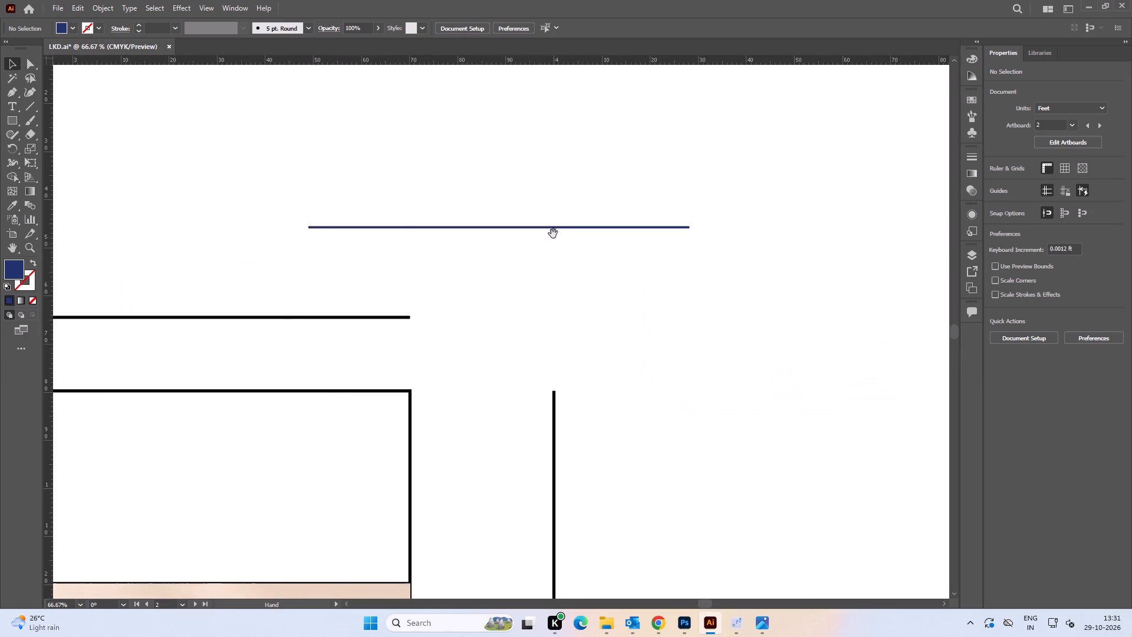
left_click_drag(497, 157, 565, 253)
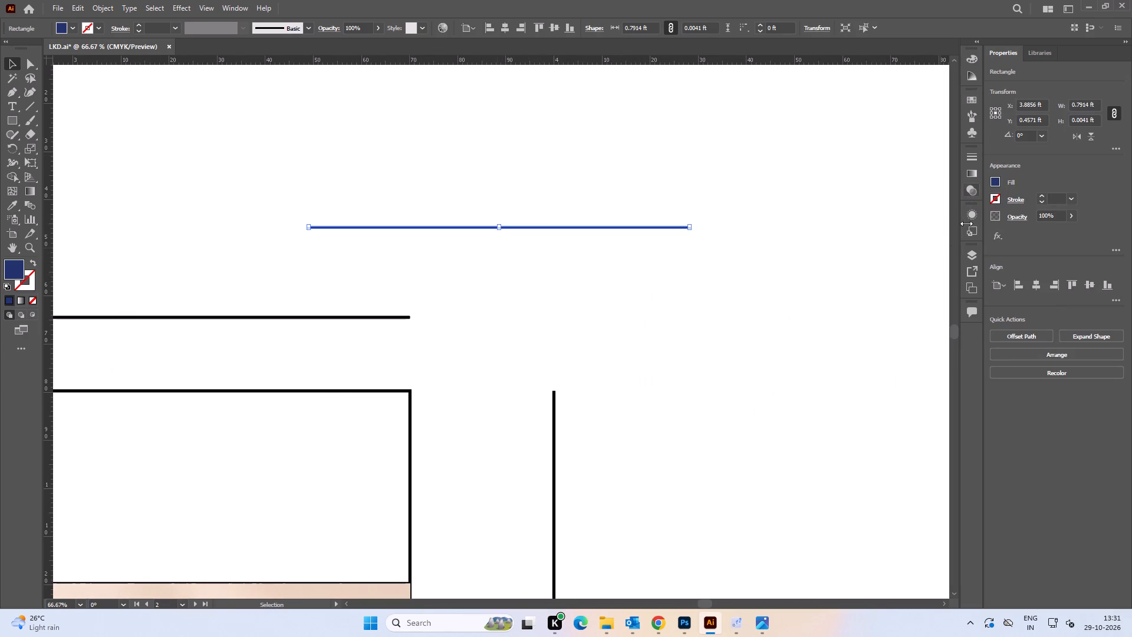
left_click(971, 171)
left_click(619, 163)
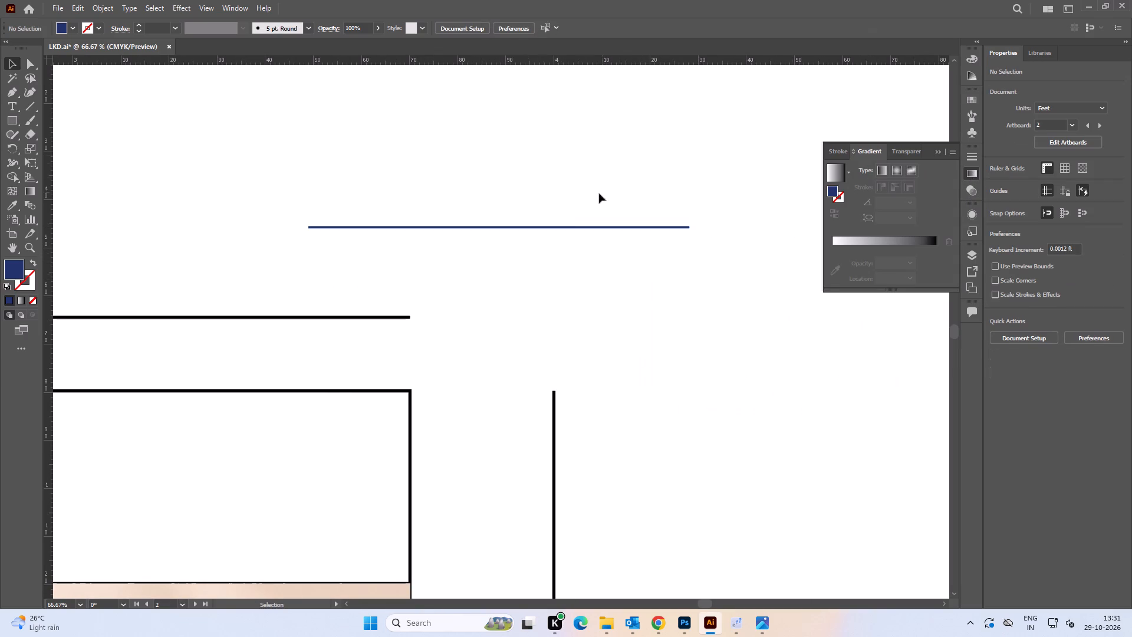
left_click_drag(552, 227, 545, 200, "alt")
left_click_drag(557, 231, 532, 215)
key("ctrl+z")
left_click(609, 273)
Apply a linear gradient to the lower rectangle, with white stops at both ends and the black stop centred at about 50%.
left_click_drag(580, 254, 505, 219)
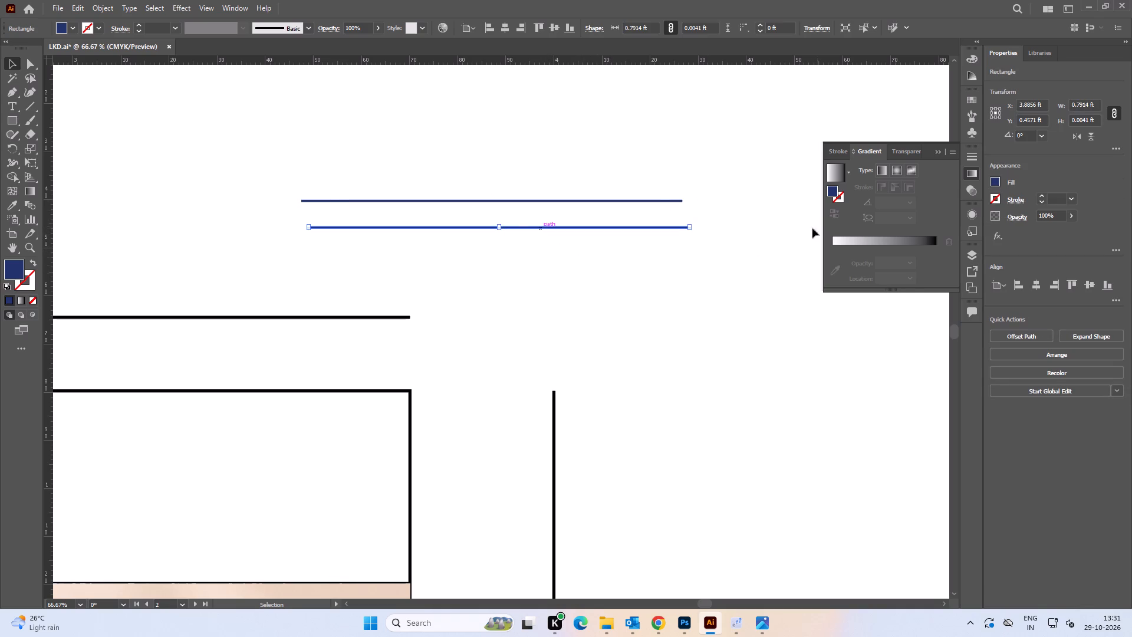
left_click(885, 170)
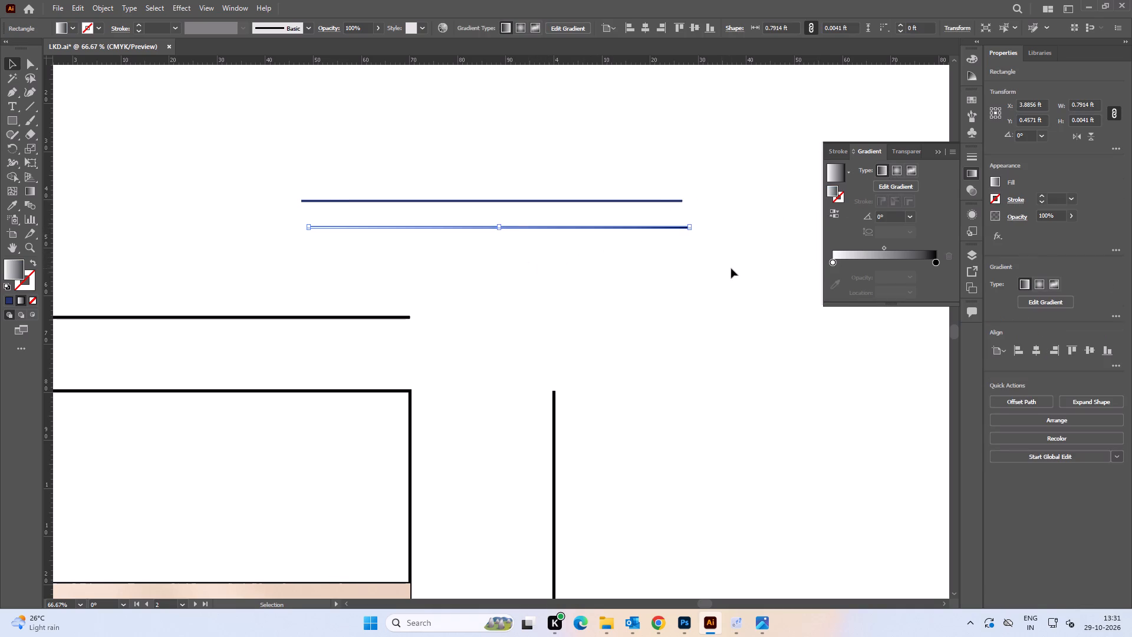
left_click_drag(935, 262, 877, 260)
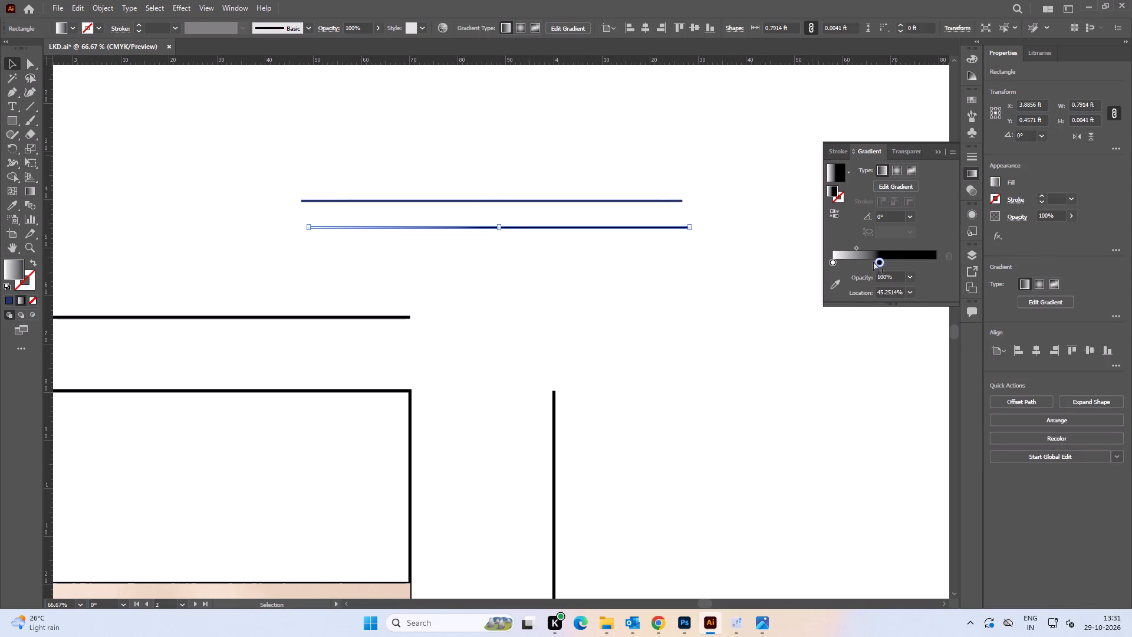
left_click_drag(834, 265, 944, 264, "alt")
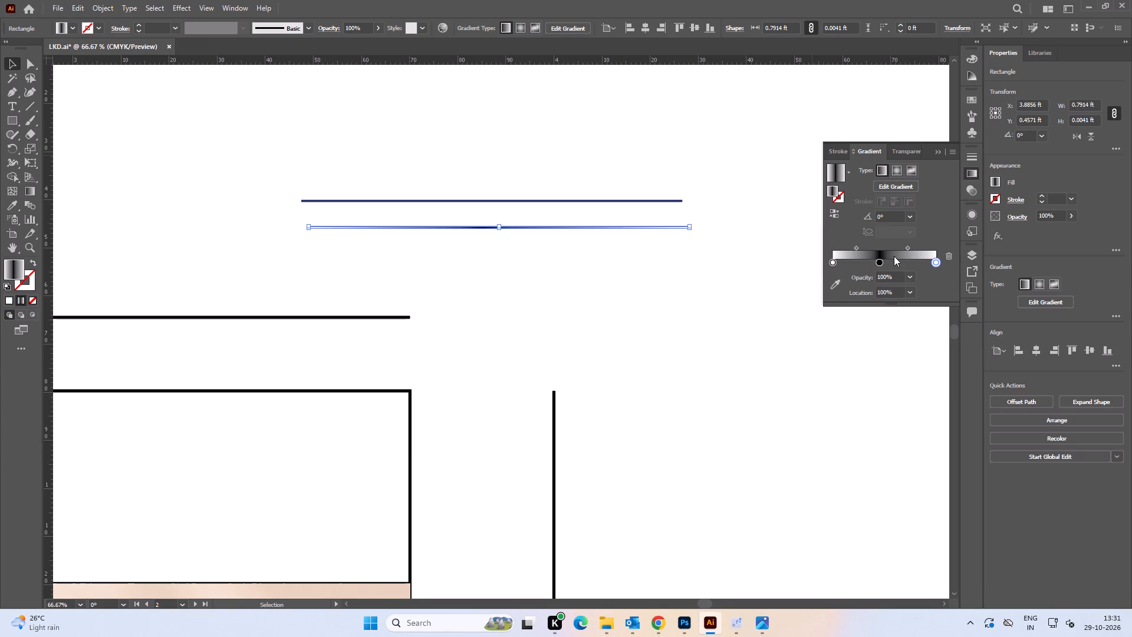
left_click_drag(879, 263, 886, 263)
left_click_drag(886, 263, 884, 263)
Adjust the gradient's midpoints to about 46% on the left half and 53% on the right half.
left_click(910, 248)
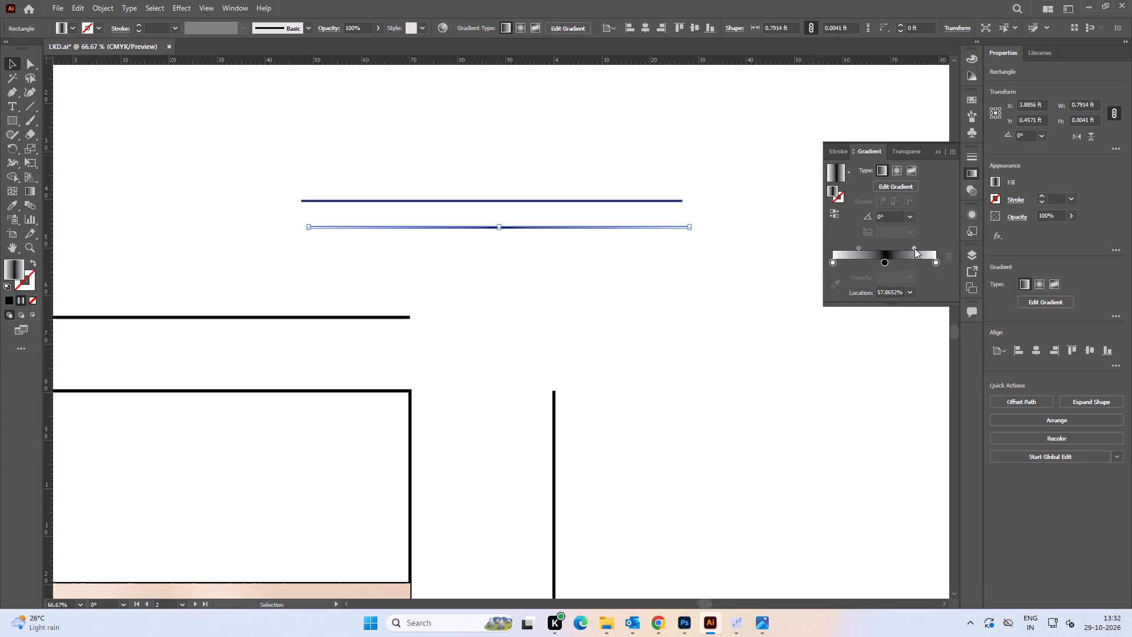
left_click(858, 248)
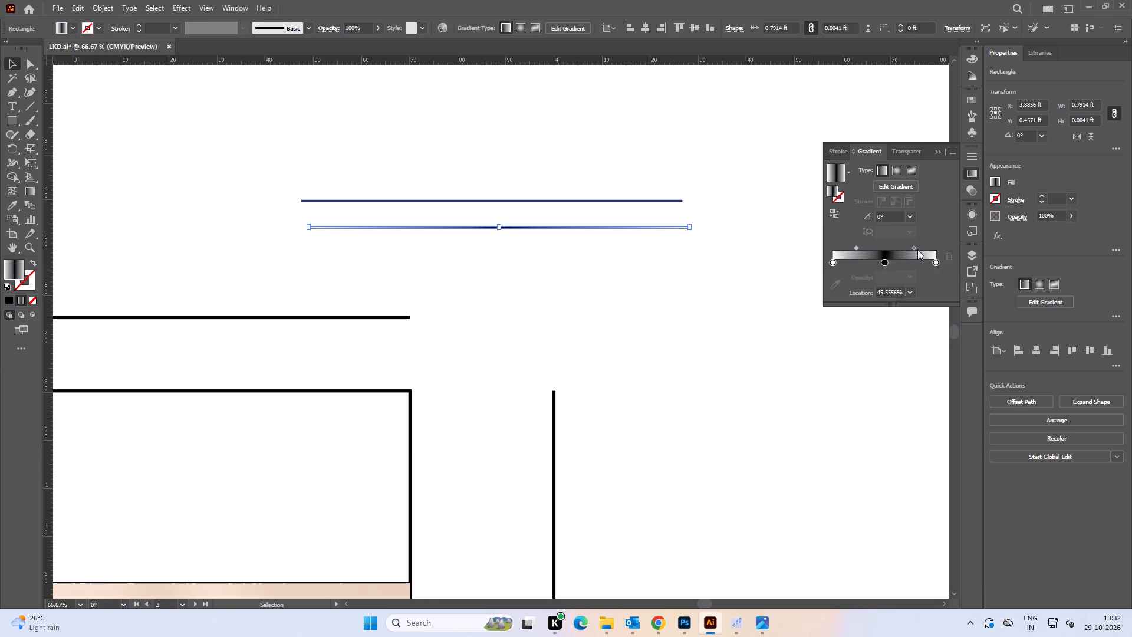
left_click(914, 248)
Recolour the gradient's centre stop with the navy sampled from the duplicate rectangle.
left_click(886, 262)
left_click(839, 281)
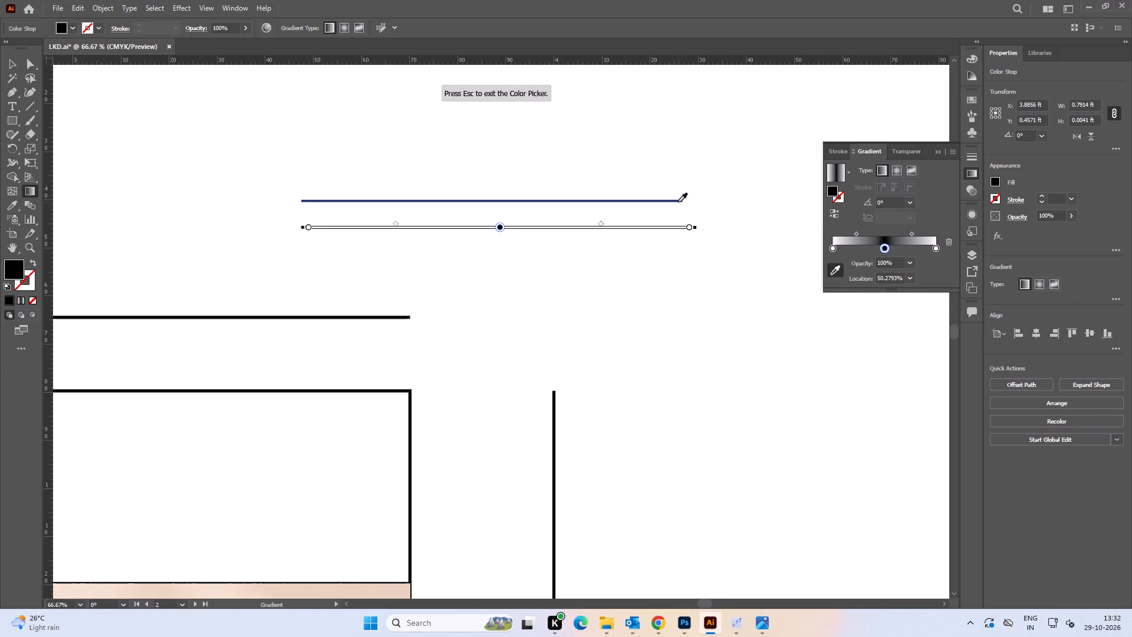
left_click(677, 201)
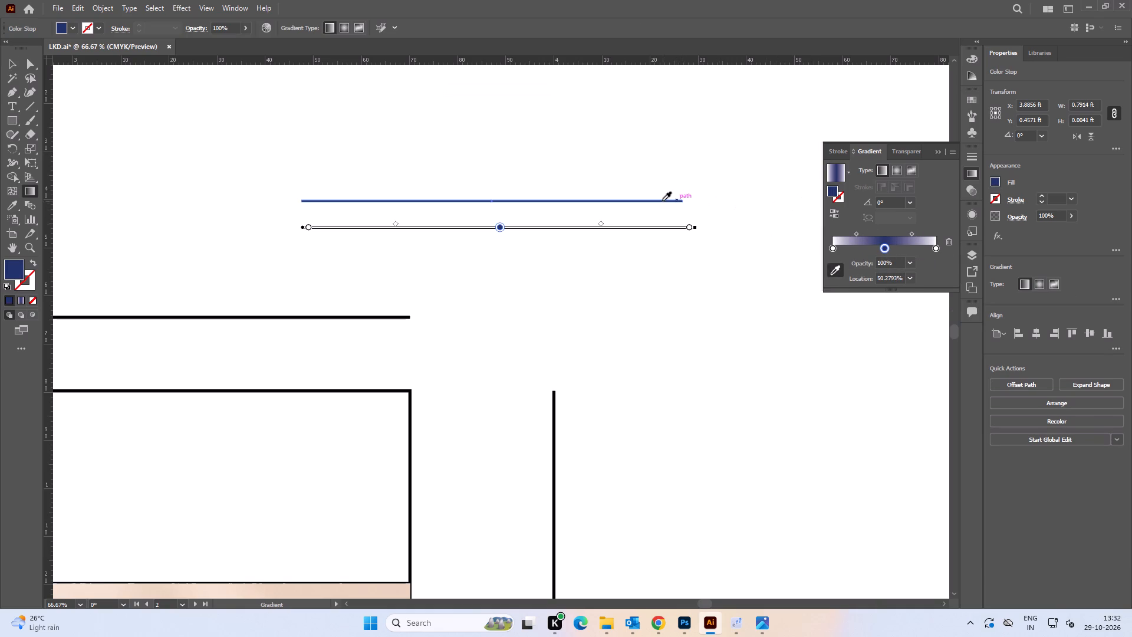
left_click(8, 62)
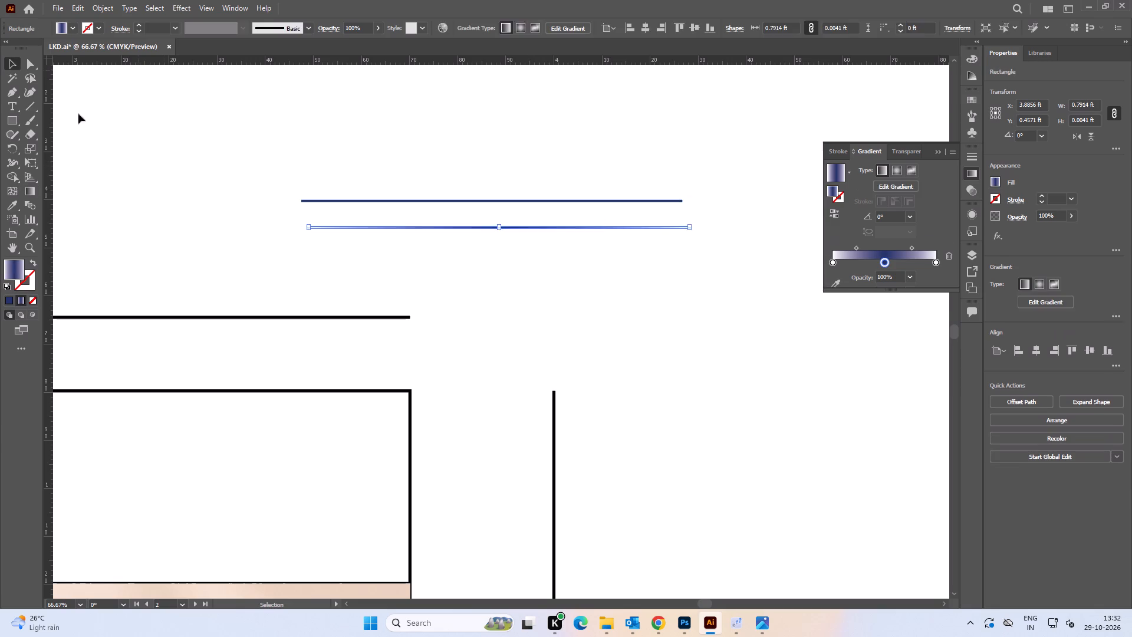
left_click(164, 166)
Move the gradient bar onto the poster, between "Natural Glow" and the existing divider line.
scroll(269, 219, "down", 2, "alt")
key("space")
left_click_drag(262, 222, 524, 161)
left_click_drag(639, 163, 317, 435)
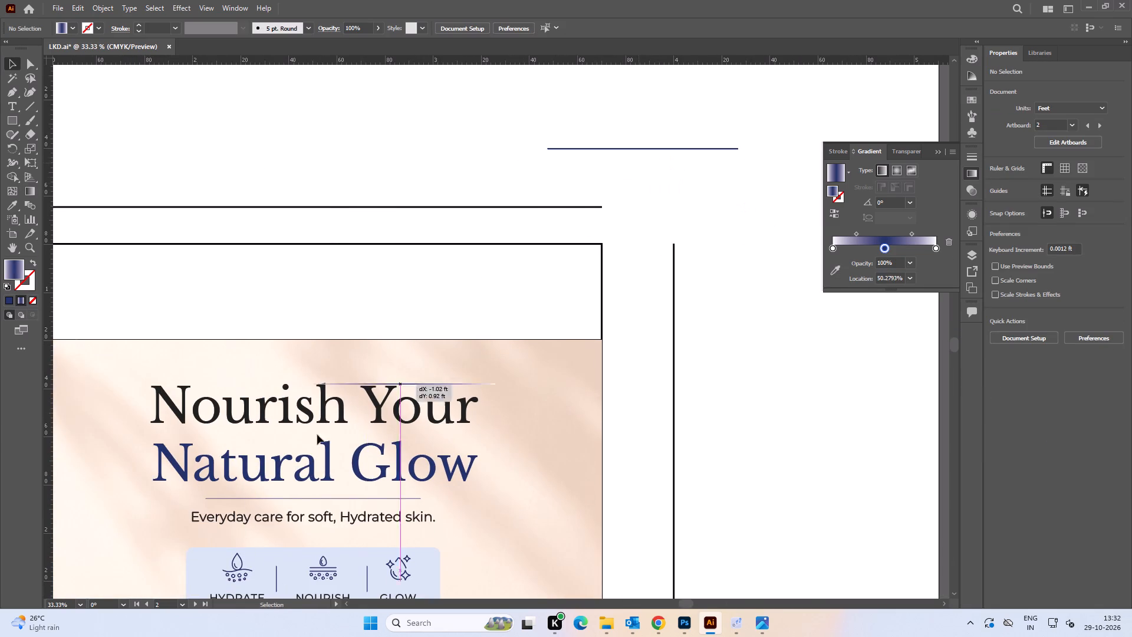
left_click_drag(317, 435, 284, 494)
scroll(308, 497, "up", 2, "alt")
scroll(302, 497, "down", 2, "alt")
scroll(302, 497, "up", 3, "alt")
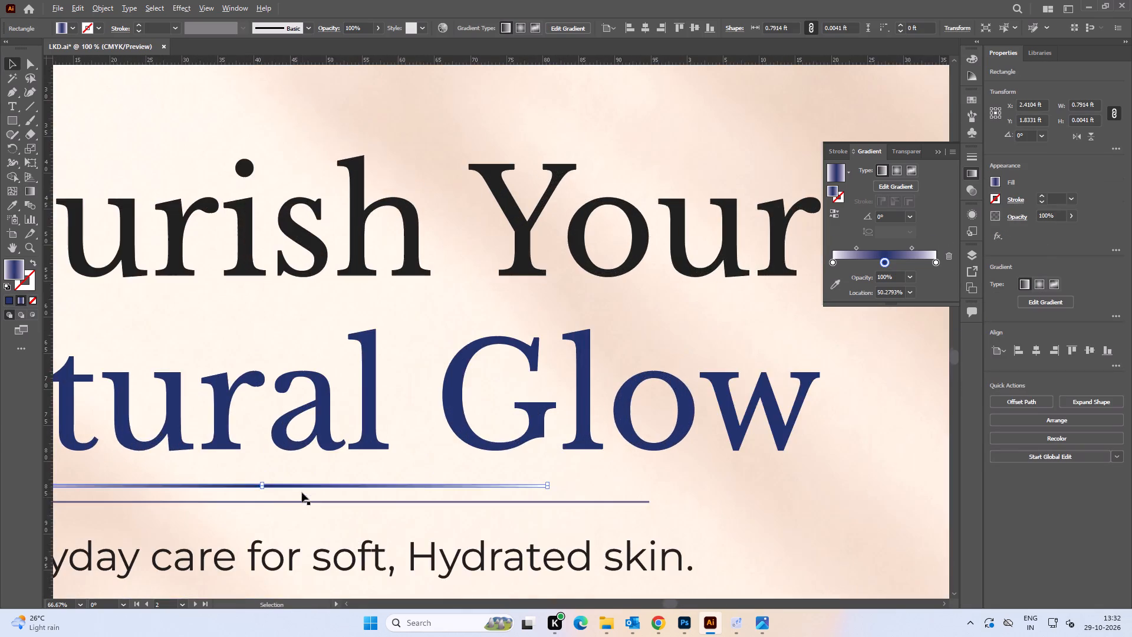
key("space")
left_click_drag(282, 508, 418, 196)
left_click(481, 340)
Nudge the gradient bar to about X 2.44 ft and Y 1.84 ft, just above the existing divider line.
scroll(436, 176, "up", 4, "alt")
left_click_drag(443, 169, 459, 179)
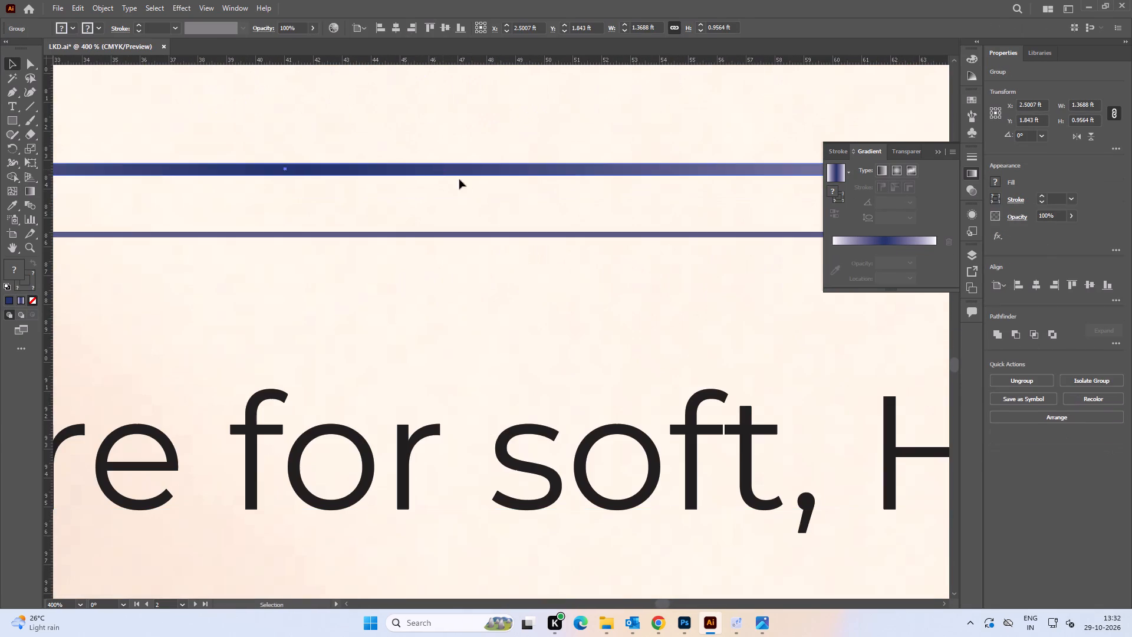
left_click_drag(459, 179, 528, 198)
scroll(525, 198, "down", 7, "alt")
Lock the poster's beige background clip group.
left_click(692, 260)
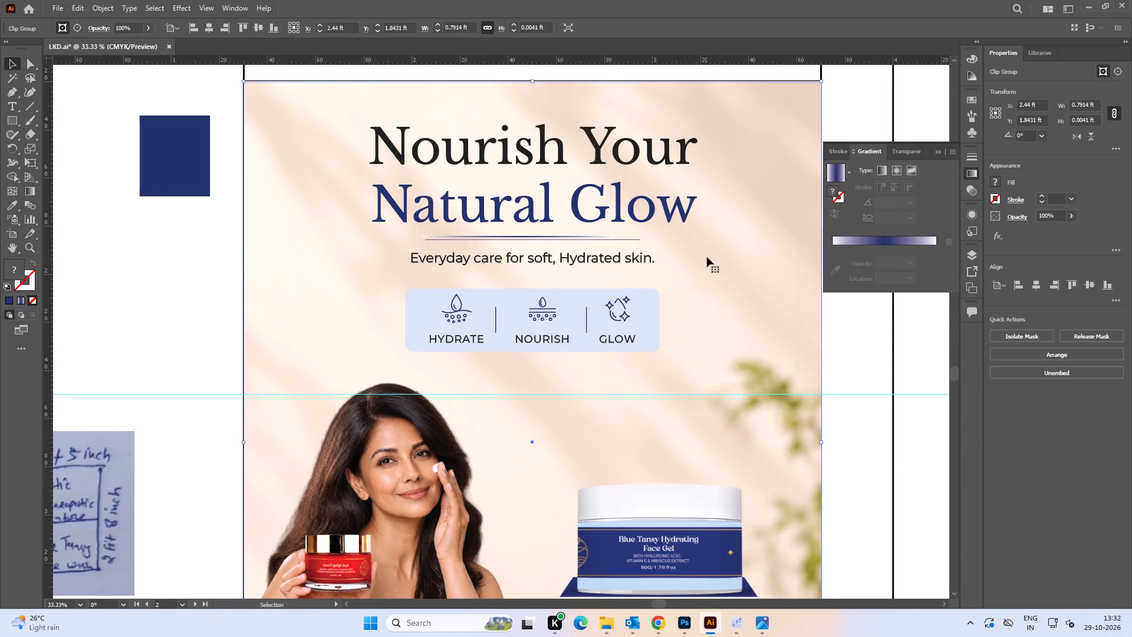
scroll(555, 244, "up", 4, "alt")
scroll(555, 244, "down", 5, "alt")
left_click(795, 281)
left_click(721, 237)
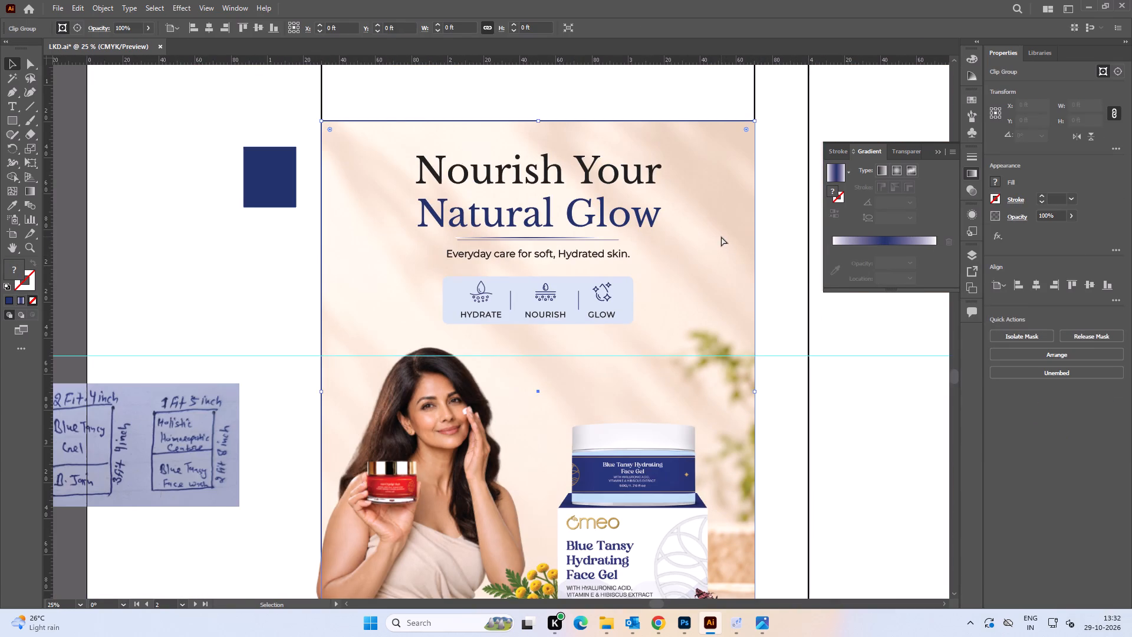
key("ctrl+2")
Move the gradient bar down to about Y 1.86 ft, just below the old divider line.
scroll(515, 242, "up", 8, "alt")
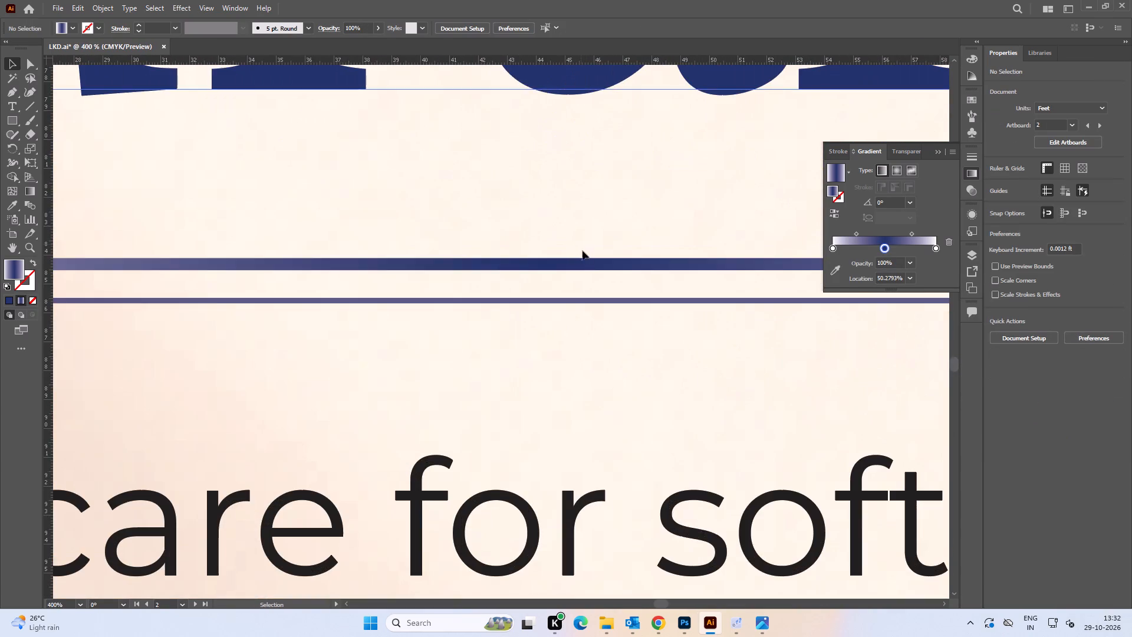
key("space")
left_click_drag(628, 270, 475, 212)
left_click(467, 208)
left_click(483, 244, "shift")
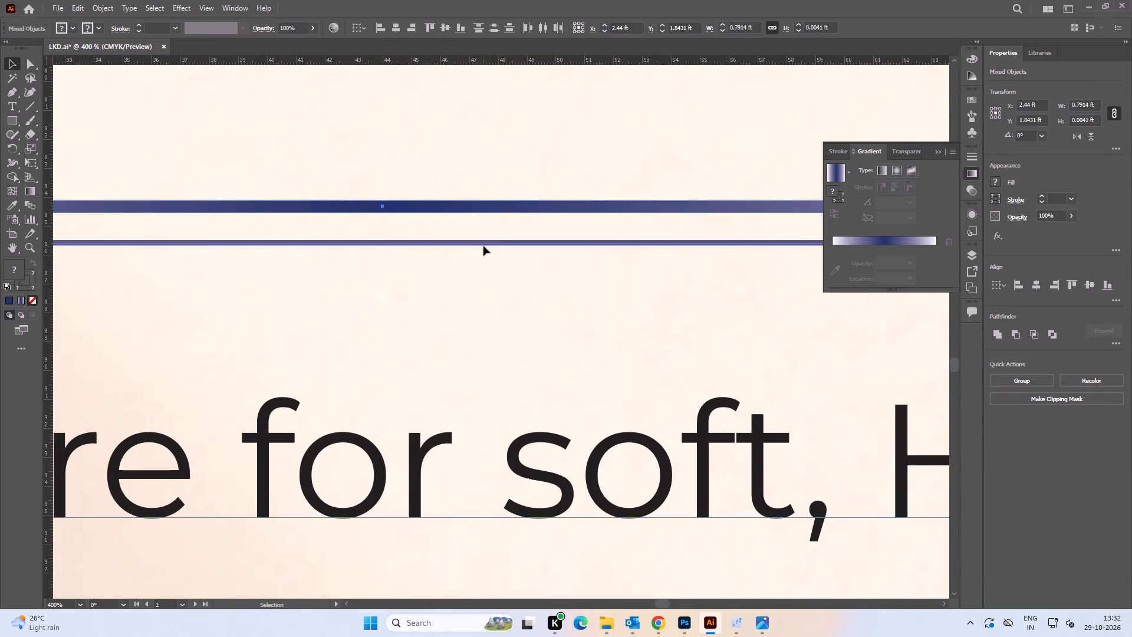
left_click(483, 245)
left_click(521, 278)
left_click_drag(495, 211, 508, 247)
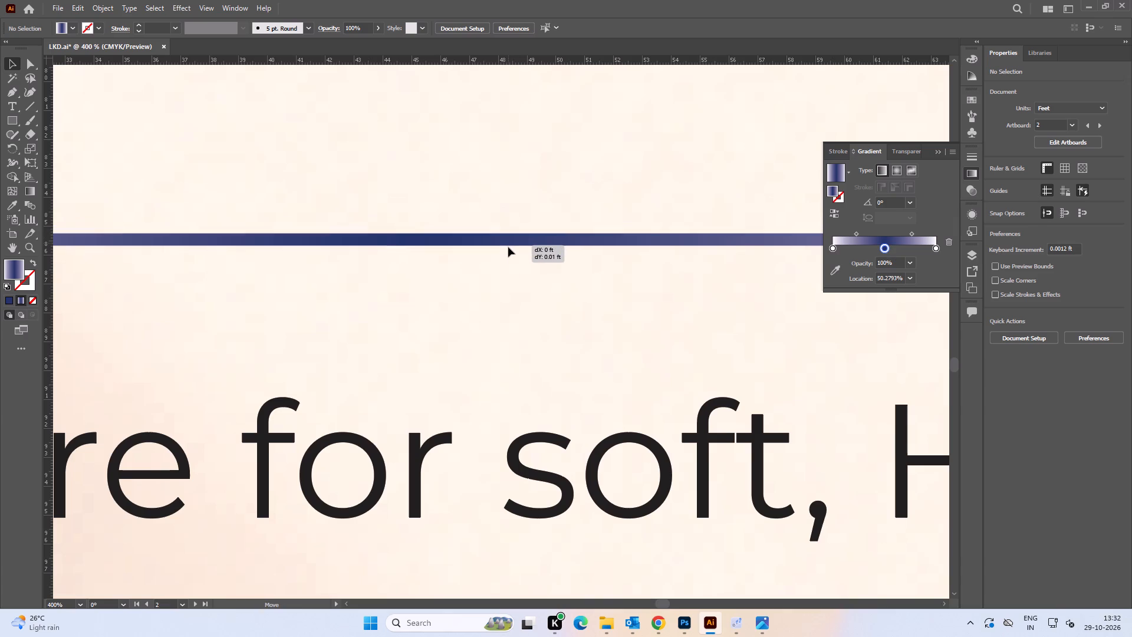
left_click_drag(508, 247, 508, 249)
left_click_drag(509, 246, 510, 267)
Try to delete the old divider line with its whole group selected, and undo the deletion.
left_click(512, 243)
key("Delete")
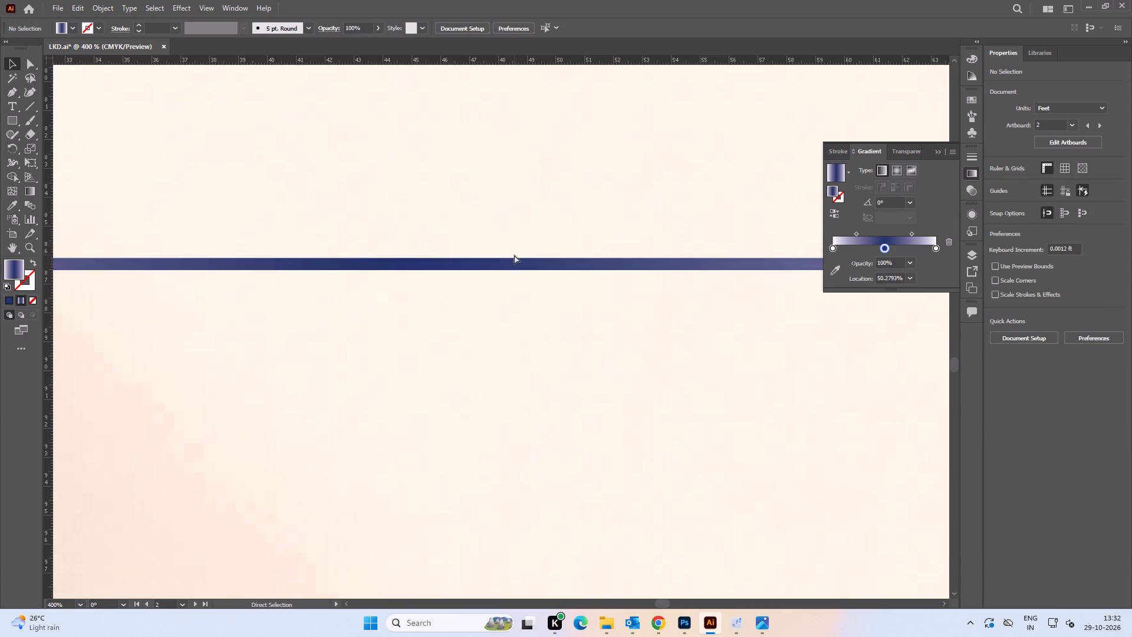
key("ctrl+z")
Delete only the old stroked divider line from within the headline group using Direct Selection.
scroll(518, 256, "down", 2, "alt")
left_click(511, 219)
key("a")
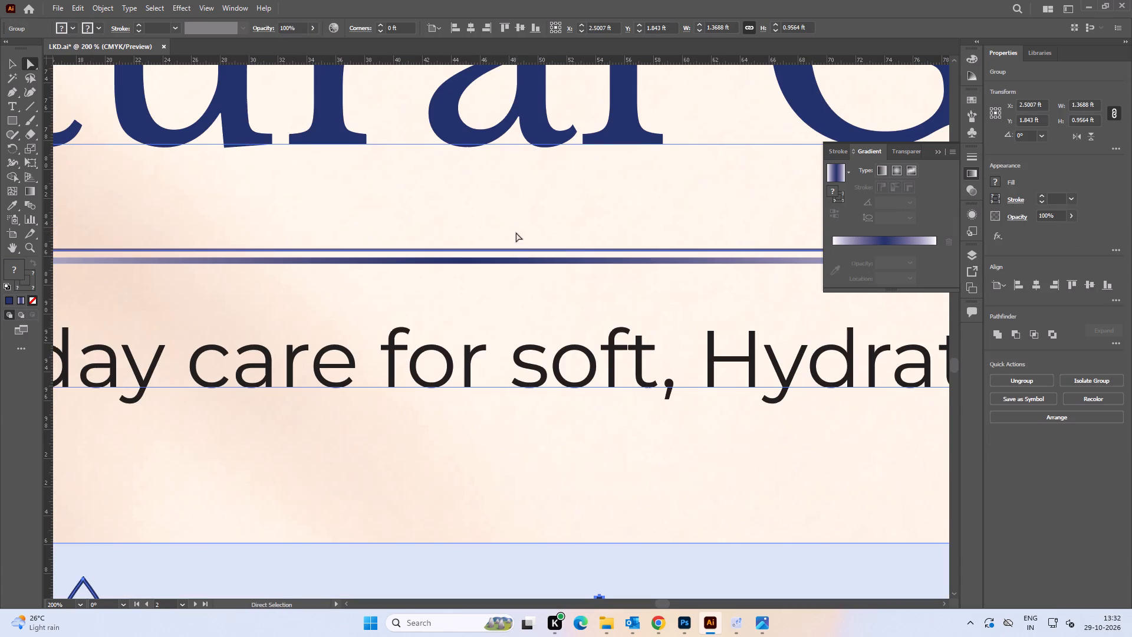
left_click(524, 250)
left_click(803, 441)
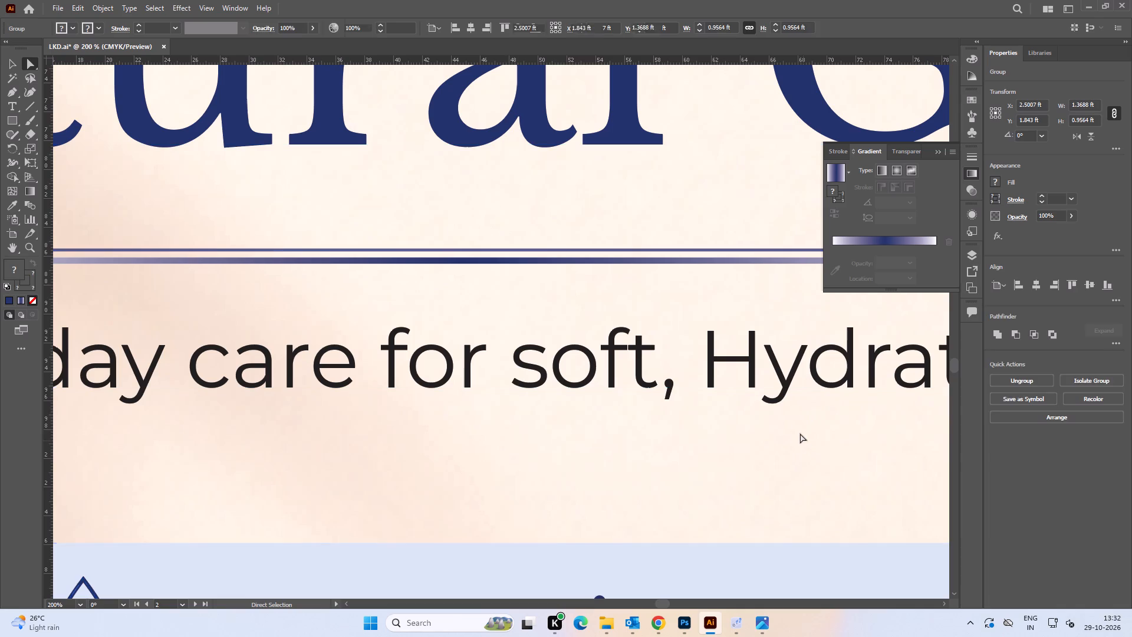
left_click(560, 250)
key("Delete")
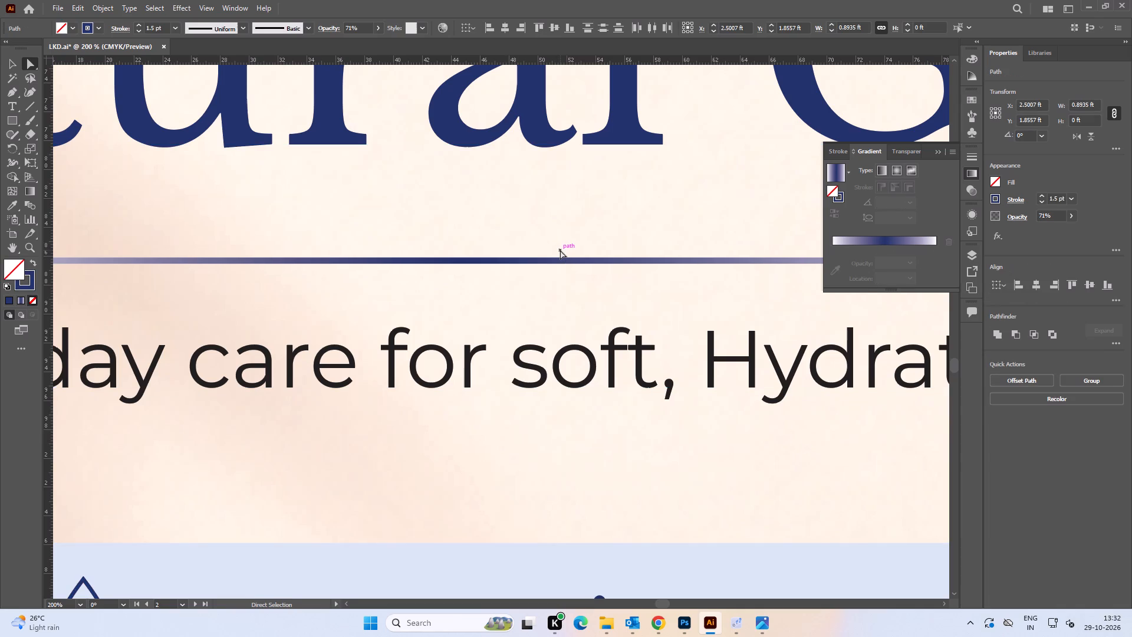
key("v")
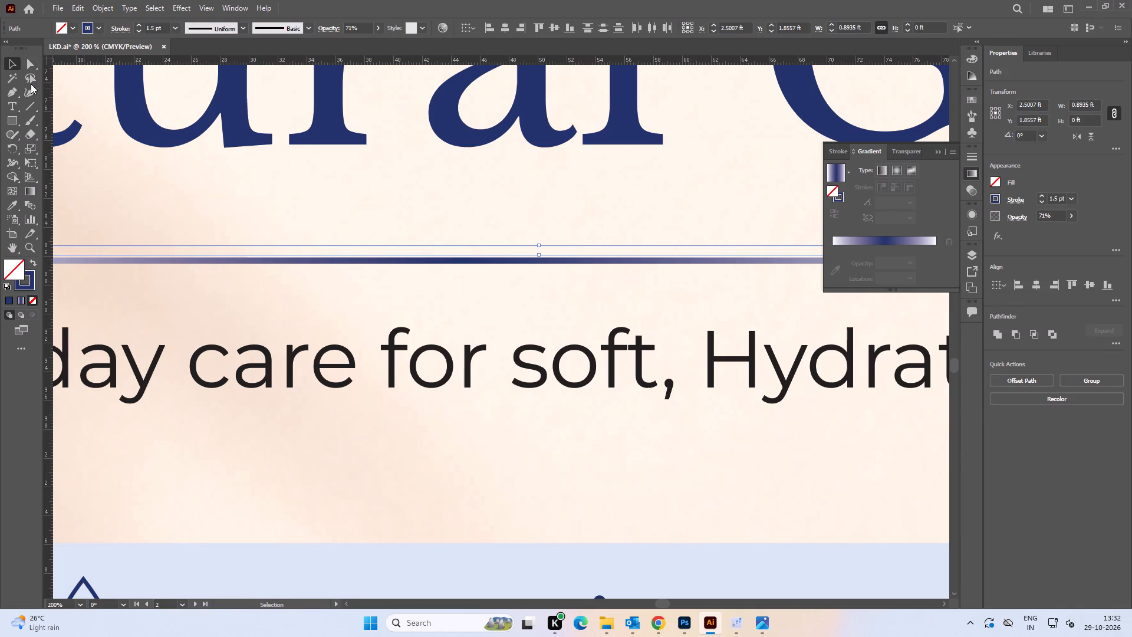
left_click(16, 67)
scroll(424, 250, "down", 4, "alt")
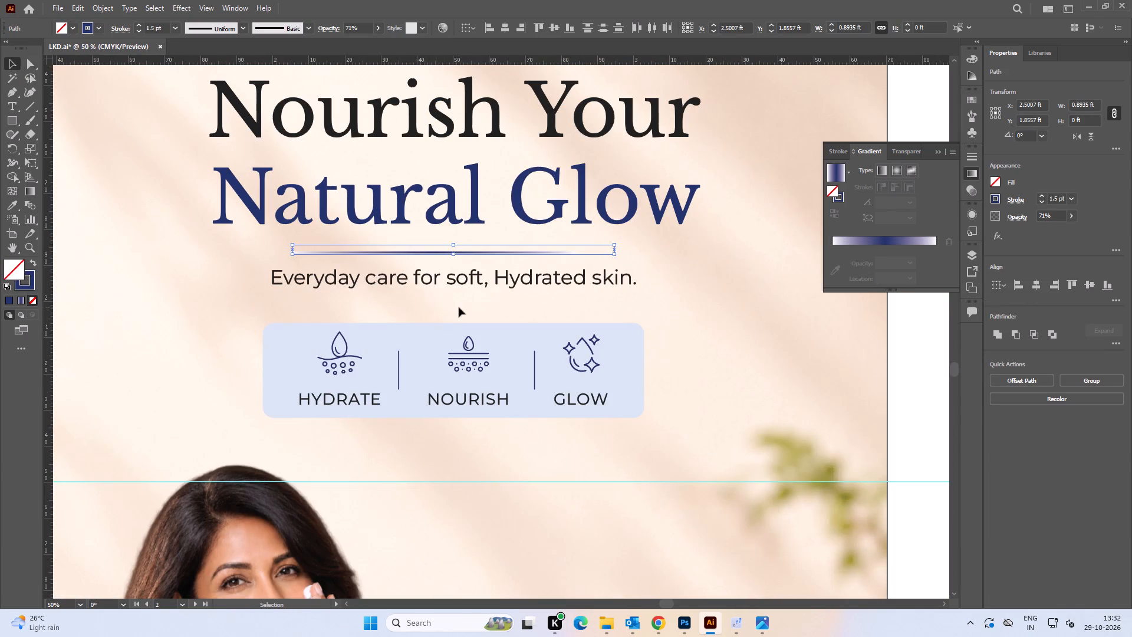
key("v")
left_click(717, 297)
Raise the gradient bar to about Y 1.85 ft, between "Natural Glow" and the tagline.
scroll(386, 225, "up", 4, "alt")
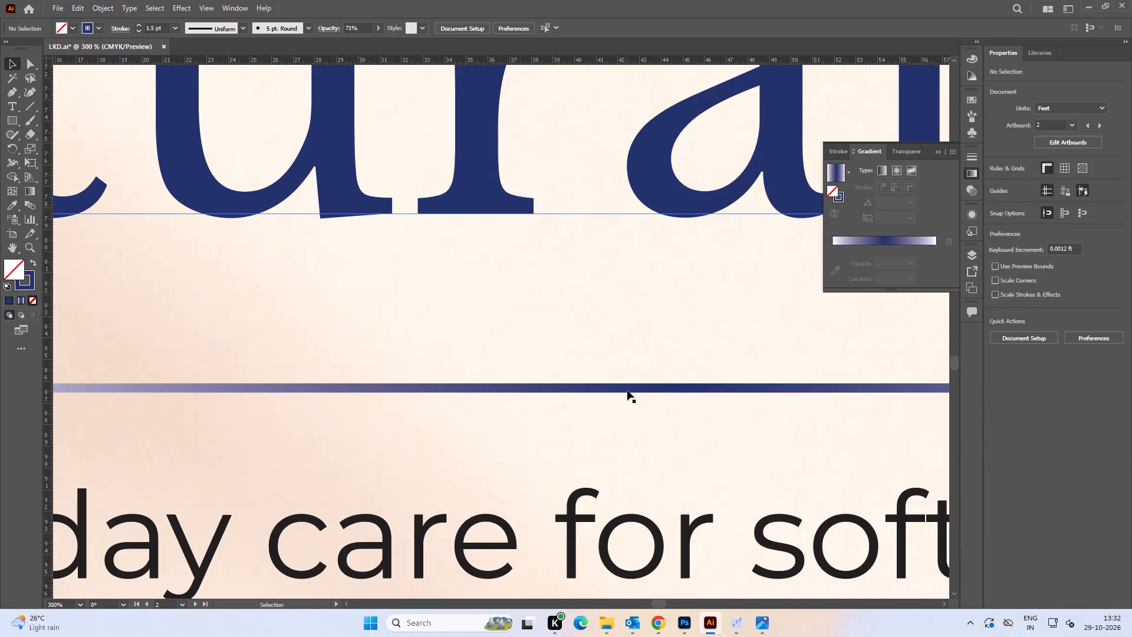
left_click(627, 390)
scroll(620, 350, "down", 3, "alt")
key("space")
left_click_drag(640, 349, 413, 270)
scroll(399, 275, "up", 5, "alt")
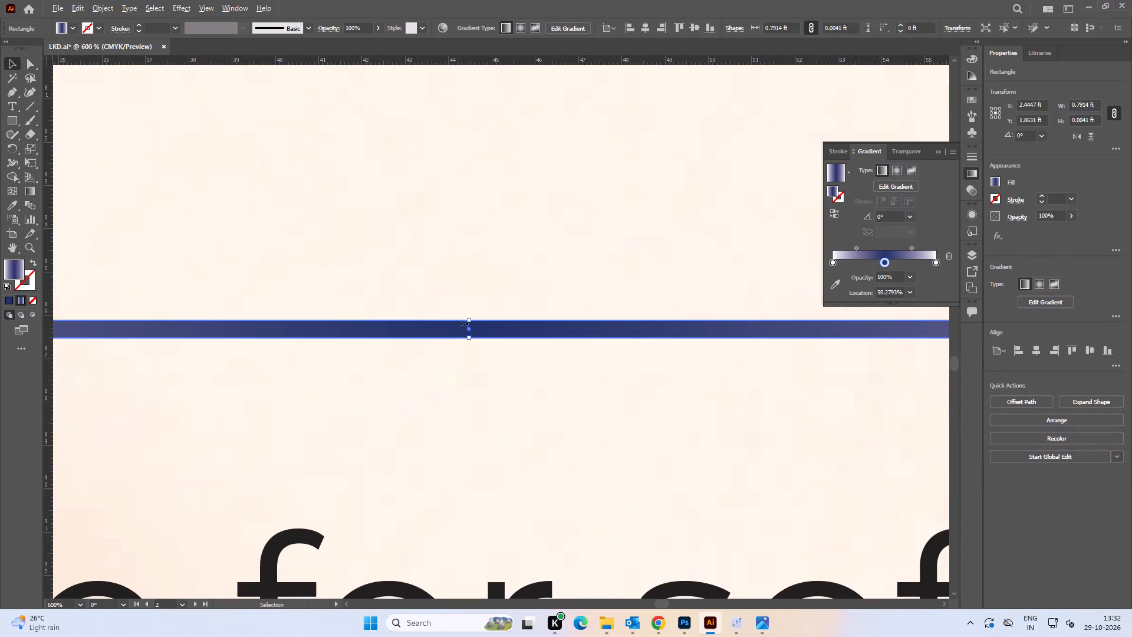
left_click_drag(462, 327, 459, 288)
scroll(458, 287, "down", 8, "alt")
scroll(458, 287, "up", 1, "alt")
scroll(458, 287, "down", 2, "alt")
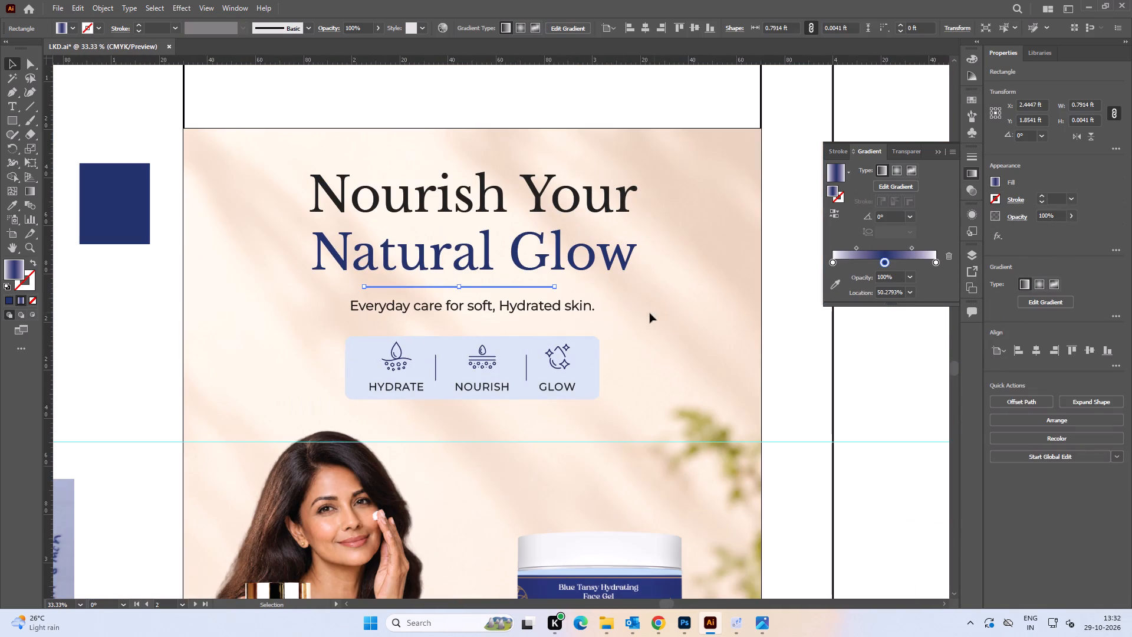
left_click(656, 312)
Centre-align the gradient bar horizontally with the headline, tagline and benefits block, and group them together.
key("space")
left_click_drag(686, 324, 641, 290)
scroll(640, 285, "down", 1, "alt")
left_click_drag(453, 152, 505, 339)
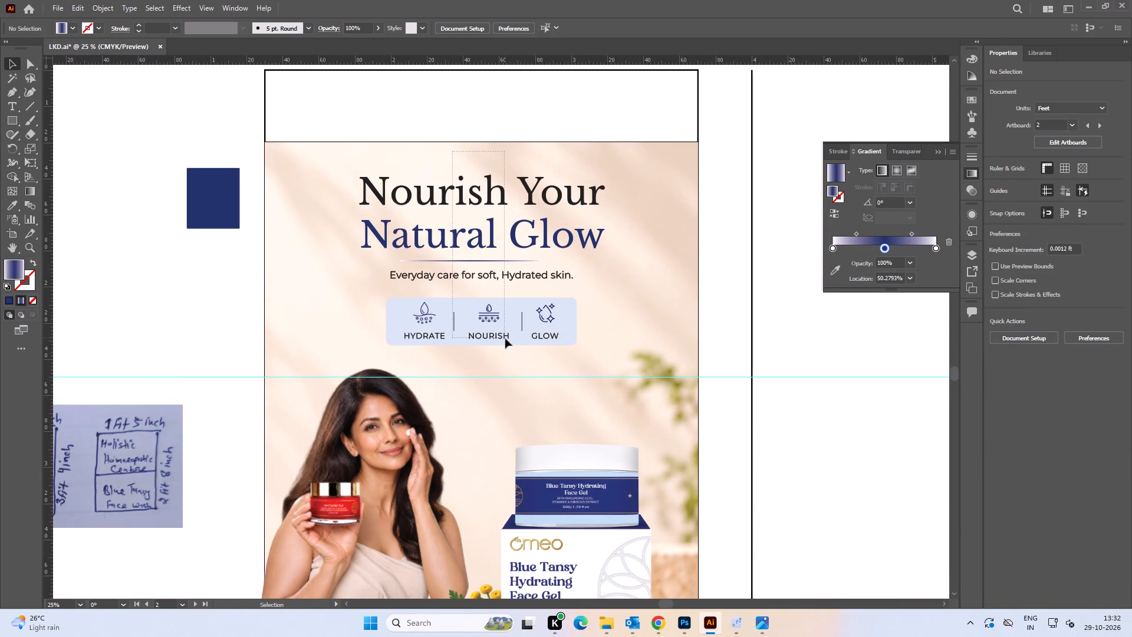
left_click_drag(505, 339, 504, 336)
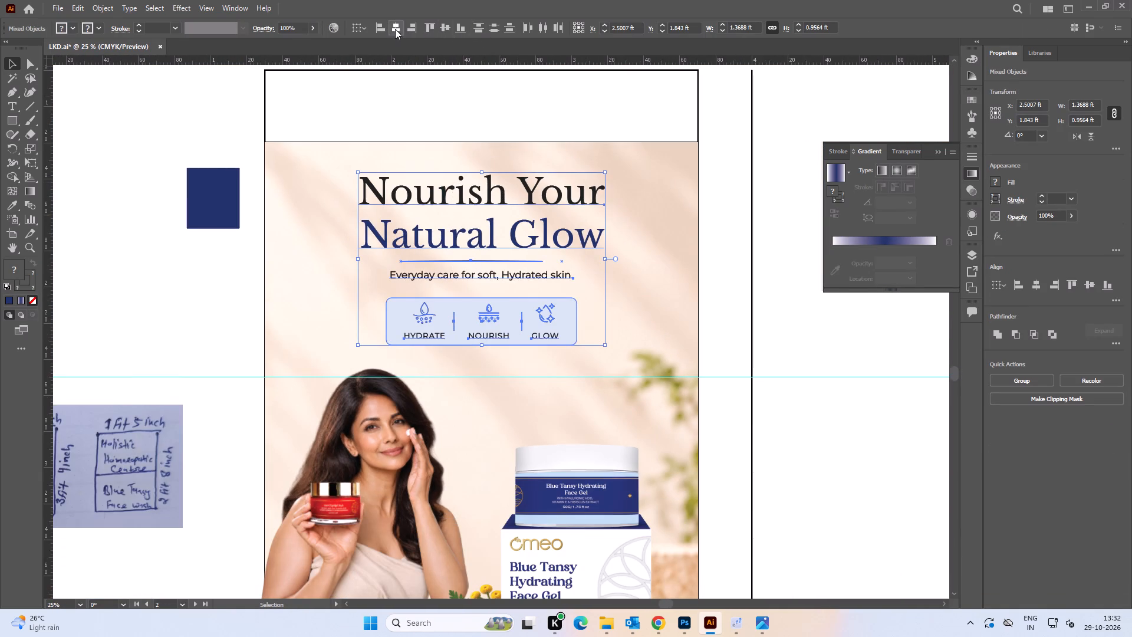
left_click(395, 29)
key("ctrl+g")
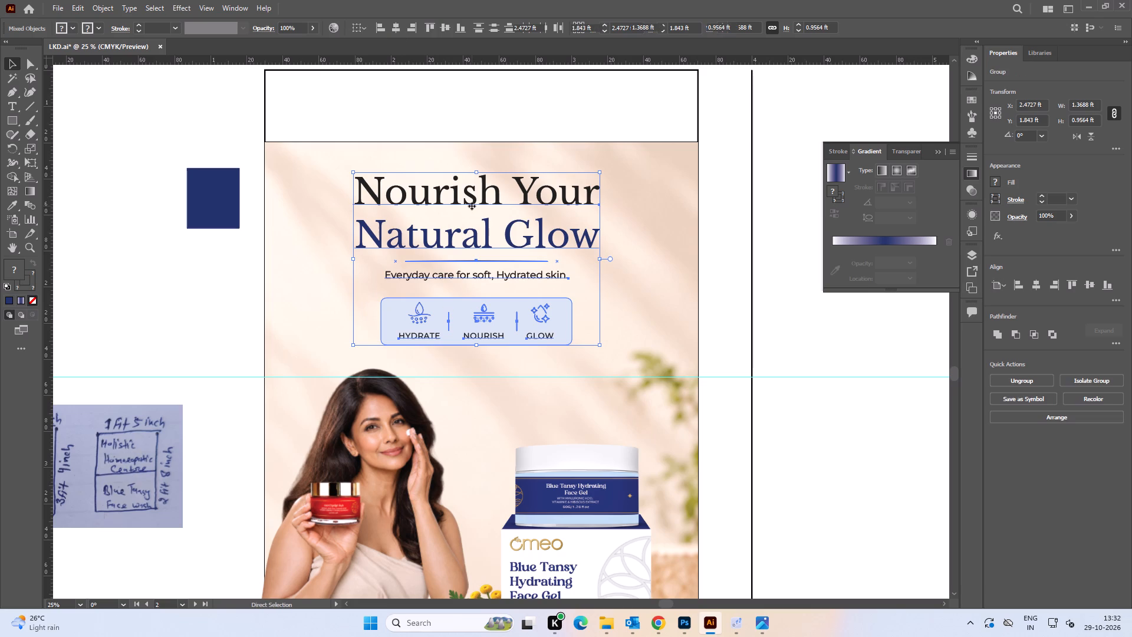
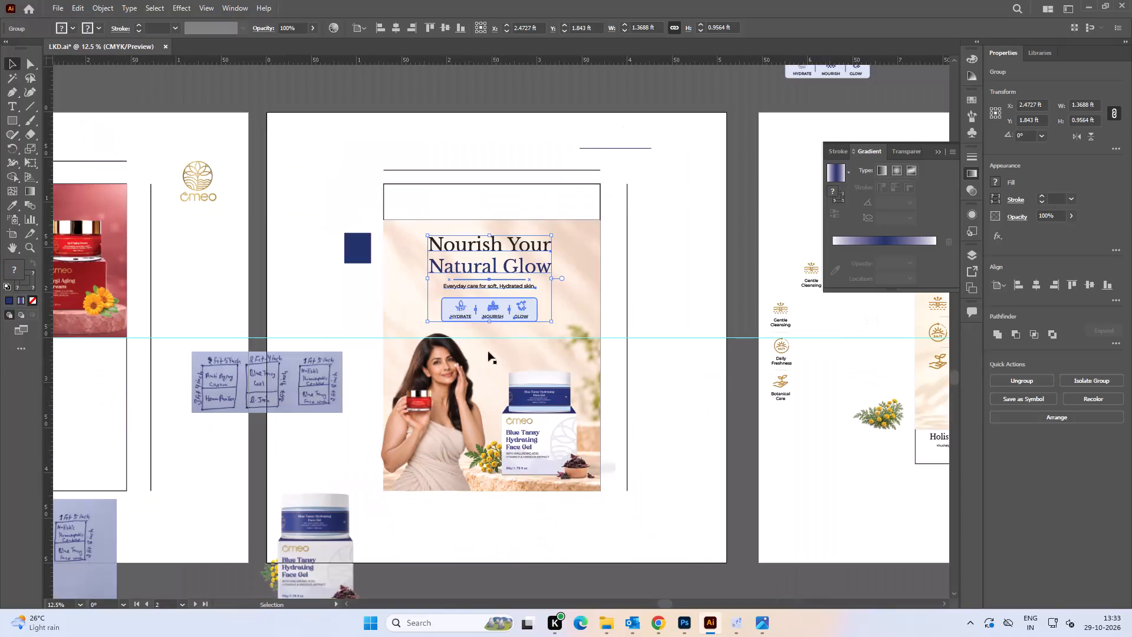
key("space")
left_click_drag(487, 360, 463, 310)
left_click(678, 381)
scroll(424, 392, "up", 2, "alt")
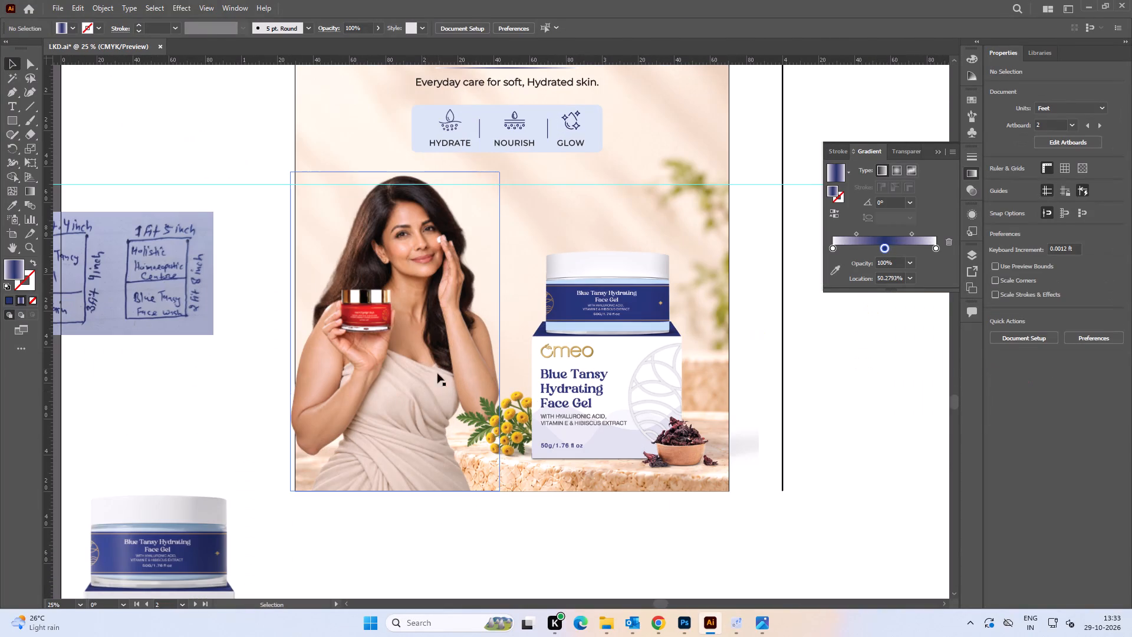
key("space")
left_click(430, 316)
scroll(428, 314, "down", 2, "alt")
left_click(668, 330)
key("space")
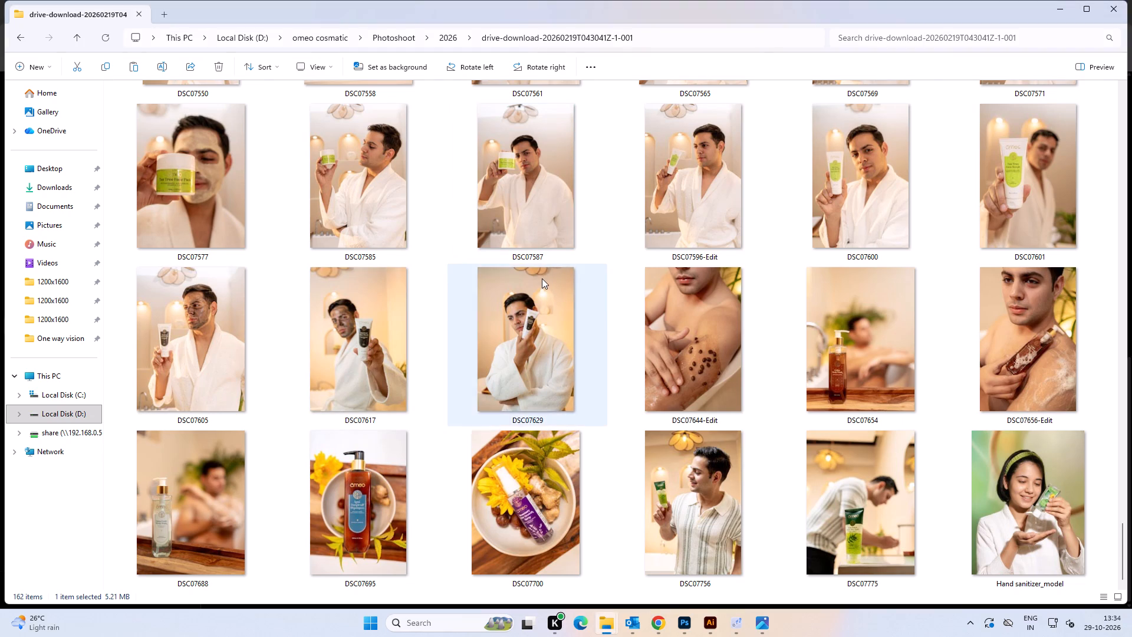
scroll(542, 278, "up", 8)
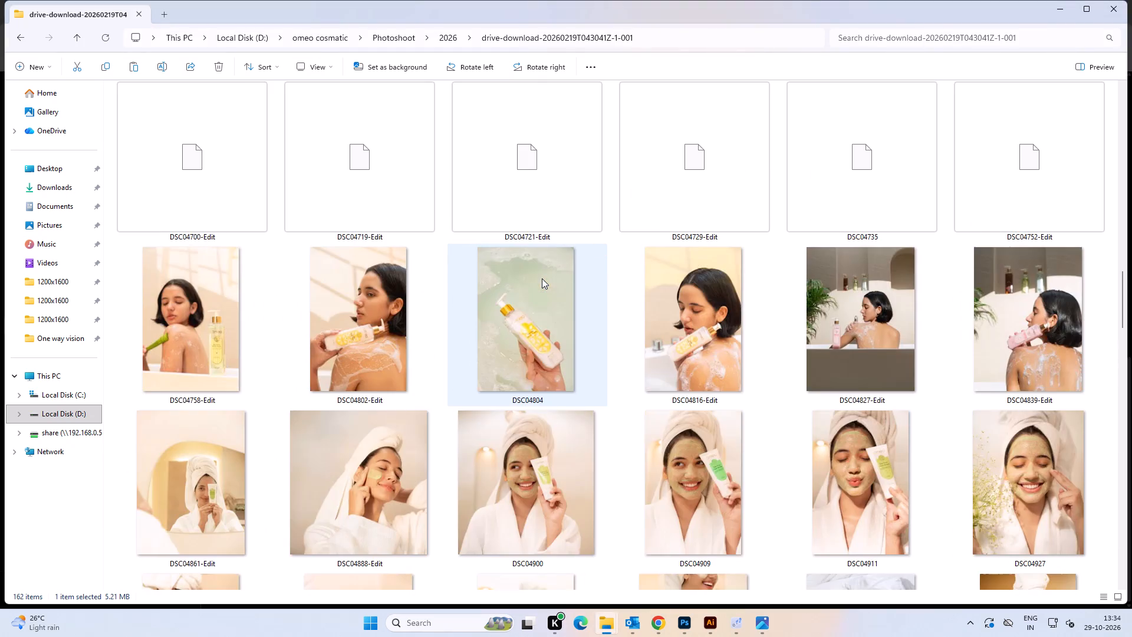
scroll(542, 278, "up", 7)
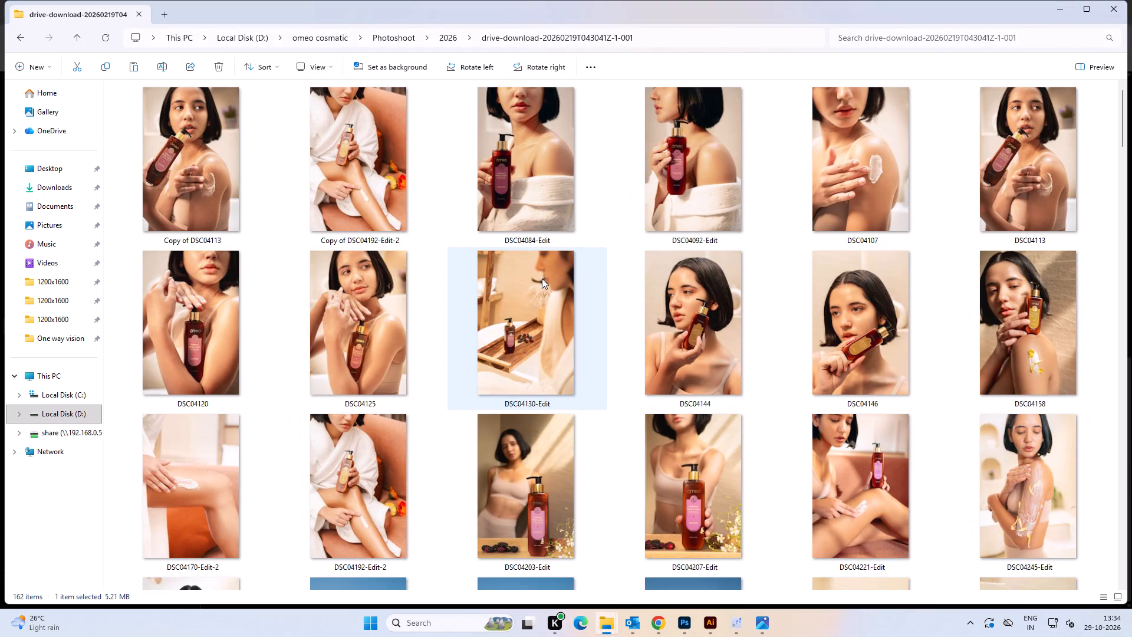
key("BackSpace")
left_click(701, 278)
key("BackSpace")
Check drive-download-20260302T105412Z-1-002 and Blue tansy briefly, and look through all model photos in drive-download-20260130T113851Z-3-001.
double_click(473, 183)
key("BackSpace")
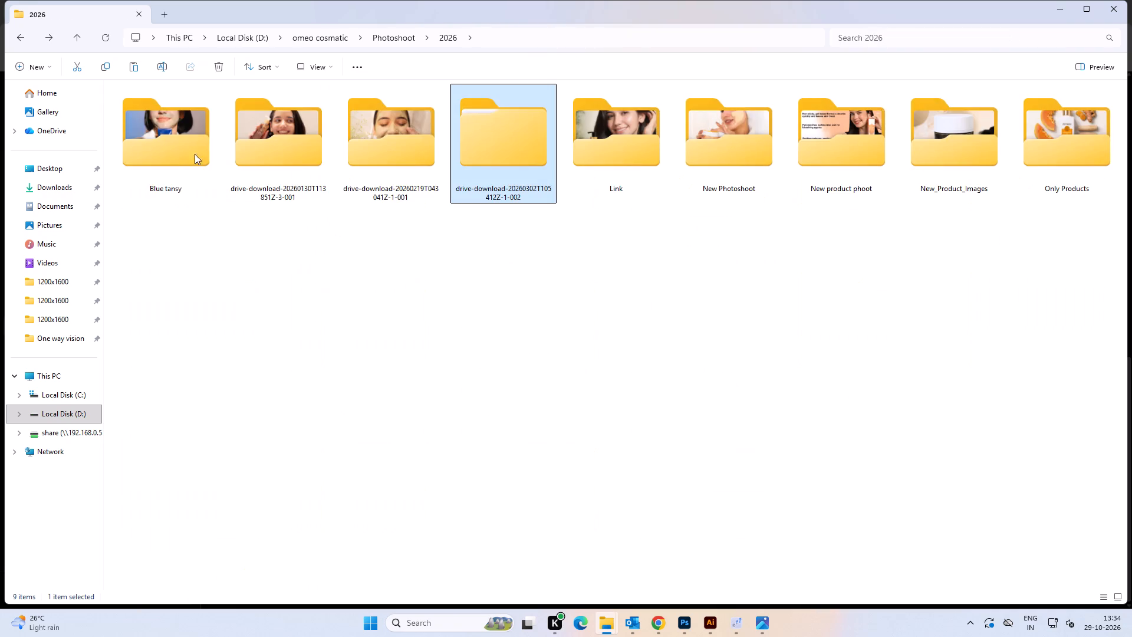
double_click(183, 146)
key("BackSpace")
double_click(245, 132)
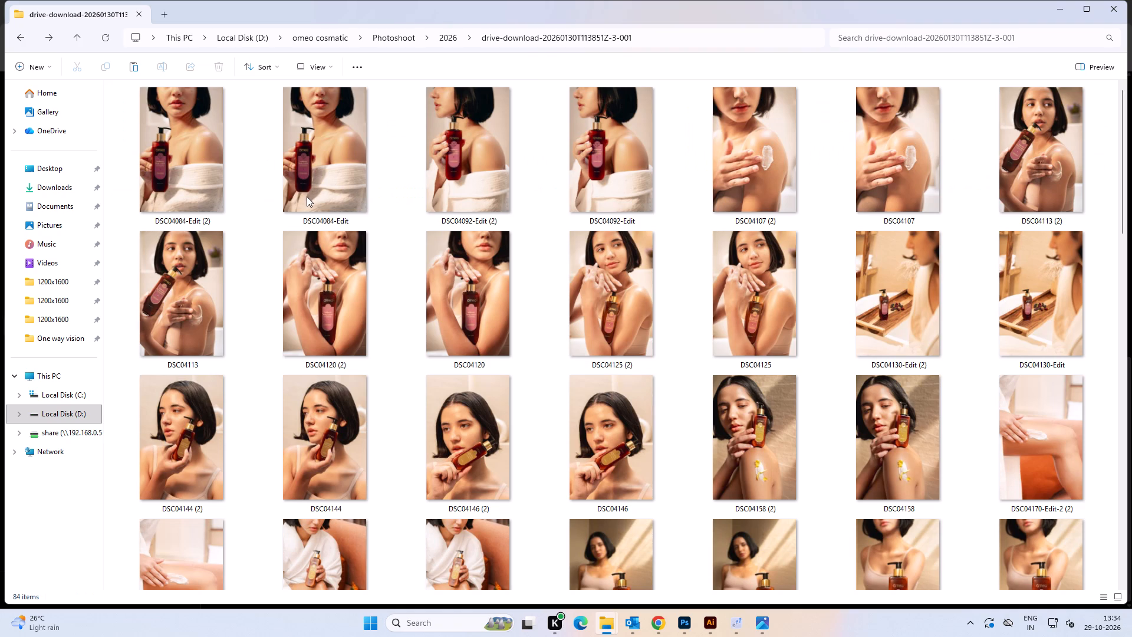
scroll(313, 196, "down", 2)
scroll(381, 225, "down", 1)
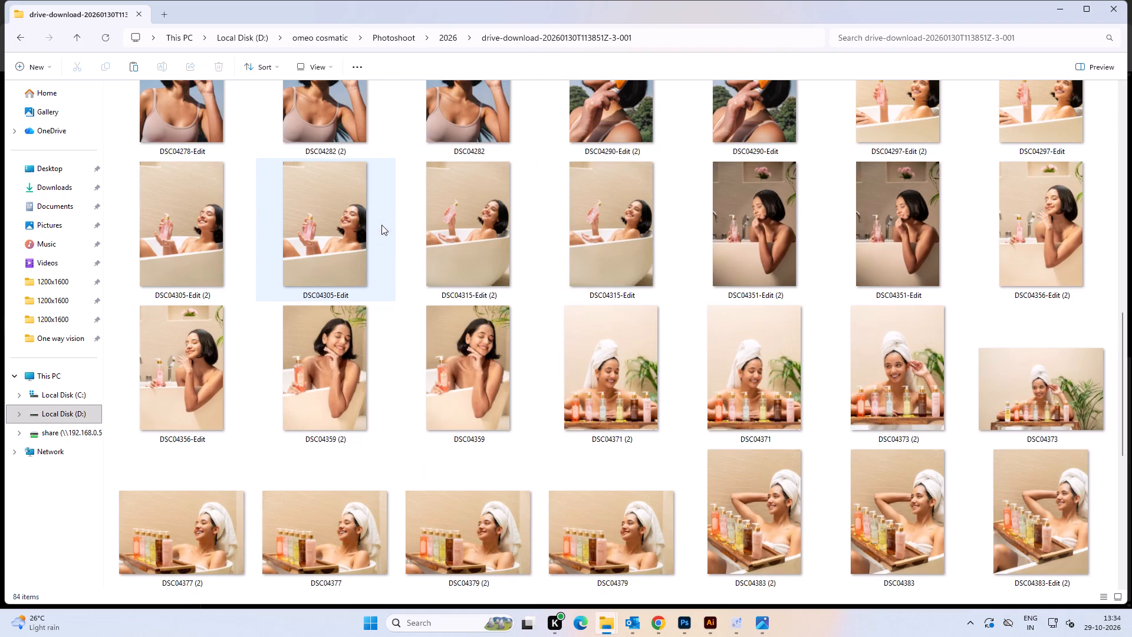
scroll(390, 226, "up", 3)
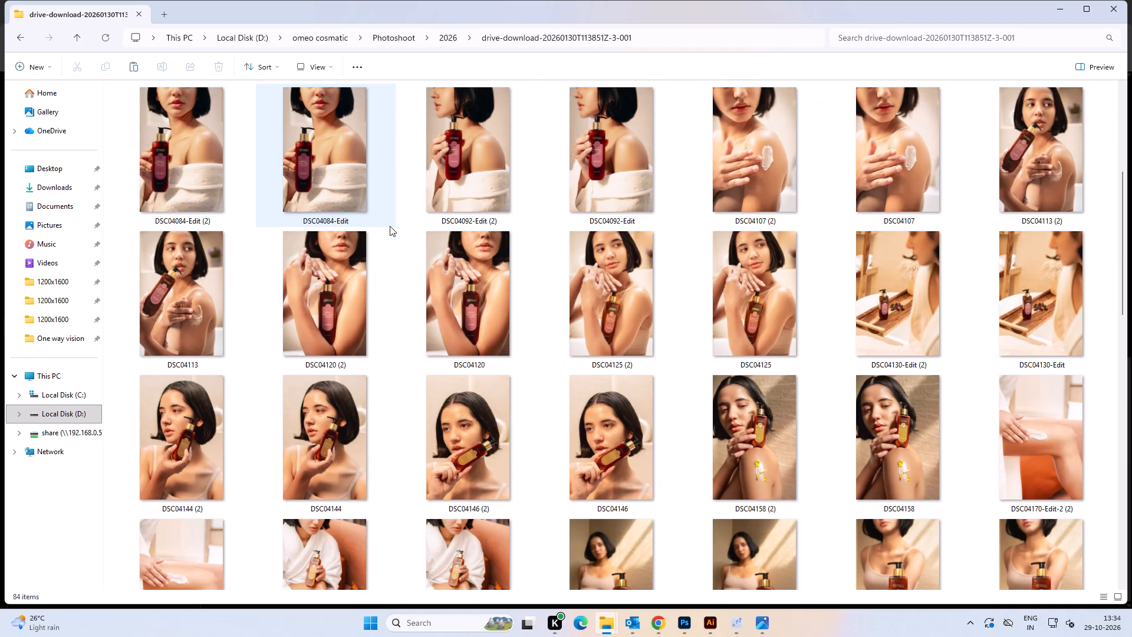
scroll(390, 226, "down", 2)
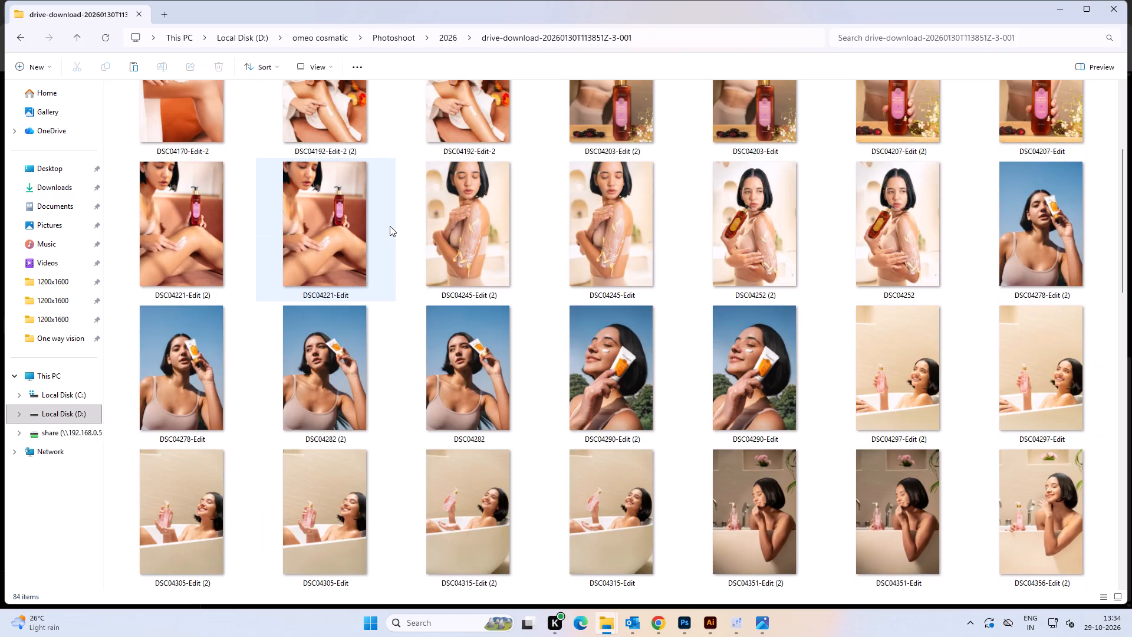
scroll(390, 226, "down", 3)
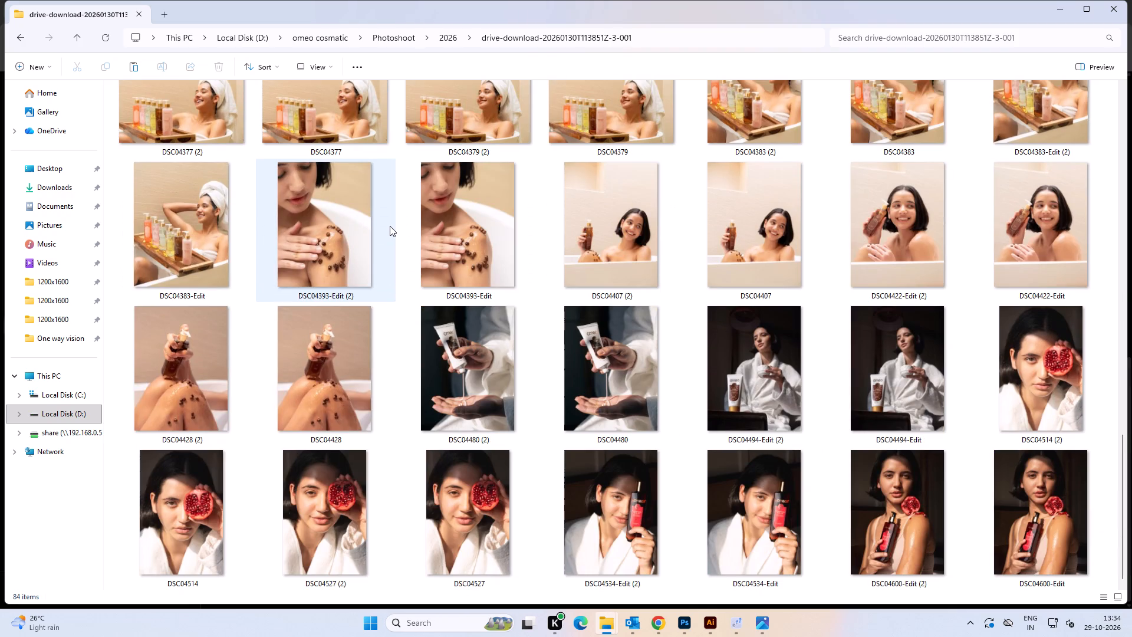
scroll(393, 226, "down", 2)
key("BackSpace")
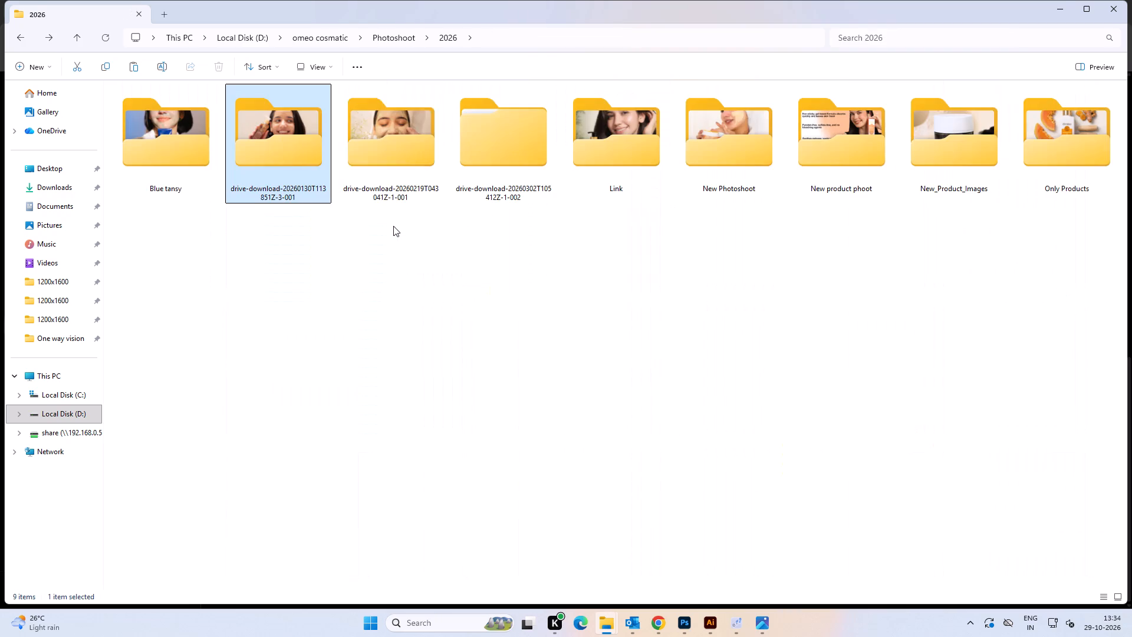
Reopen drive-download-20260219T043041Z-1-001 and examine its model photos from the first row to the last.
double_click(387, 134)
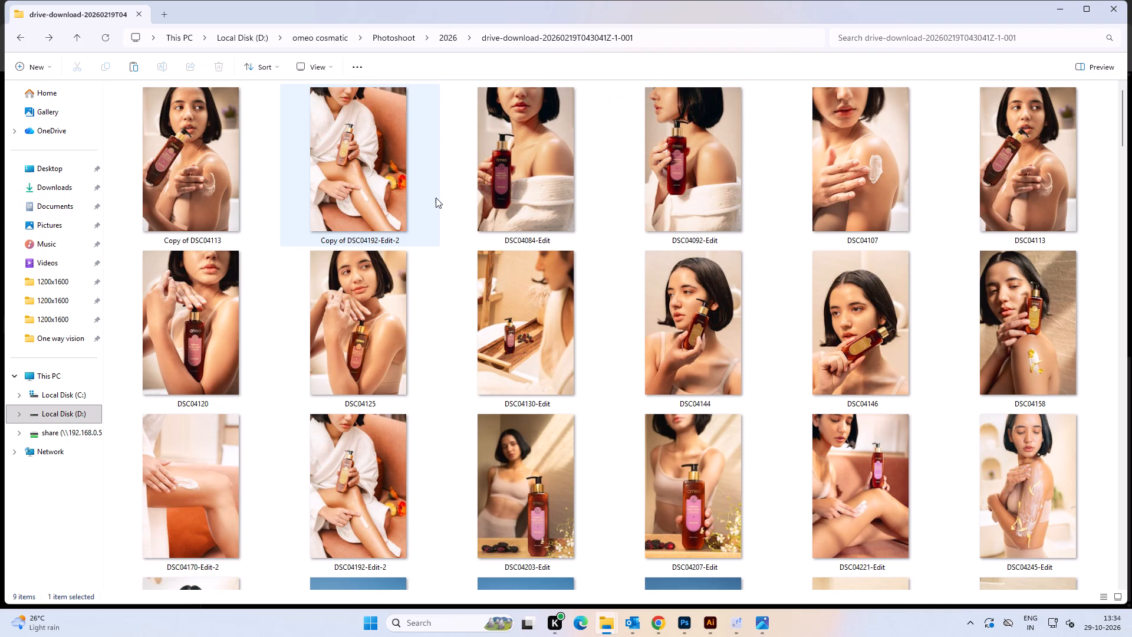
scroll(436, 198, "down", 1)
scroll(446, 206, "up", 1)
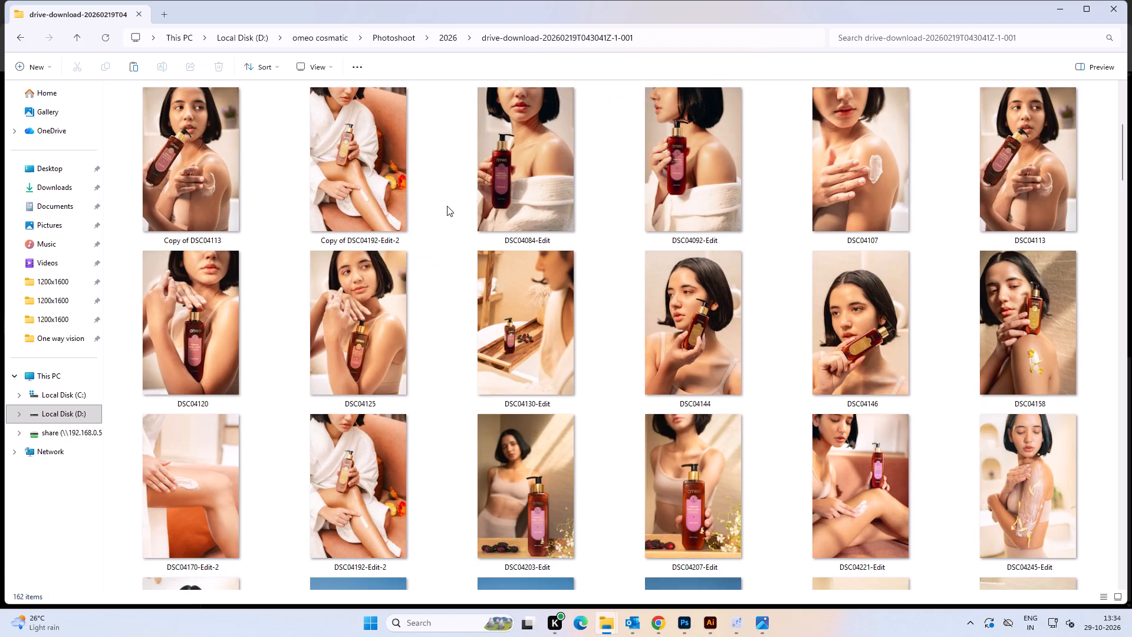
scroll(447, 206, "down", 2)
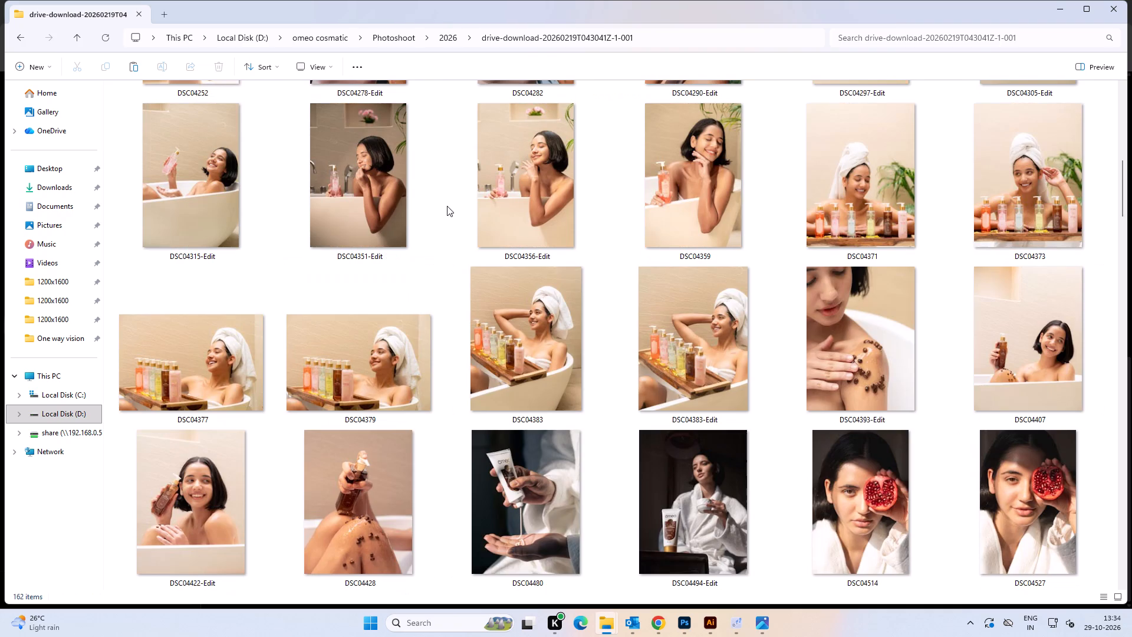
scroll(447, 206, "down", 2)
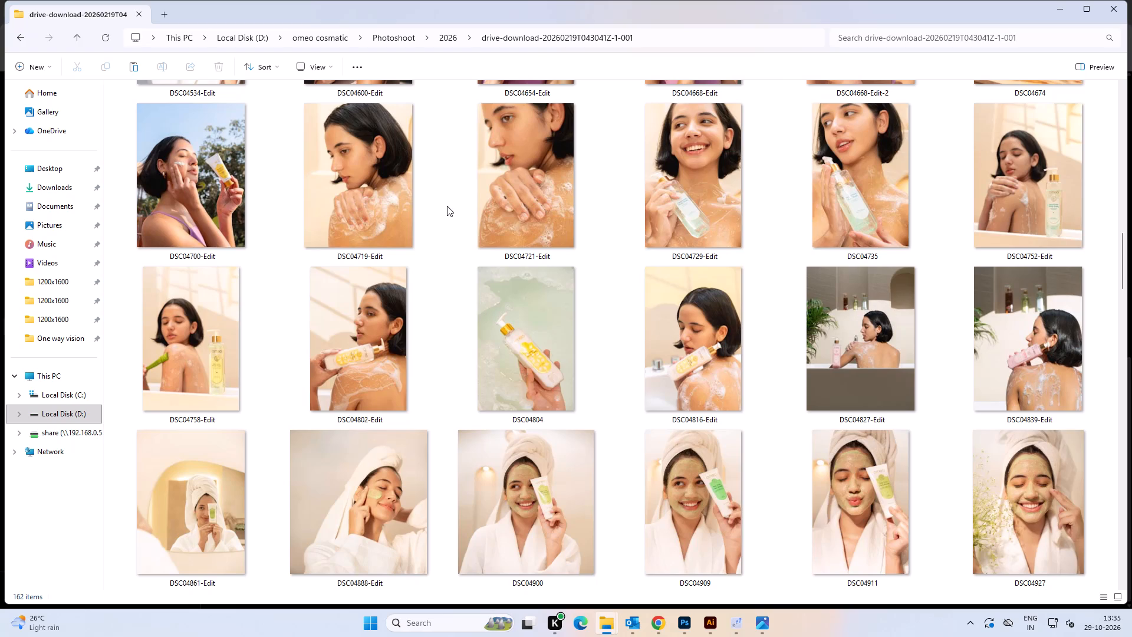
scroll(447, 206, "down", 1)
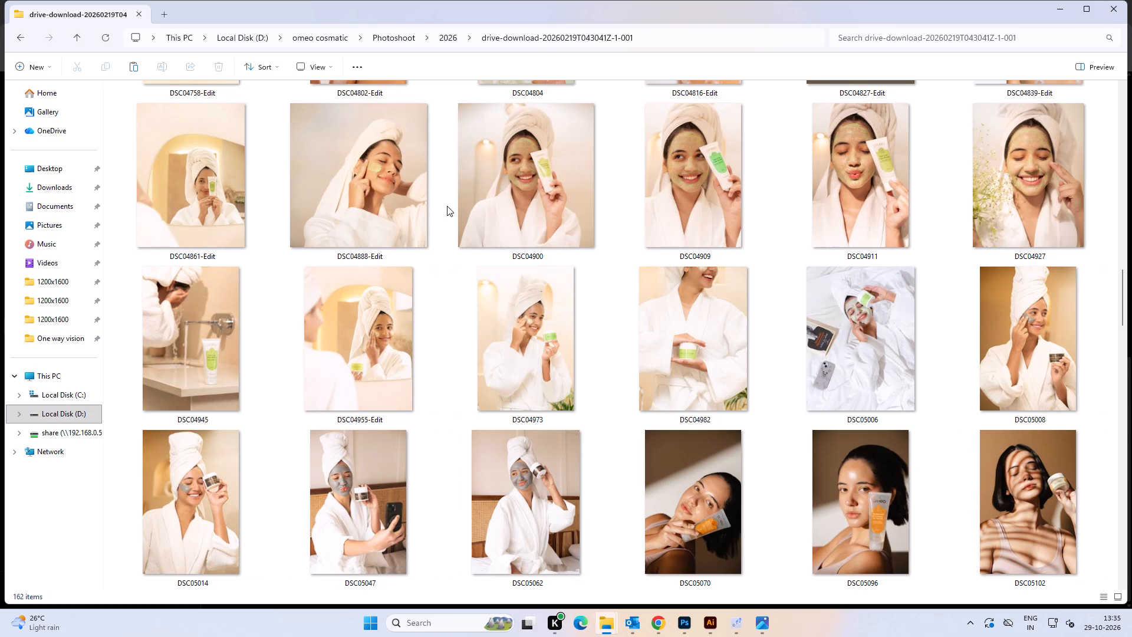
scroll(447, 206, "down", 1)
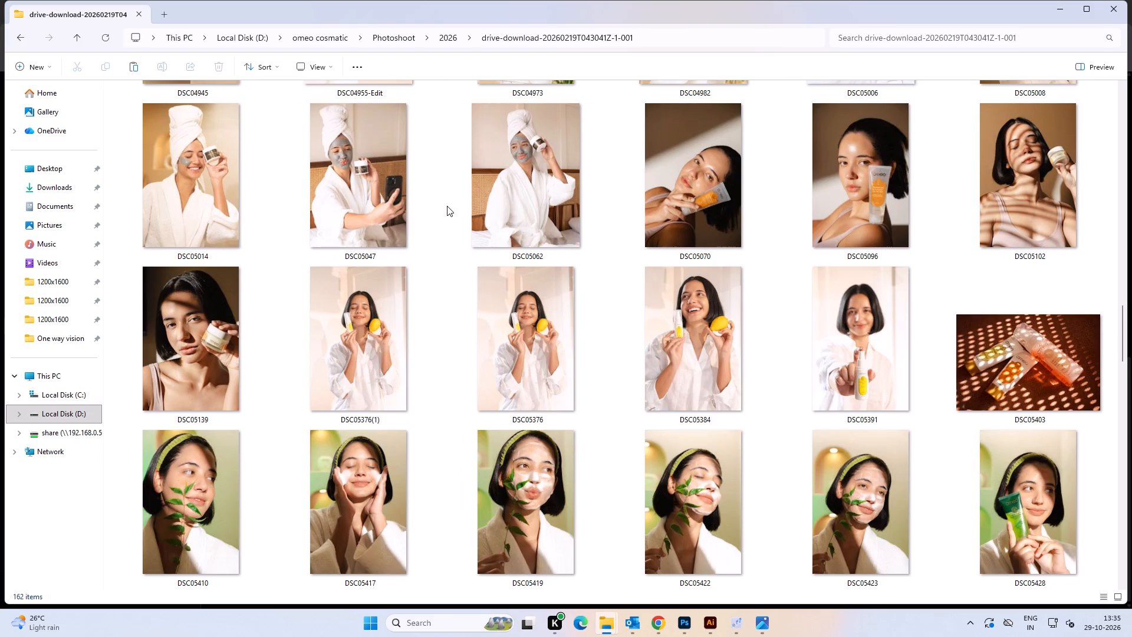
scroll(447, 206, "down", 2)
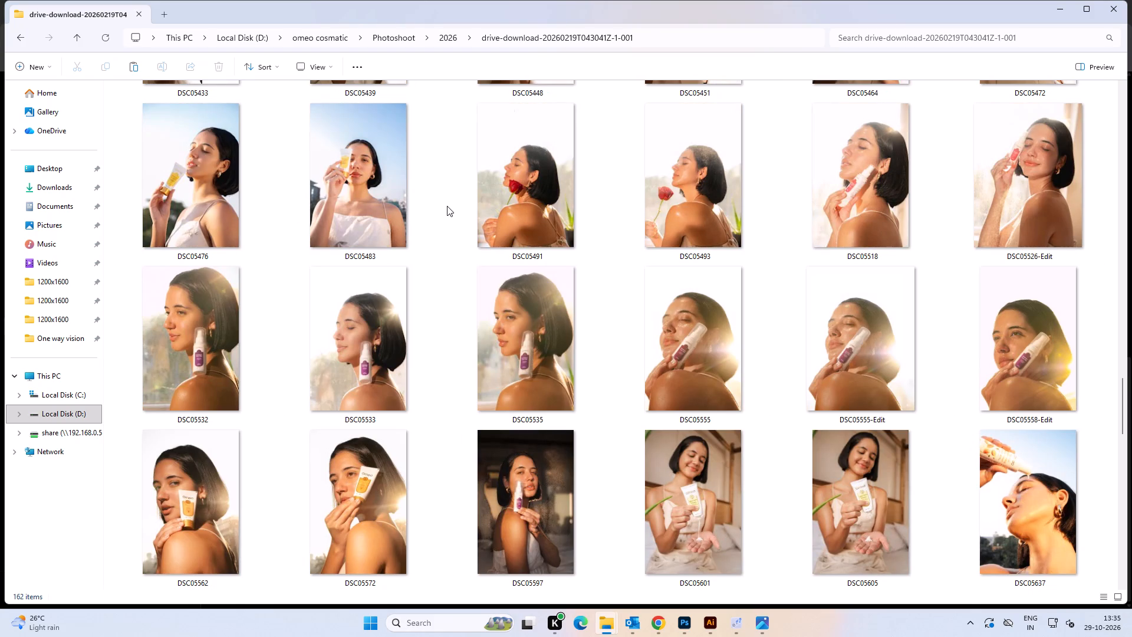
scroll(447, 206, "down", 2)
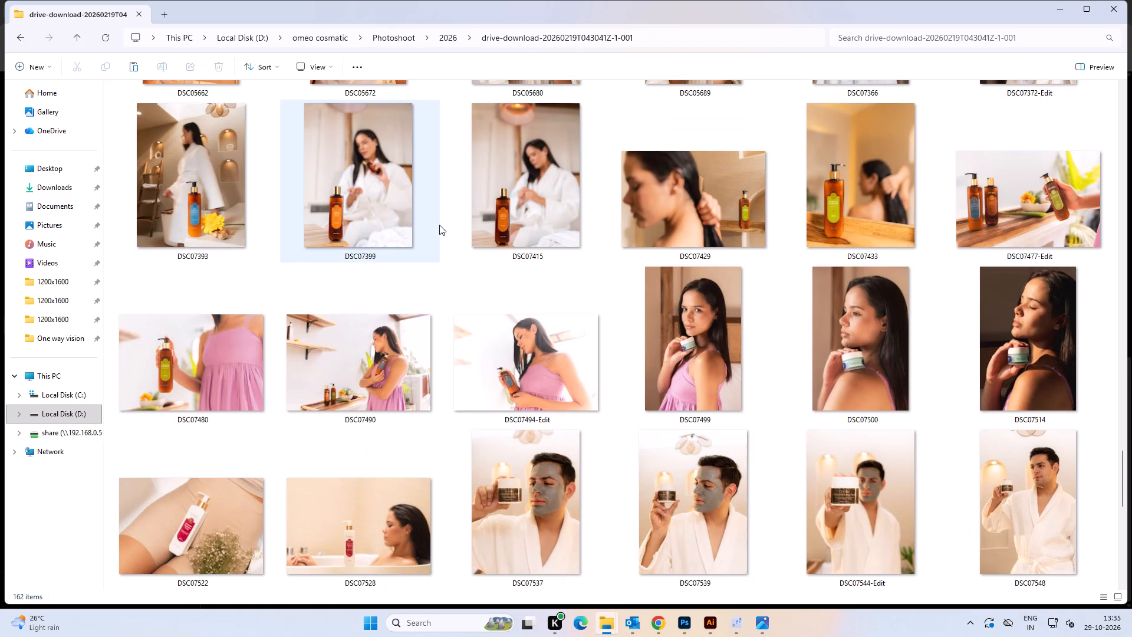
scroll(439, 225, "down", 7)
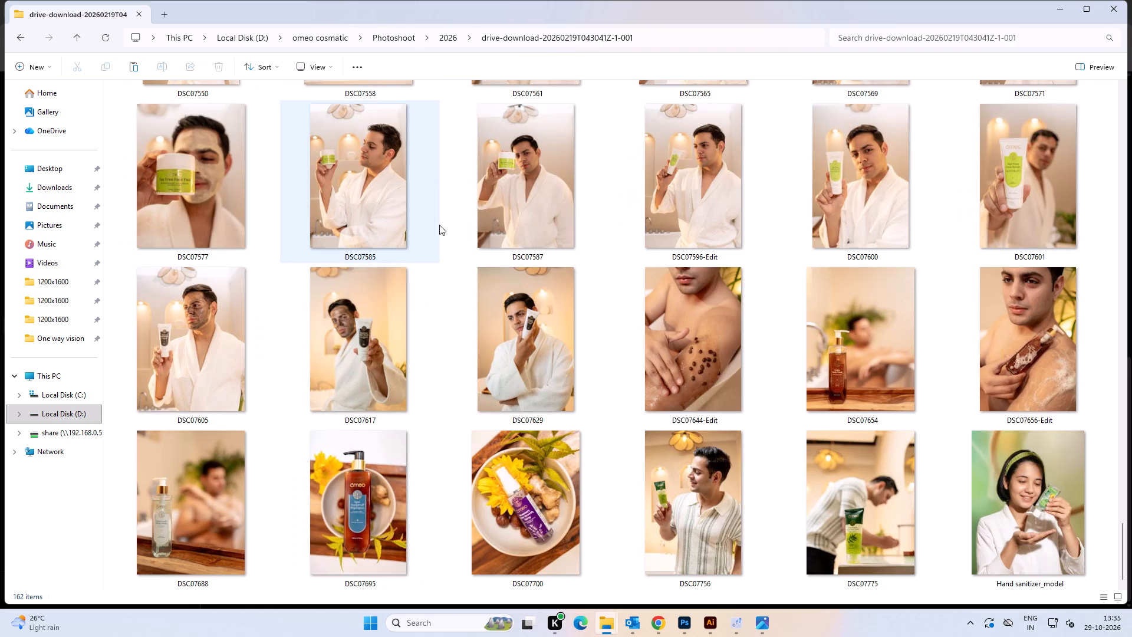
key("BackSpace")
Check the 40 SPF 50, 26 Charcoal Face Scrub, 28 Aqua Fresh Body Wash and 38 Aloevera Cream folders in drive-download-20260302T105412Z-1-002.
double_click(472, 158)
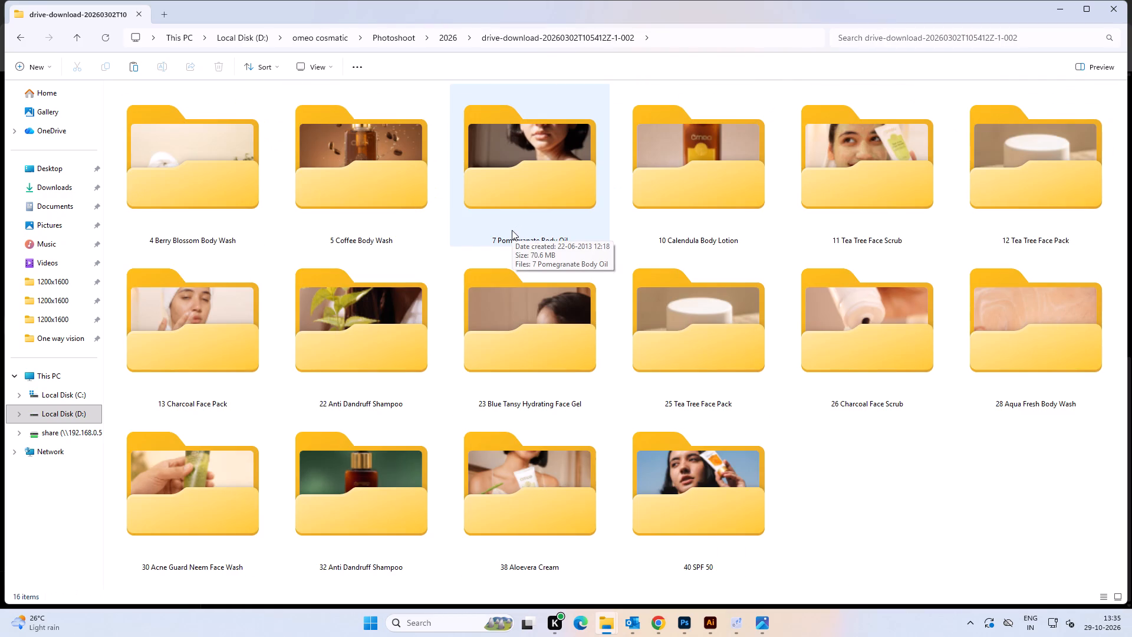
double_click(727, 466)
key("BackSpace")
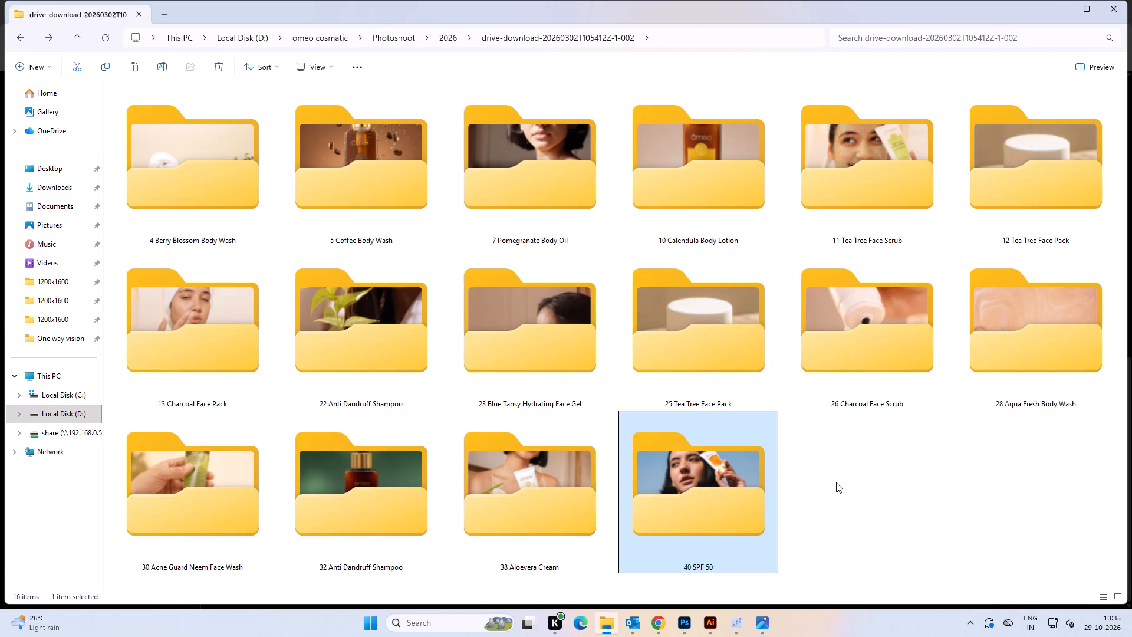
double_click(869, 387)
key("BackSpace")
double_click(1072, 395)
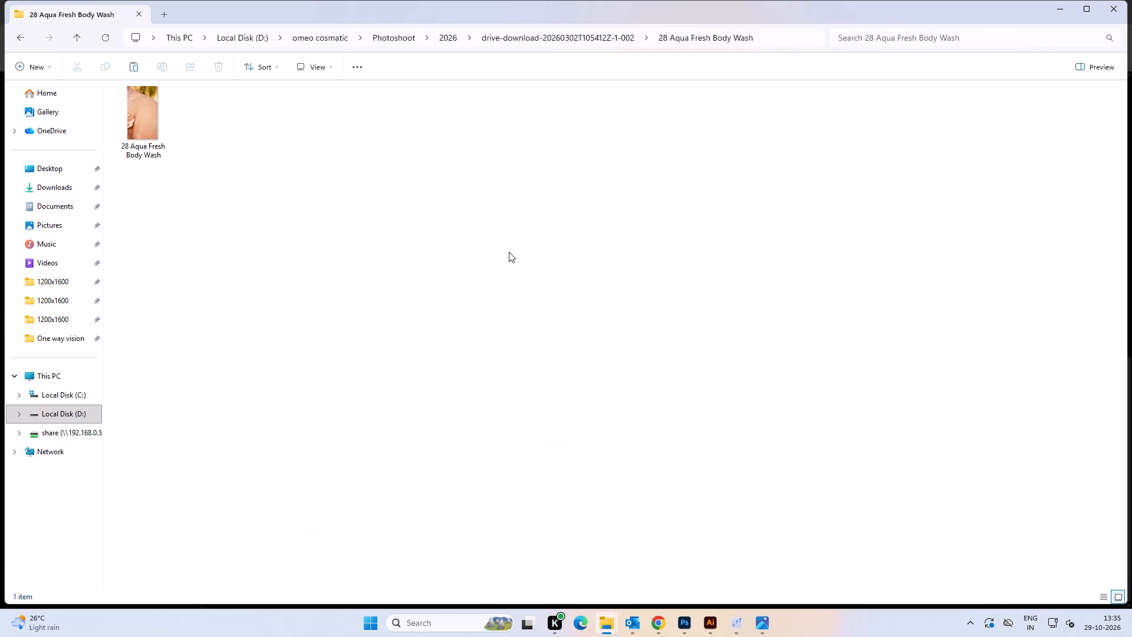
key("BackSpace")
double_click(522, 537)
key("BackSpace")
key("BackSpace")
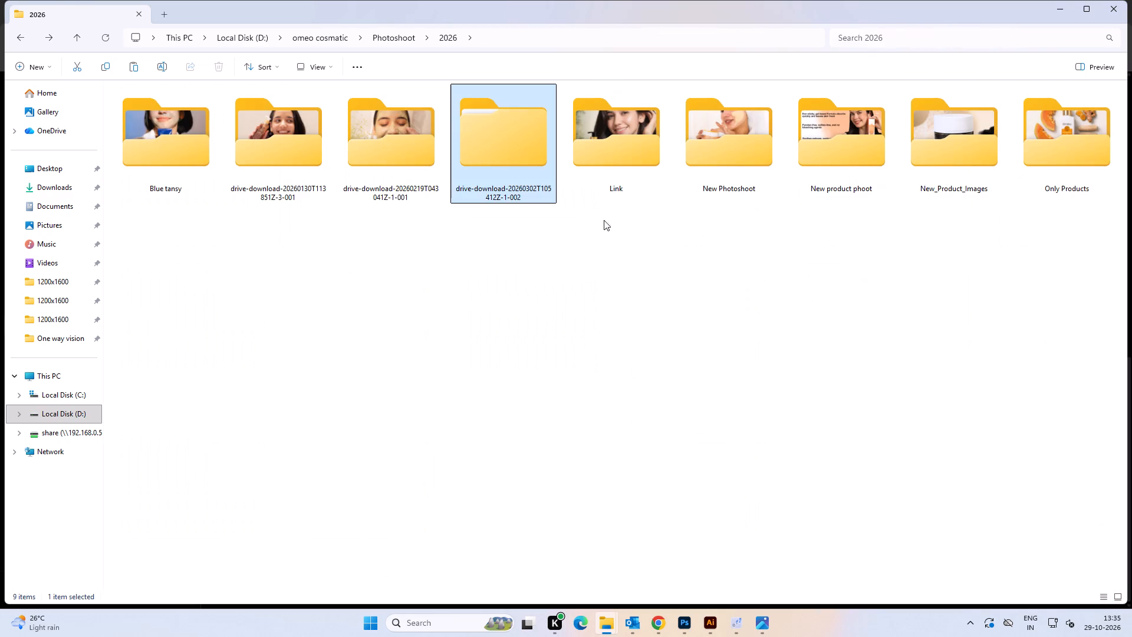
Briefly reopen drive-download-20260219T043041Z-1-001, and look through the model photos in drive-download-20260130T113851Z-3-001 down to the last row.
double_click(394, 138)
key("BackSpace")
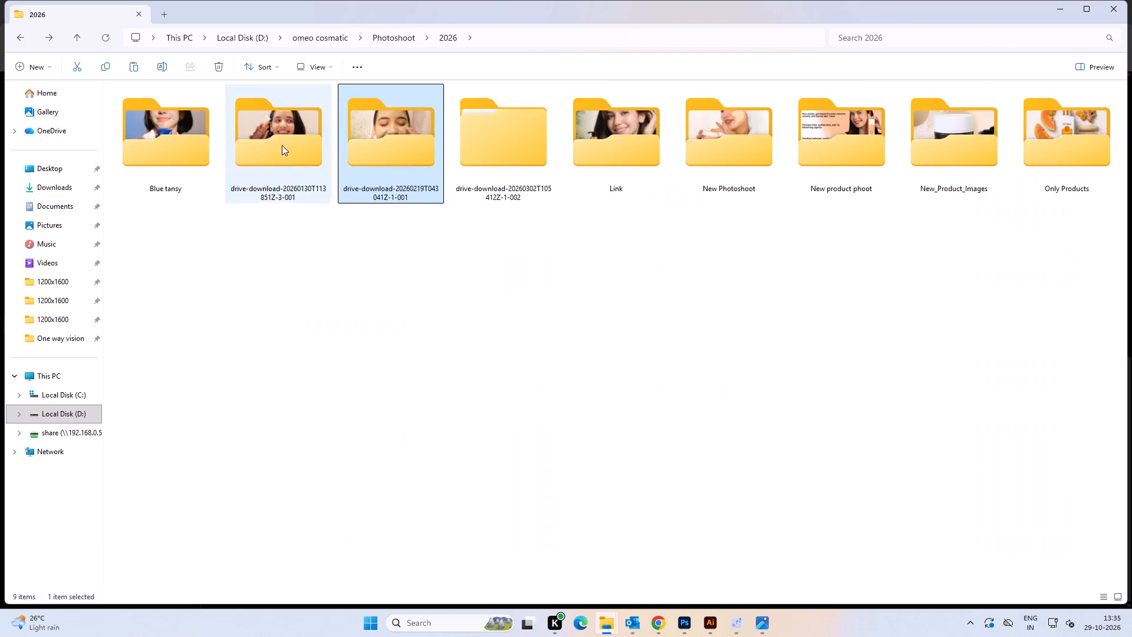
double_click(282, 145)
scroll(659, 267, "down", 1)
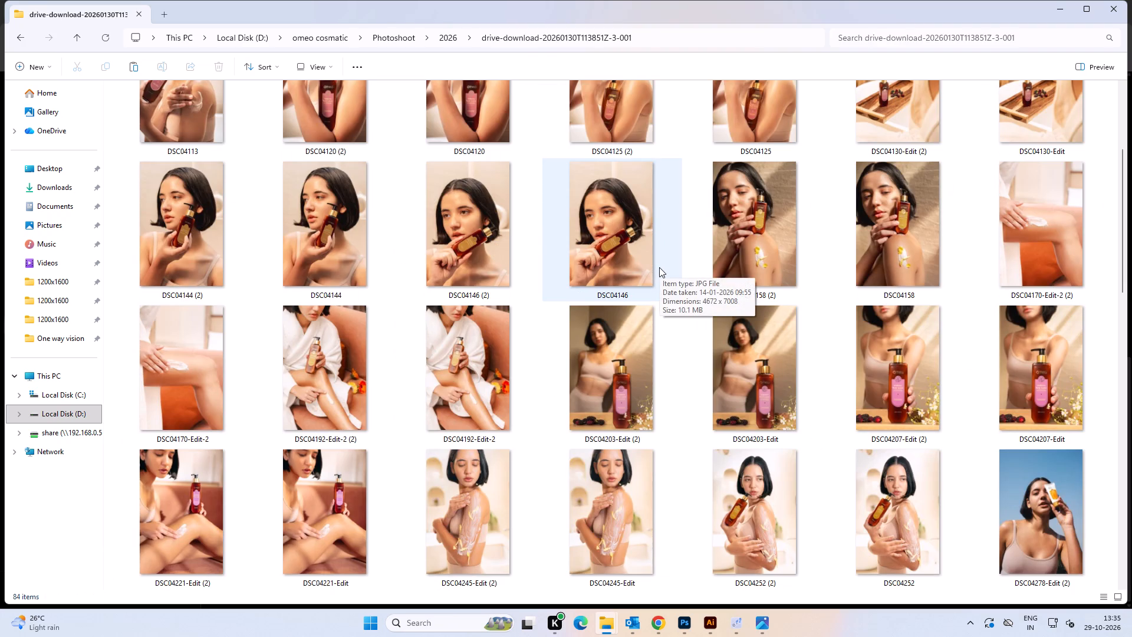
scroll(659, 267, "down", 2)
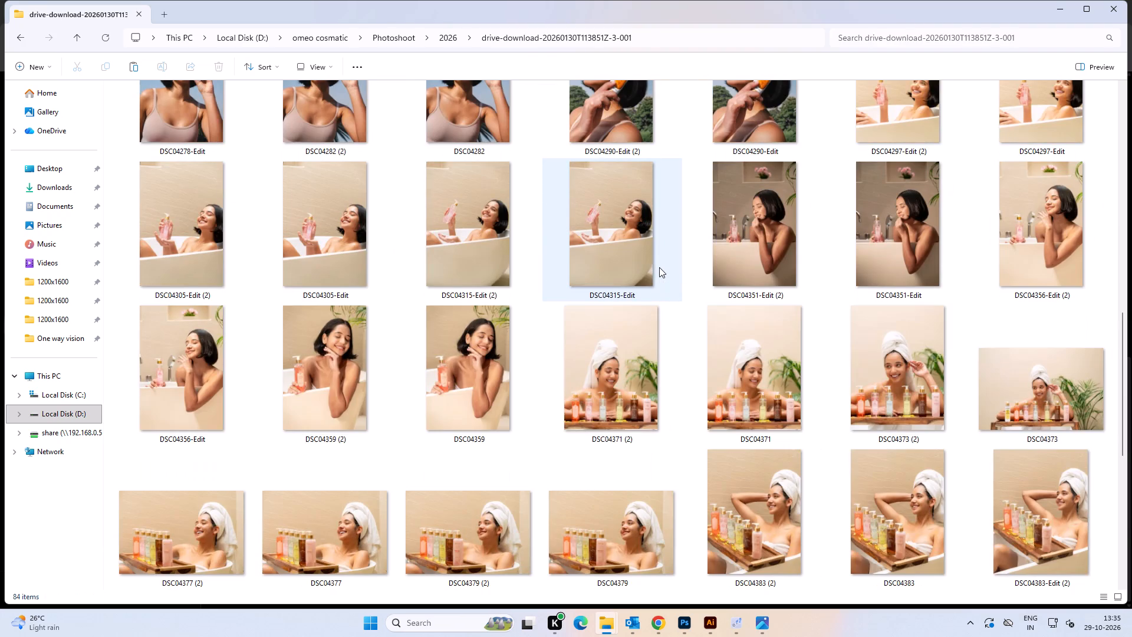
scroll(659, 267, "down", 3)
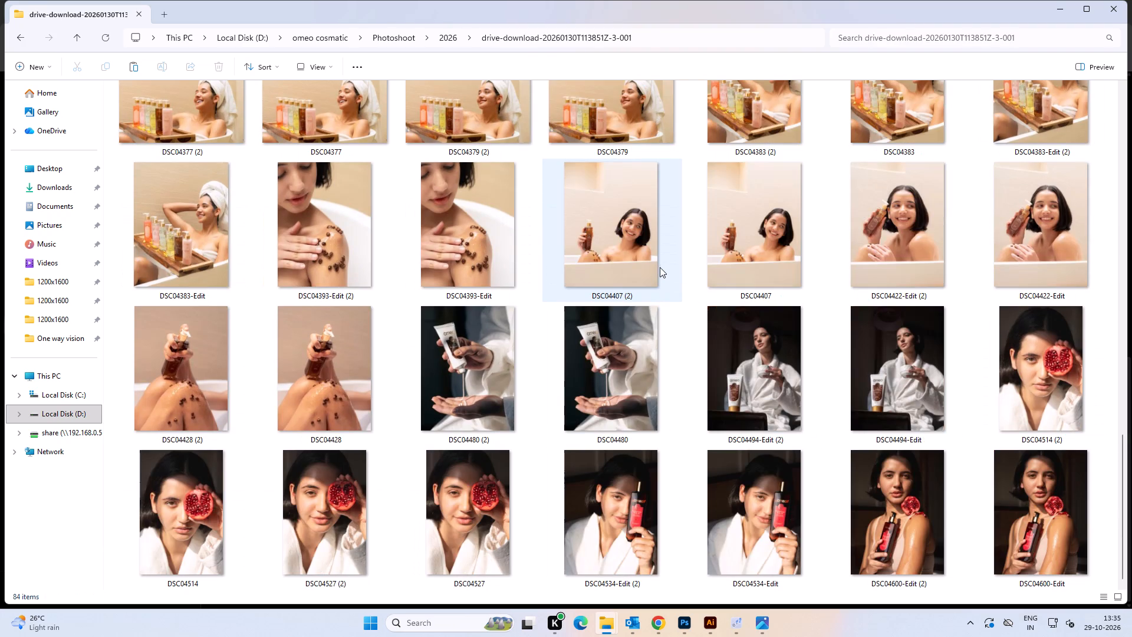
scroll(660, 267, "down", 2)
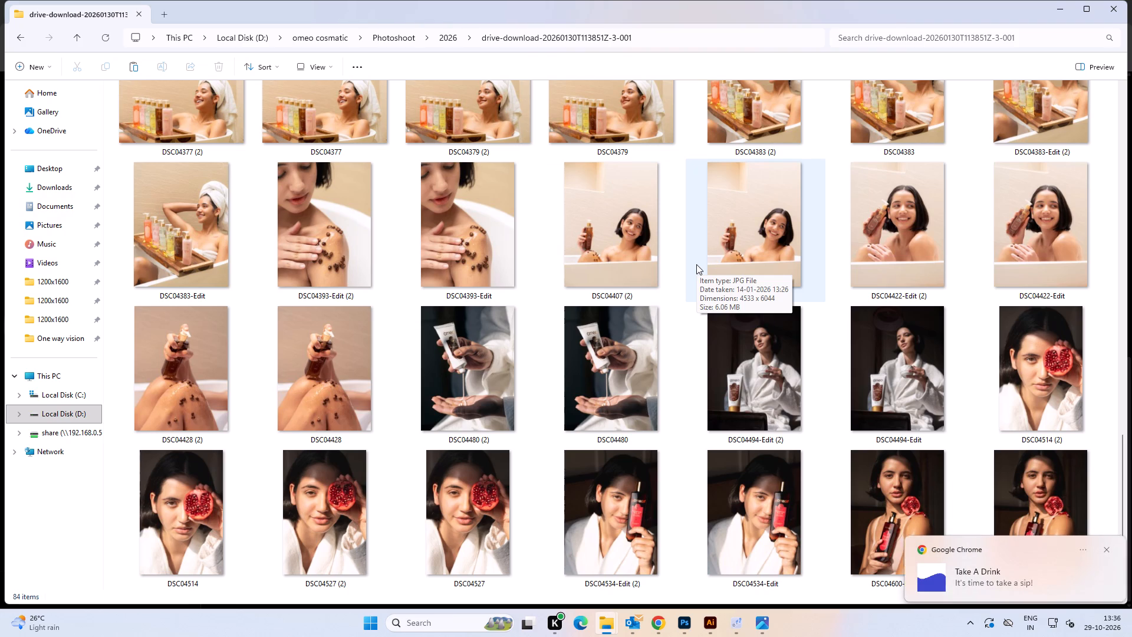
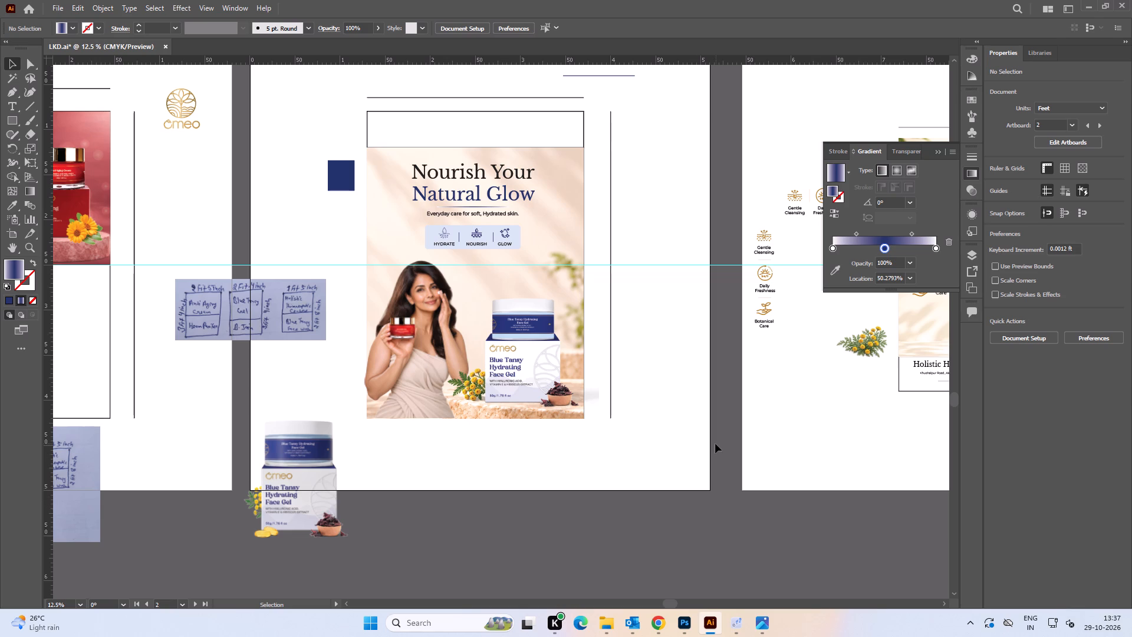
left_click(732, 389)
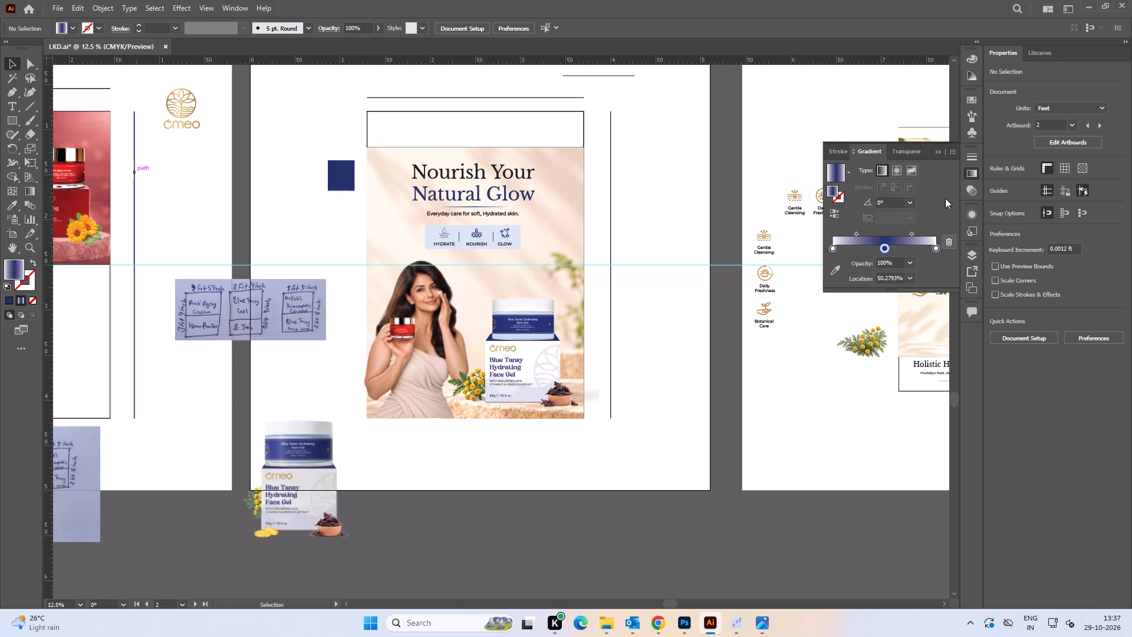
Close the gradient settings and review the Blue Tansy gel poster alongside the neighbouring Anti Aging Cream poster.
left_click(938, 151)
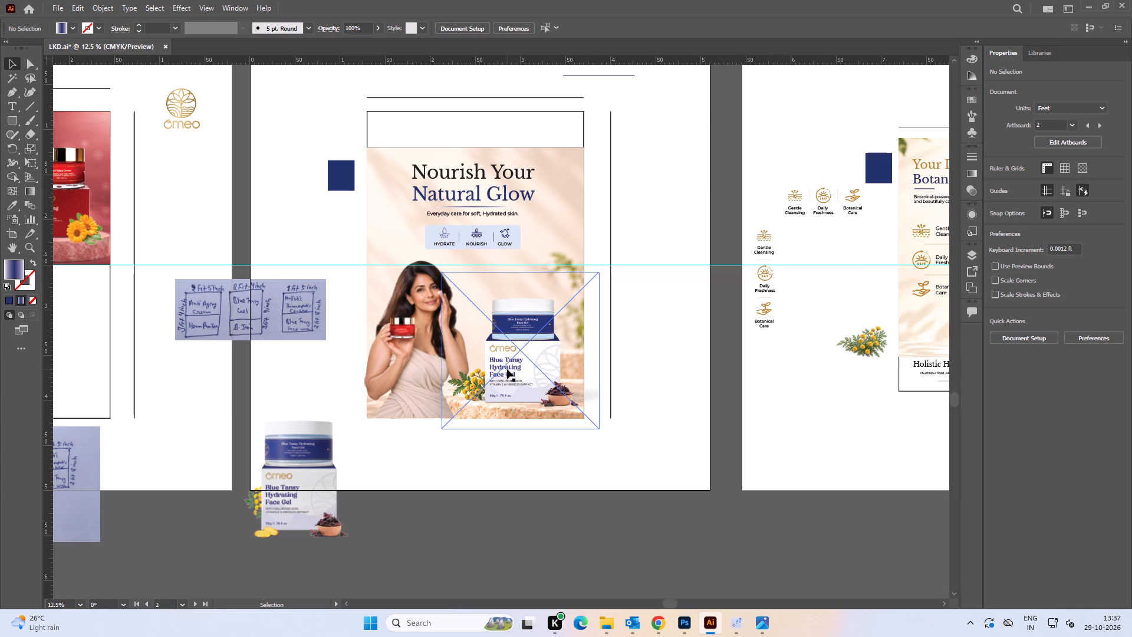
scroll(507, 369, "up", 1, "alt")
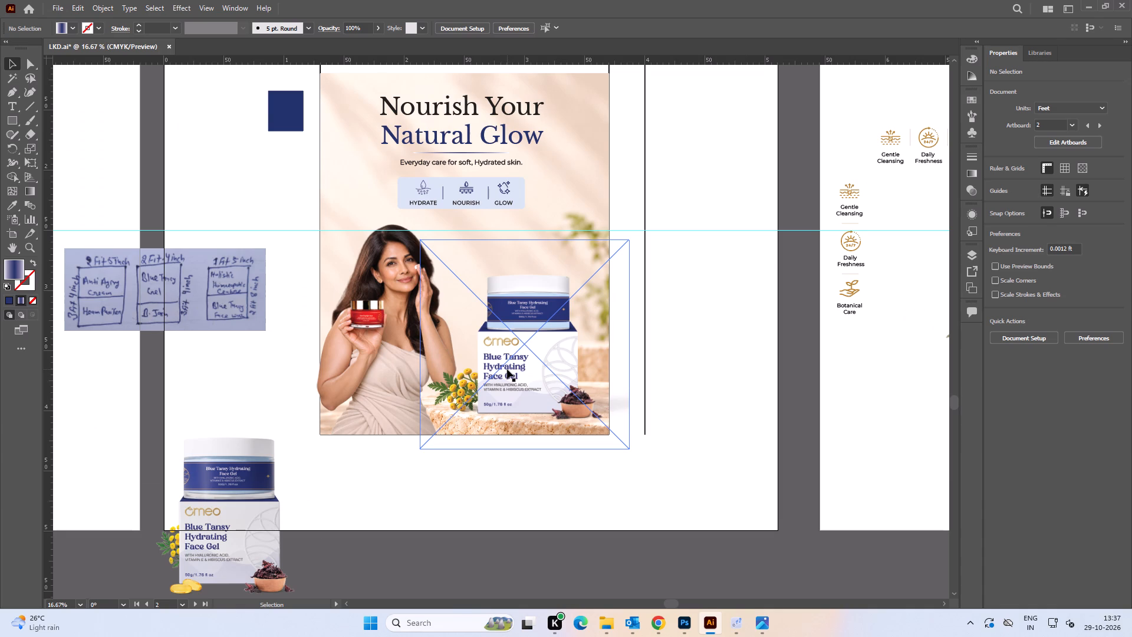
left_click(759, 301)
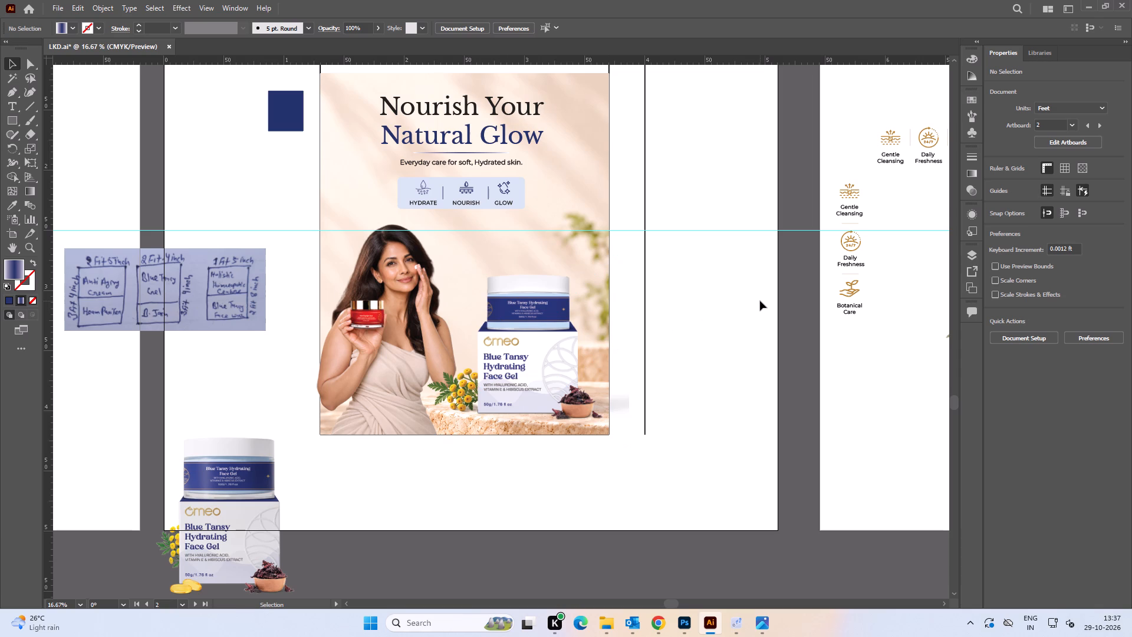
scroll(269, 309, "up", 1, "alt")
key("space")
left_click_drag(364, 299, 340, 307)
scroll(409, 327, "down", 1, "alt")
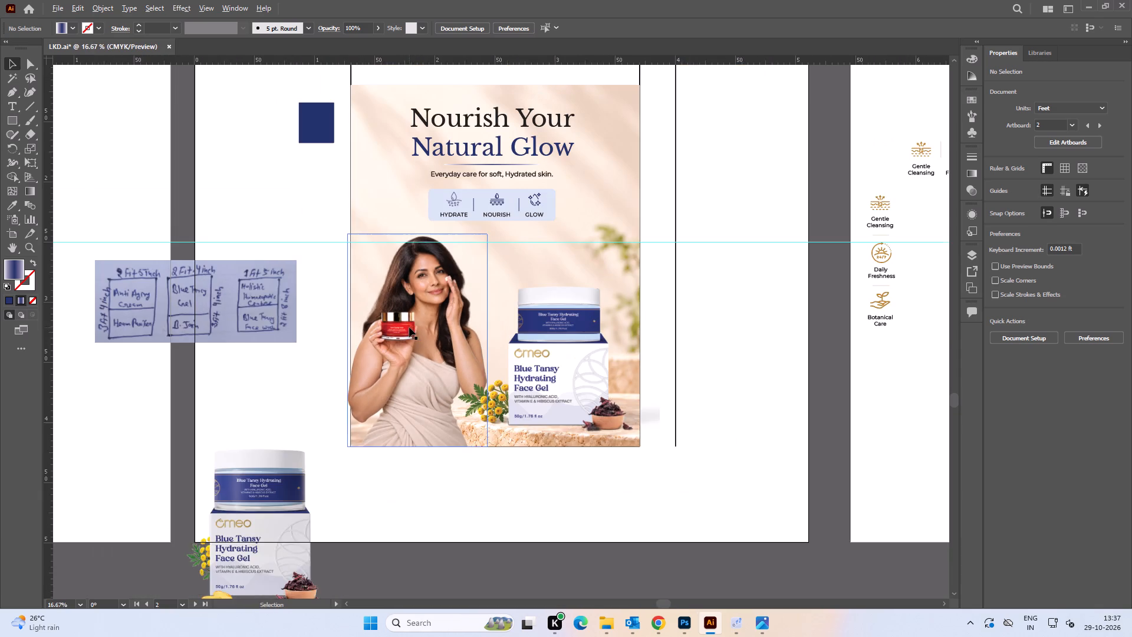
key("space")
left_click_drag(541, 299, 544, 351)
left_click(731, 221)
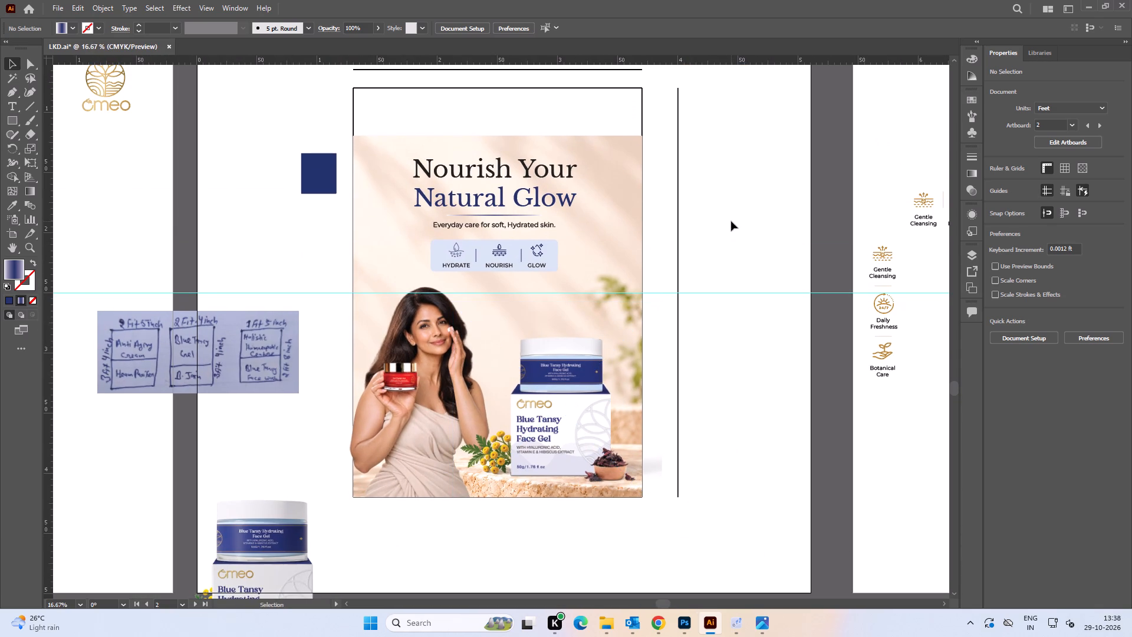
key("space")
key("space")
left_click(723, 241)
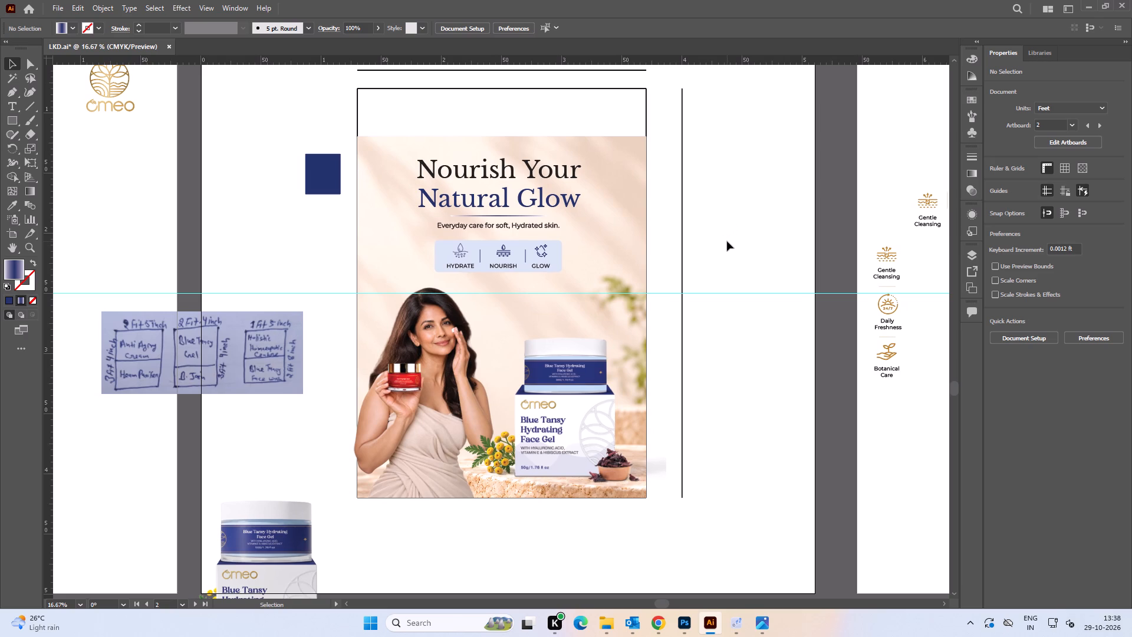
key("space")
key("space")
key("space")
key("space")
key("space")
key("space")
key("space")
key("space")
key("space")
key("space")
key("space")
key("space")
key("space")
key("space")
key("space")
key("space")
key("space")
left_click_drag(726, 402, 730, 392)
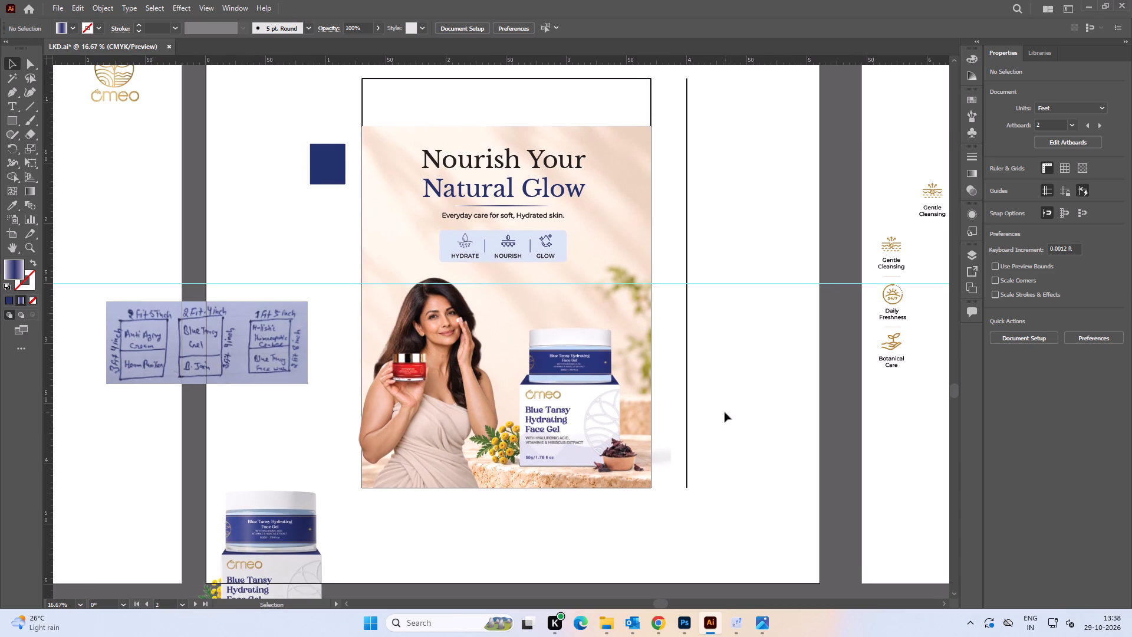
key("space")
key("space")
key("space")
key("space")
key("space")
key("space")
key("space")
key("space")
key("space")
key("space")
key("space")
key("space")
key("space")
key("space")
key("space")
key("space")
key("space")
key("space")
key("space")
key("space")
left_click_drag(114, 370, 734, 425)
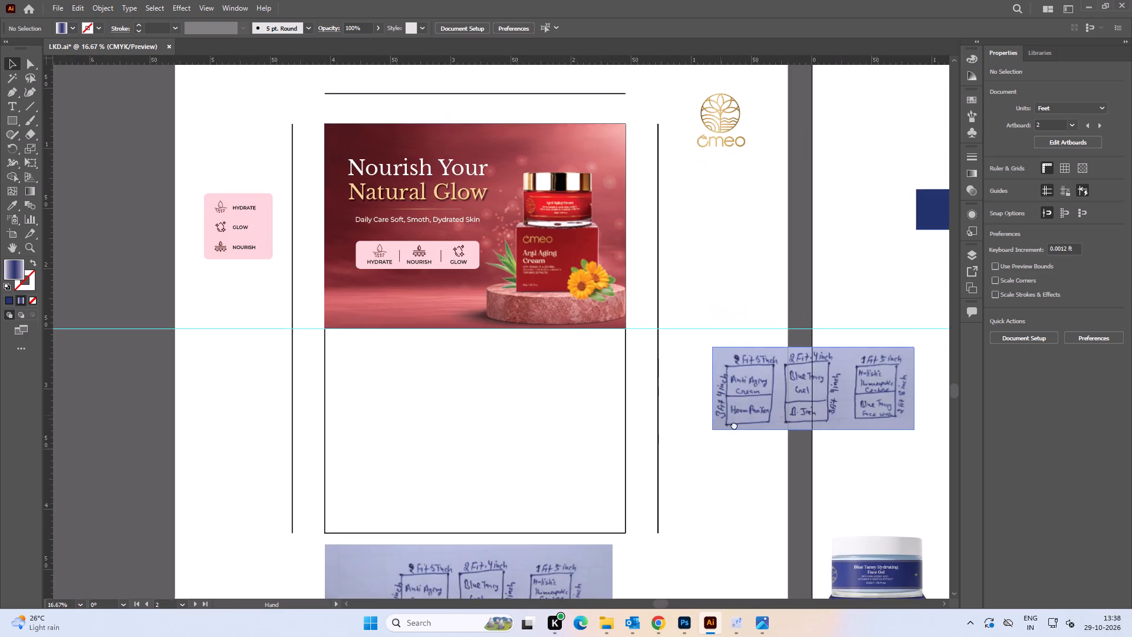
left_click_drag(734, 425, 407, 411)
left_click_drag(714, 474, 496, 385)
left_click(904, 428)
Examine the model holding the red jar and the Blue Tansy gel pack on the poster up close.
scroll(598, 400, "up", 2, "alt")
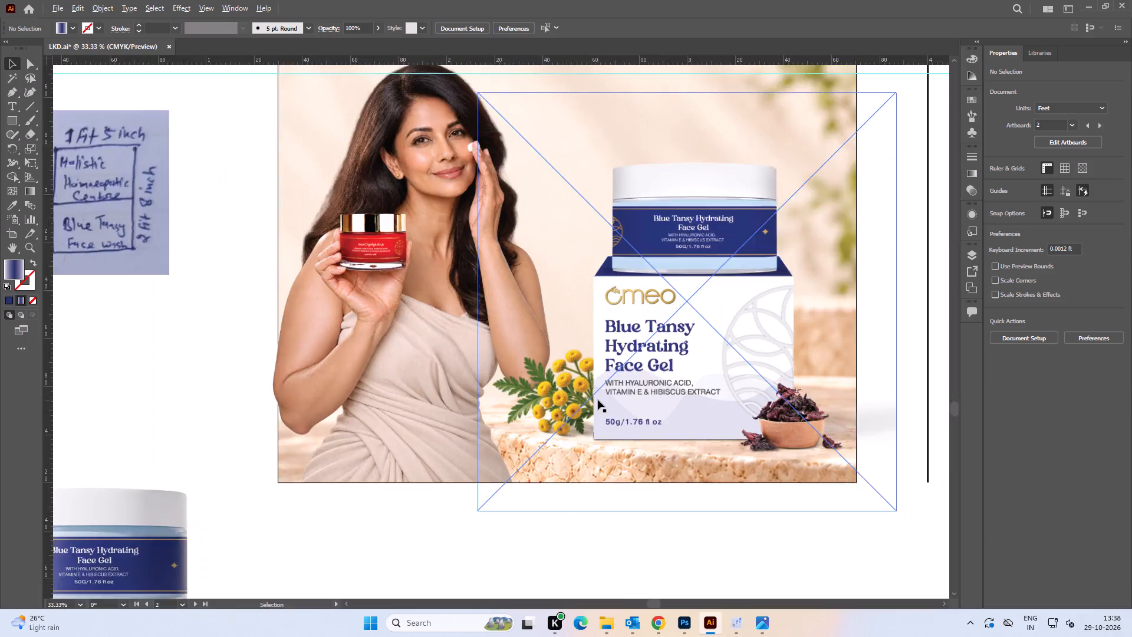
scroll(598, 400, "up", 1, "alt")
key("space")
key("space")
key("space")
key("space")
key("space")
key("space")
key("space")
key("space")
key("space")
key("space")
key("space")
key("space")
key("space")
key("space")
key("space")
key("space")
key("space")
key("space")
key("space")
key("space")
left_click_drag(535, 349, 522, 339)
scroll(522, 339, "down", 2, "alt")
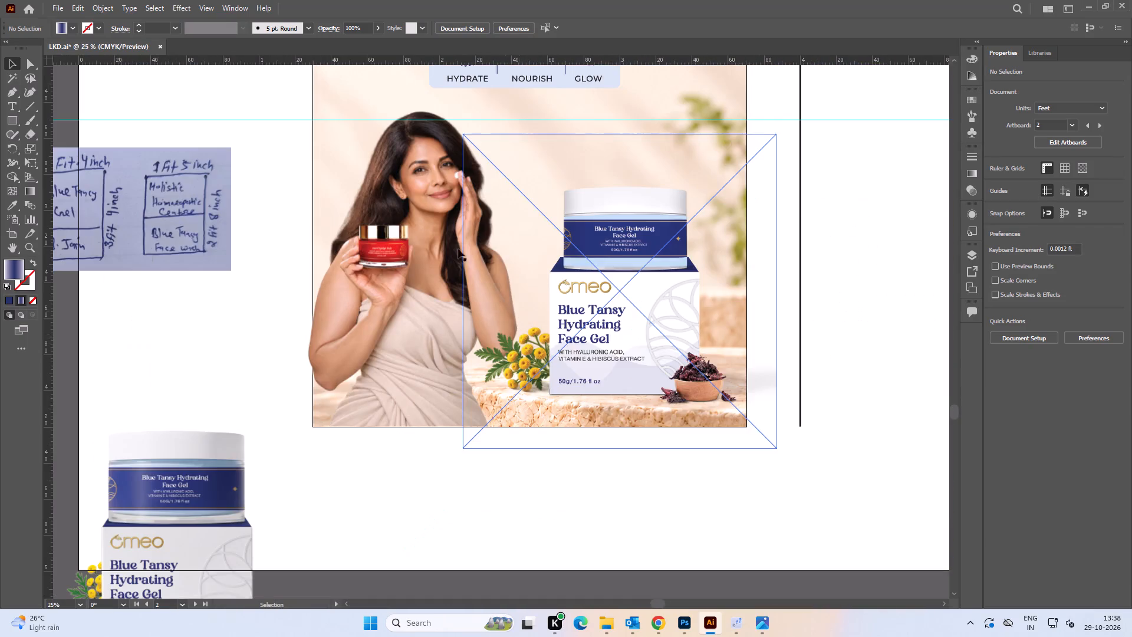
scroll(446, 147, "up", 3, "alt")
scroll(476, 254, "up", 3, "alt")
scroll(476, 254, "down", 4, "alt")
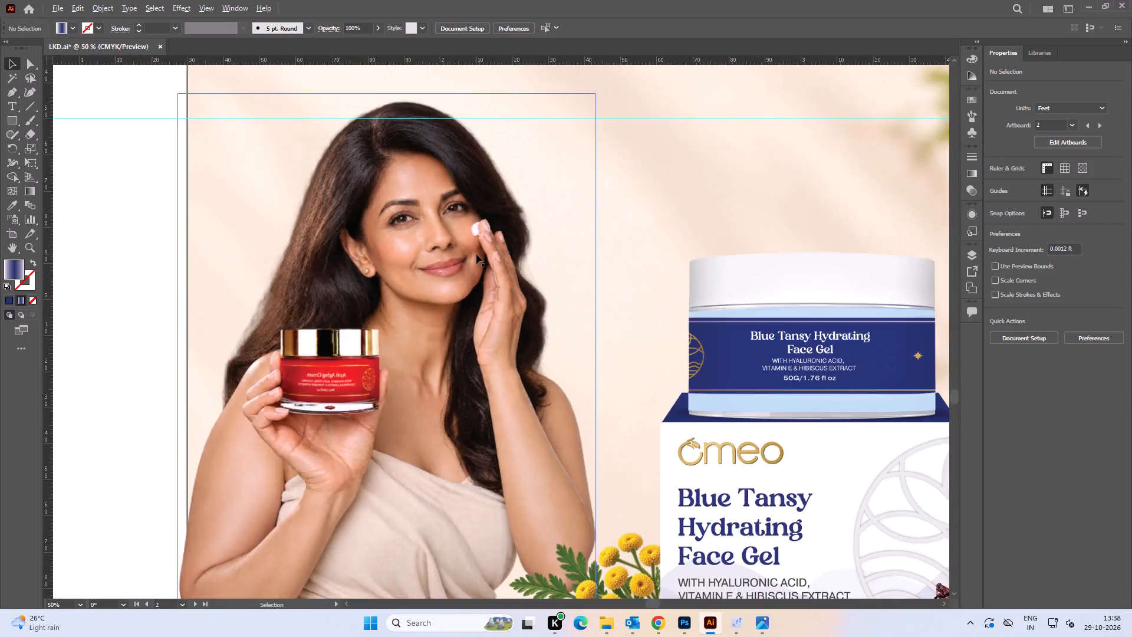
scroll(476, 254, "down", 3, "alt")
key("space")
left_click_drag(477, 321, 472, 284)
left_click(814, 323)
Switch to File Explorer and open the New Omeo Design folder in omeo cosmatic on Local Disk (D:).
key("alt+Tab")
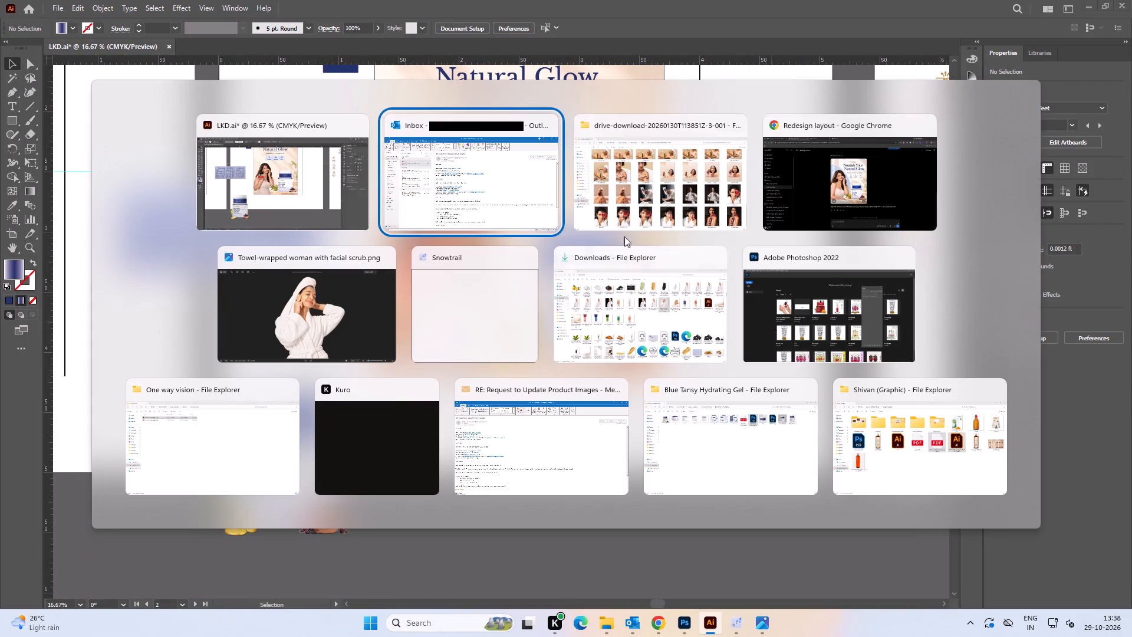
left_click(282, 197, "alt")
key("alt+Tab")
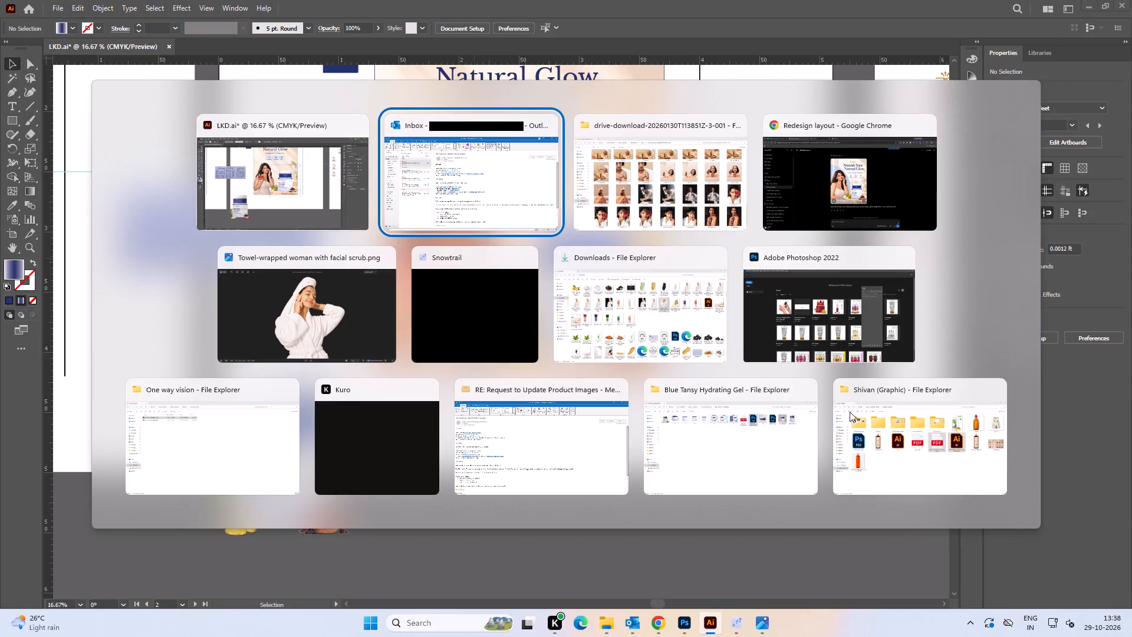
left_click(923, 438, "alt")
left_click(57, 407)
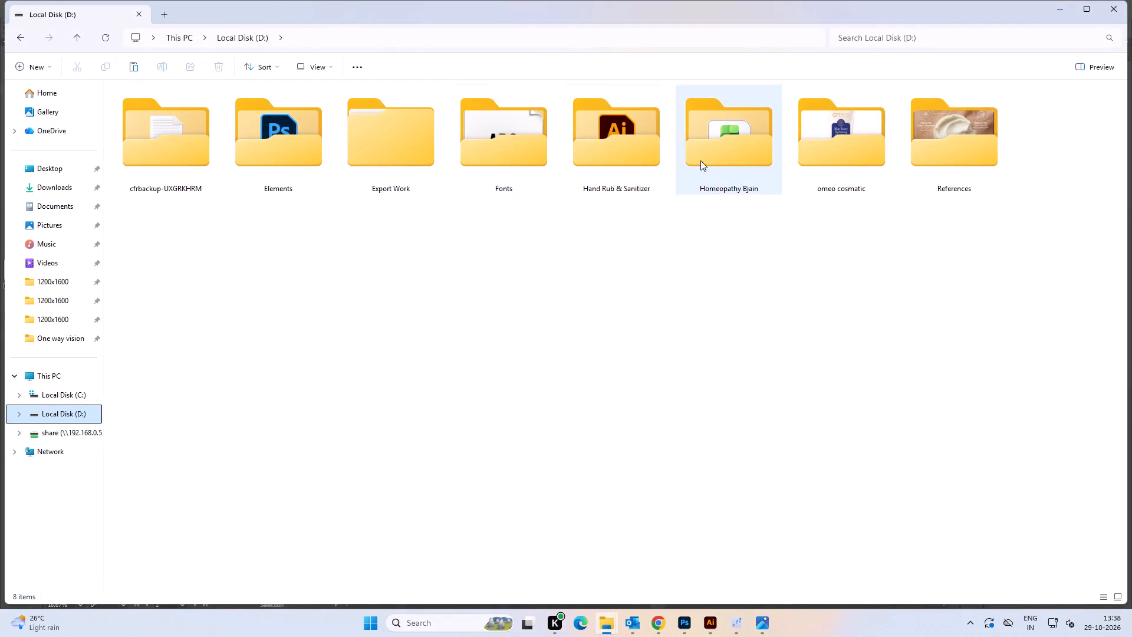
left_click(896, 150)
left_click(942, 152)
double_click(864, 157)
double_click(1038, 155)
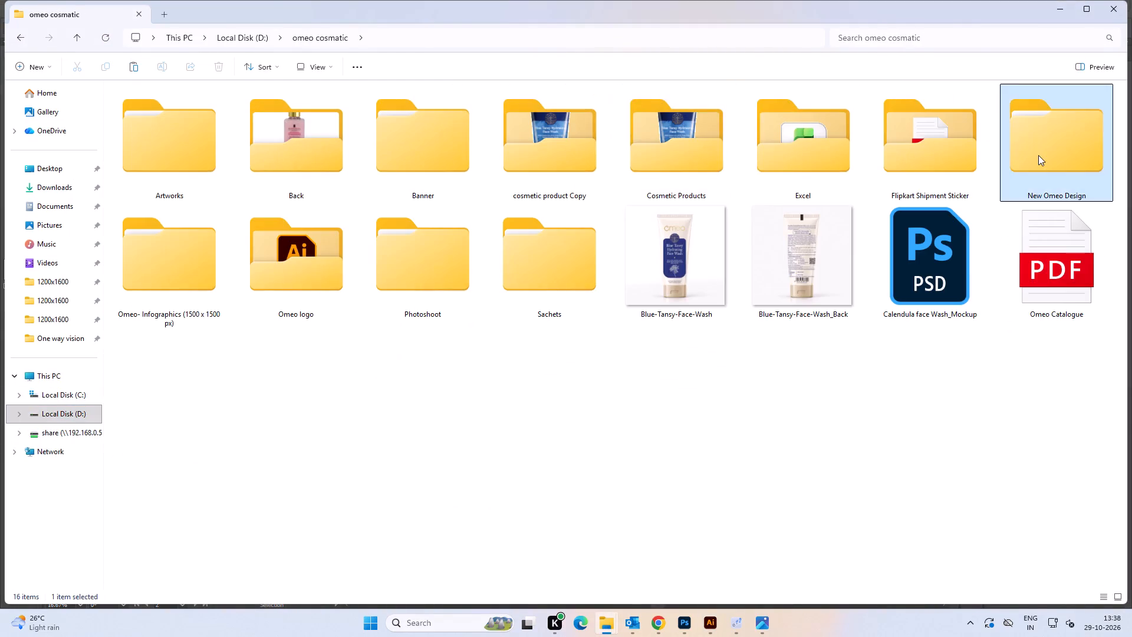
left_click(531, 361)
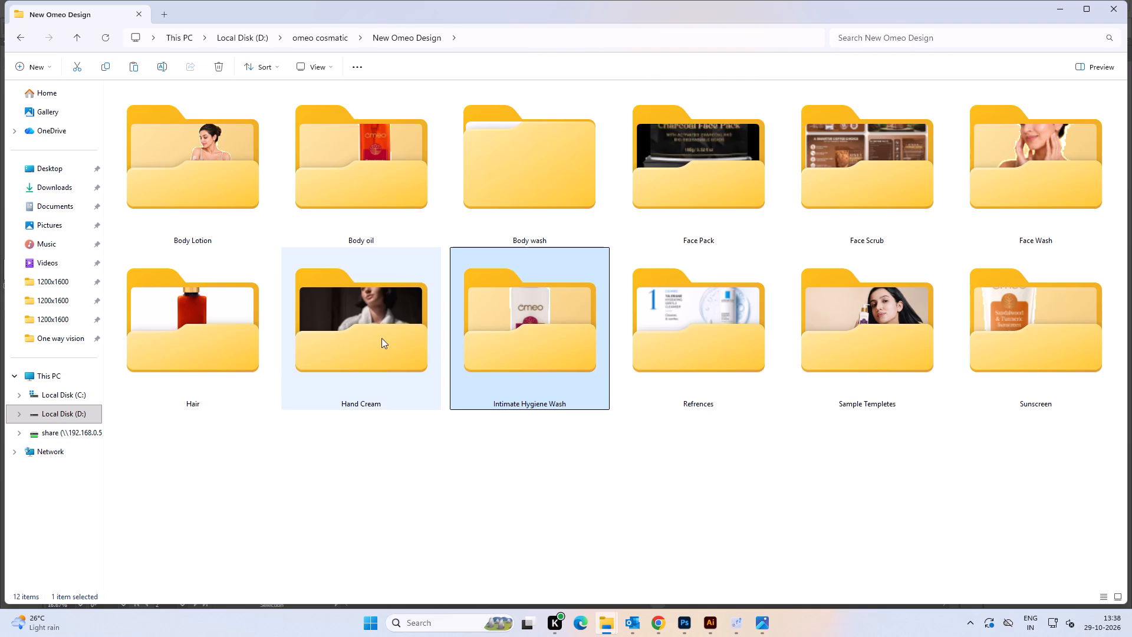
Check the Hand Cream and Sample Templetes folders for a suitable model image.
left_click(362, 333)
double_click(373, 333)
key("BackSpace")
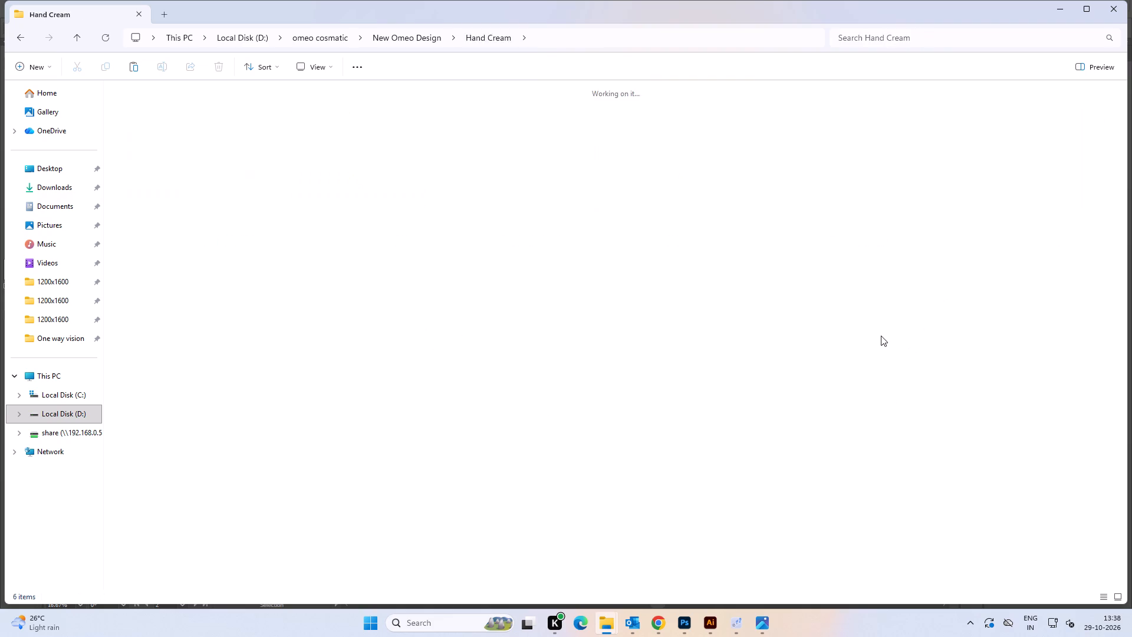
left_click(668, 346)
double_click(830, 334)
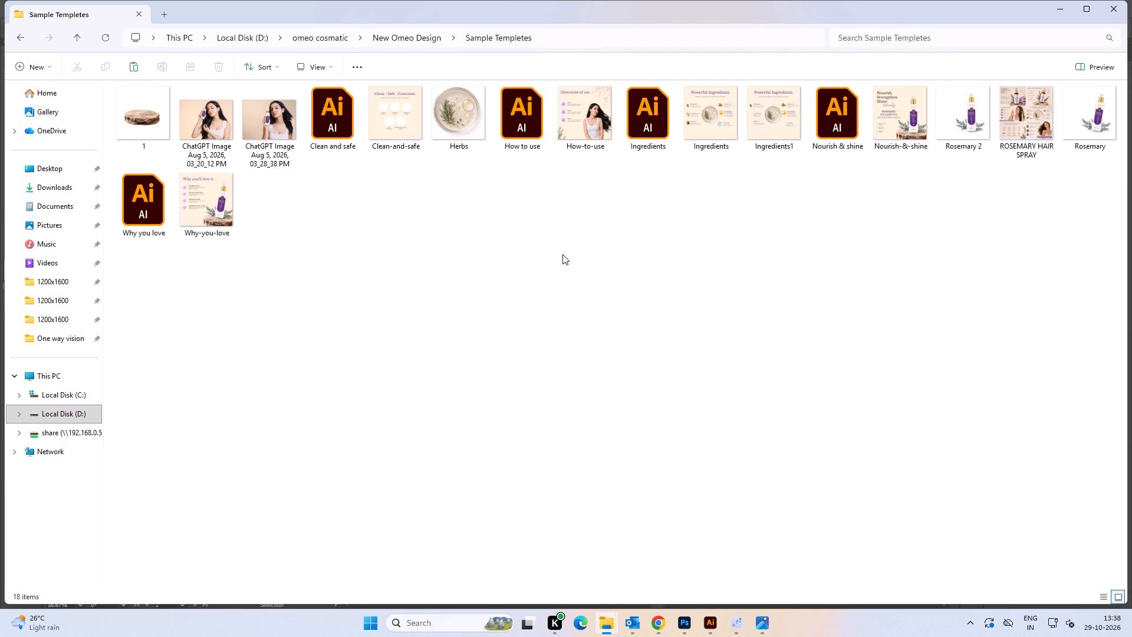
key("BackSpace")
Look through the Face Wash folder and place "ChatGPT Image Aug 17, 2026, 12_39_09 PM" into LKD.ai in Illustrator.
double_click(1041, 165)
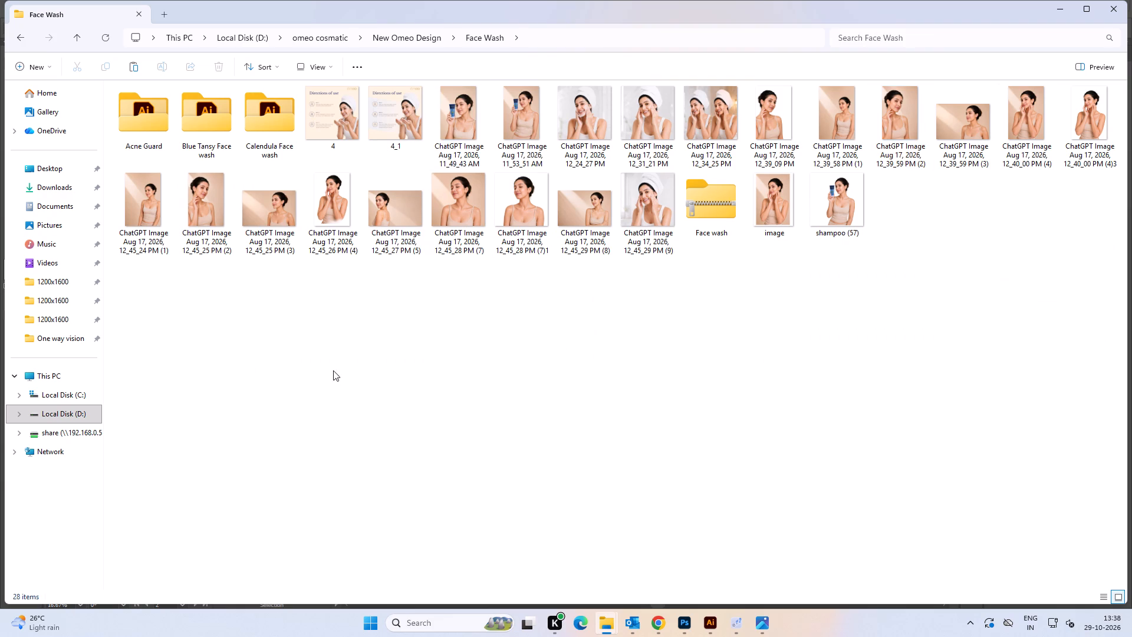
left_click(200, 195)
left_click(262, 296)
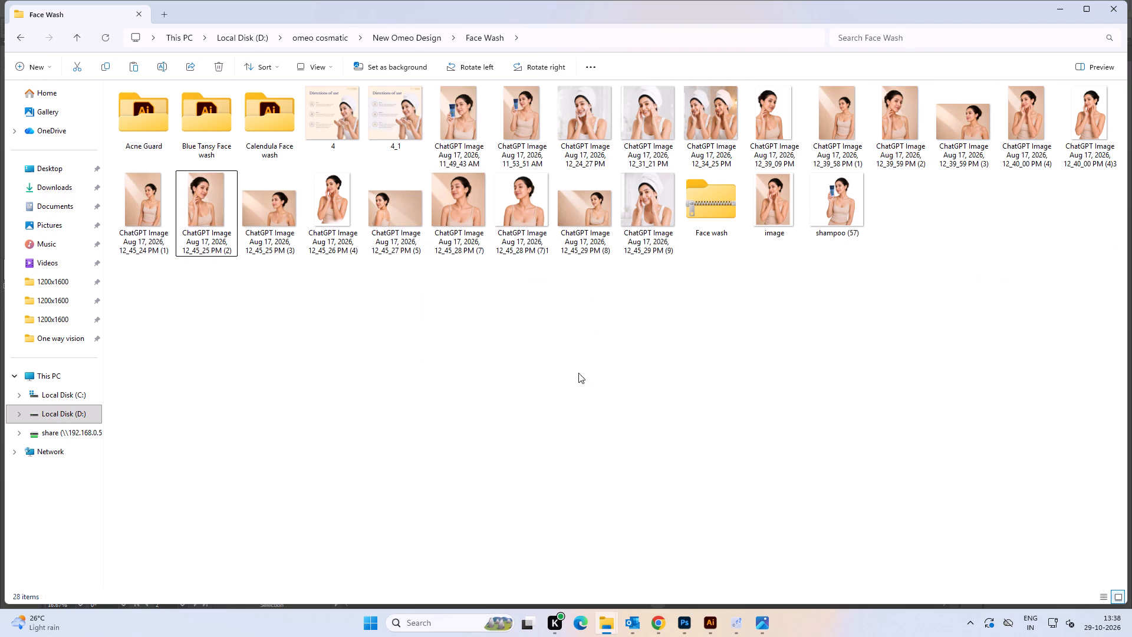
left_click(442, 348)
left_click(335, 224)
left_click(449, 370)
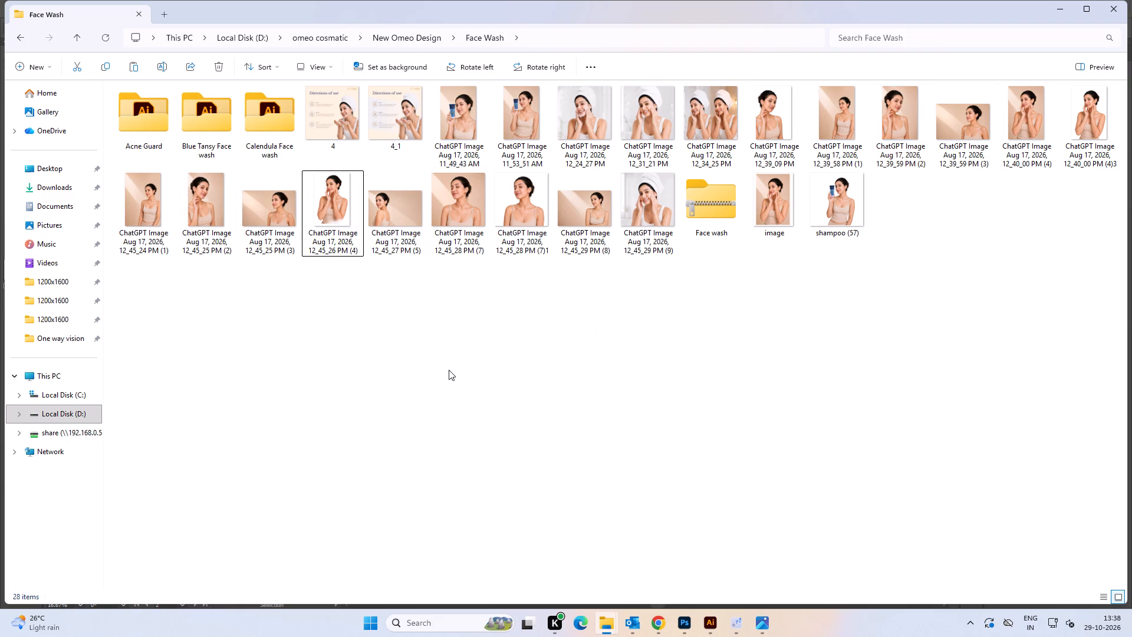
left_click(740, 390)
left_click_drag(768, 137, 720, 538)
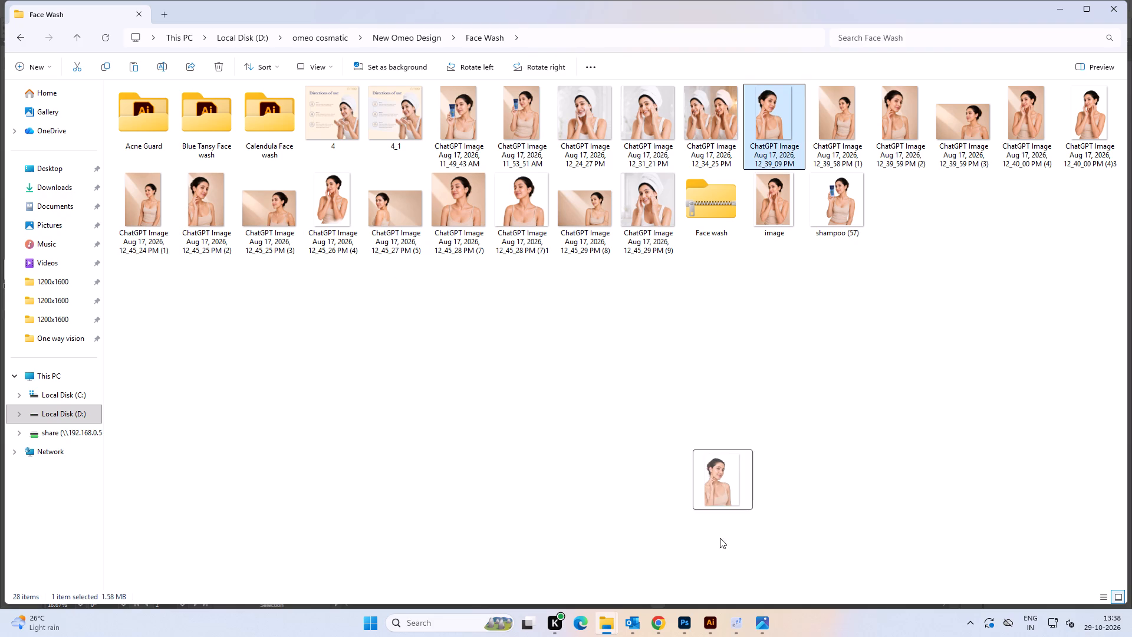
left_click_drag(720, 538, 455, 352)
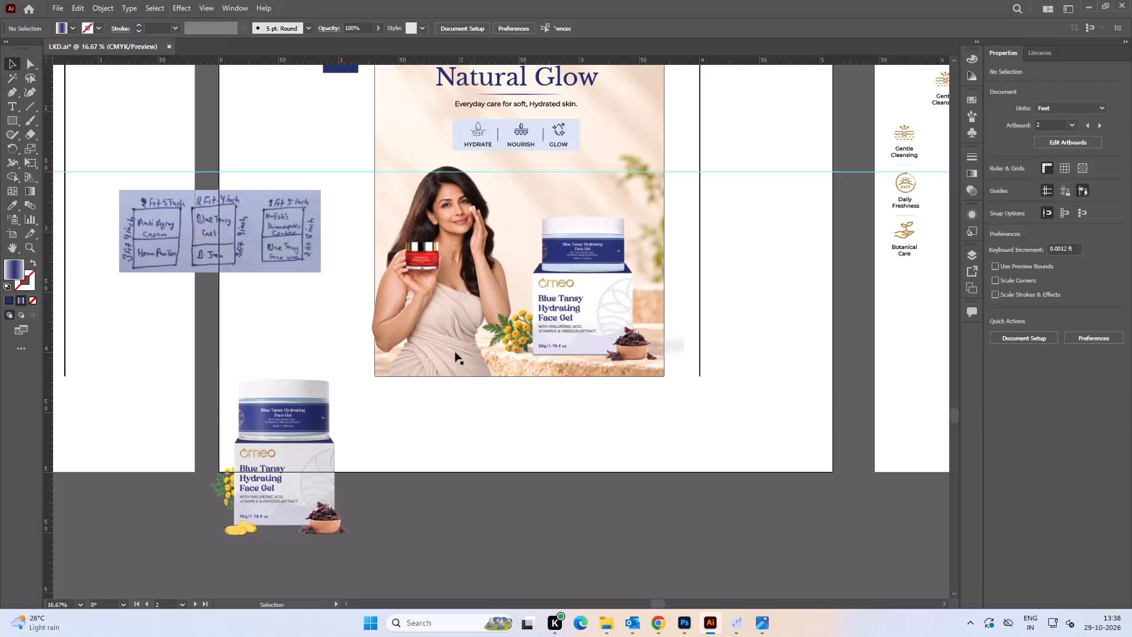
Swap the poster's models: move the red-jar woman off below the artboard and put the new woman in her former spot.
left_click_drag(443, 411, 583, 328)
left_click_drag(419, 310, 728, 519)
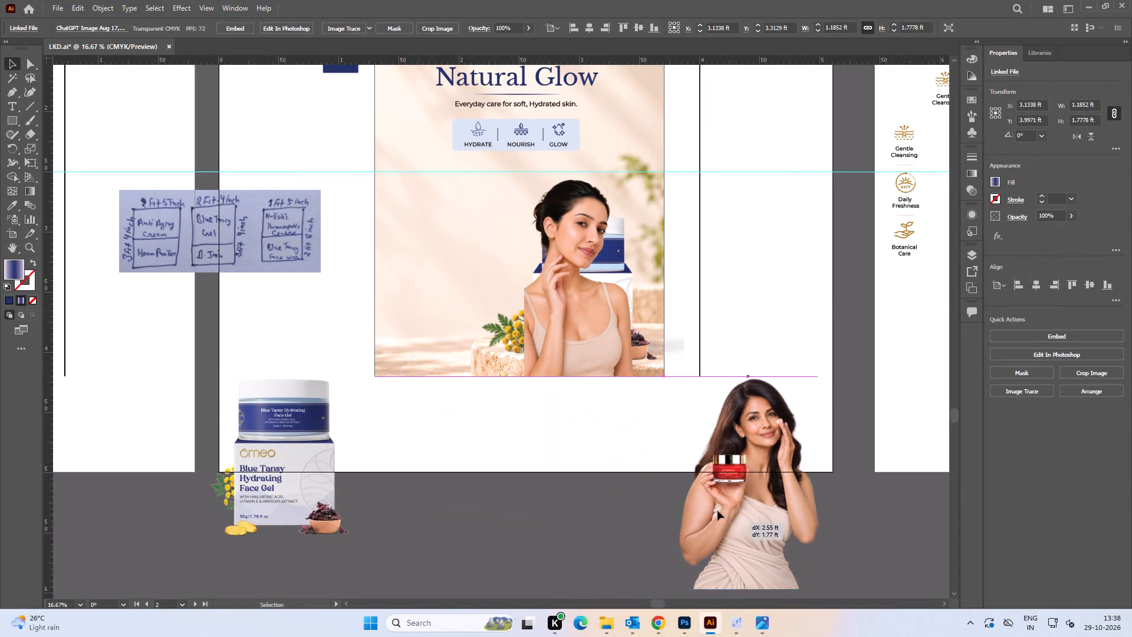
left_click_drag(551, 353, 408, 353)
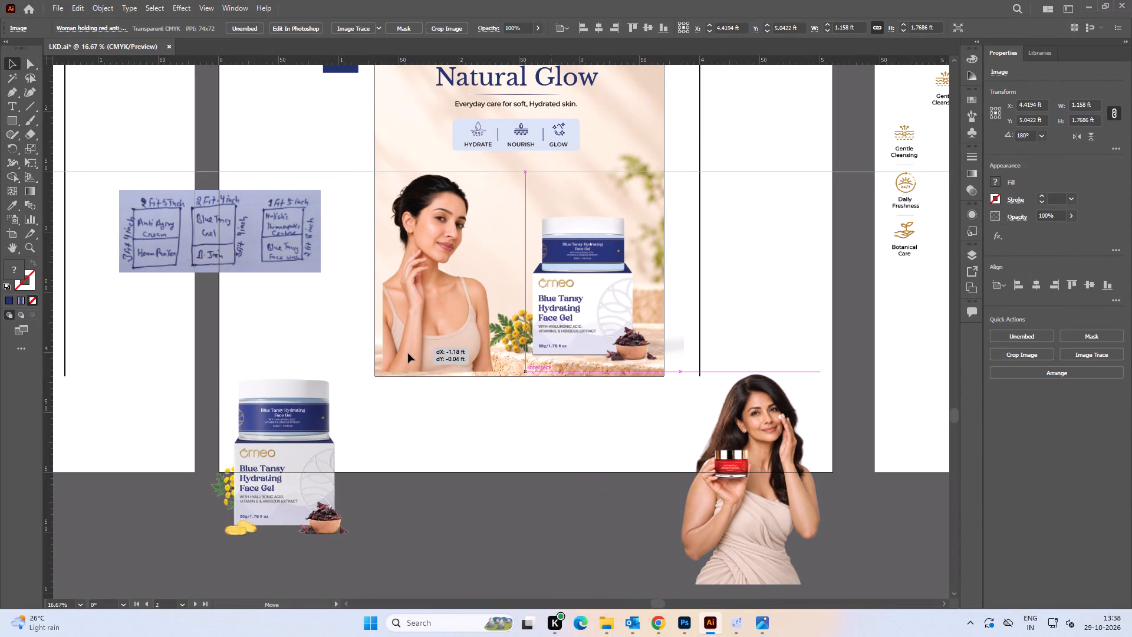
left_click_drag(408, 353, 405, 353)
Enlarge the new model photo to about 1.21 × 1.81 ft and align it to the poster's lower-left corner.
key("space")
left_click_drag(400, 275, 417, 333)
scroll(403, 221, "up", 3, "alt")
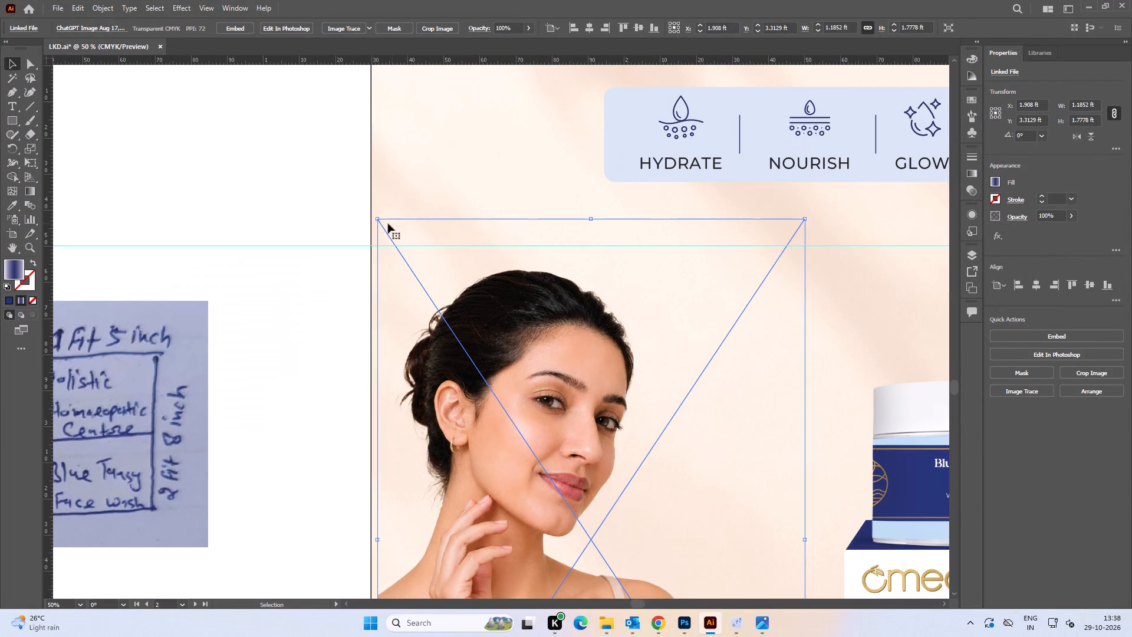
left_click_drag(378, 218, 369, 189, "shift")
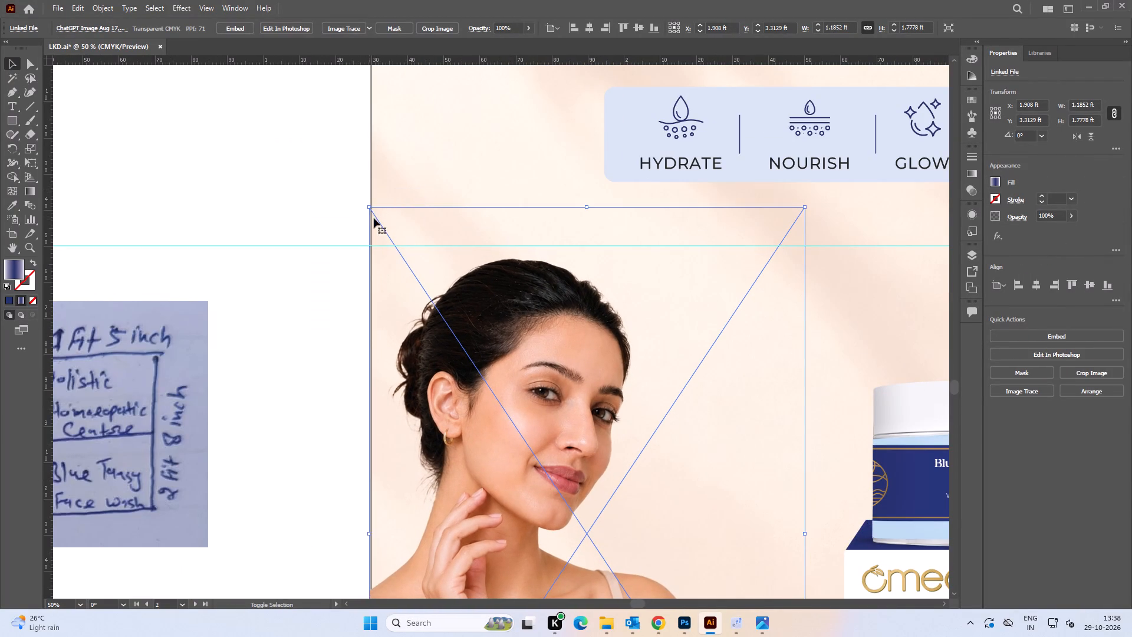
scroll(397, 294, "down", 1, "alt")
scroll(397, 294, "up", 1, "alt")
scroll(397, 294, "down", 2, "alt")
key("space")
left_click_drag(428, 378, 431, 222)
left_click(488, 474)
scroll(493, 381, "up", 3, "alt")
left_click(480, 398)
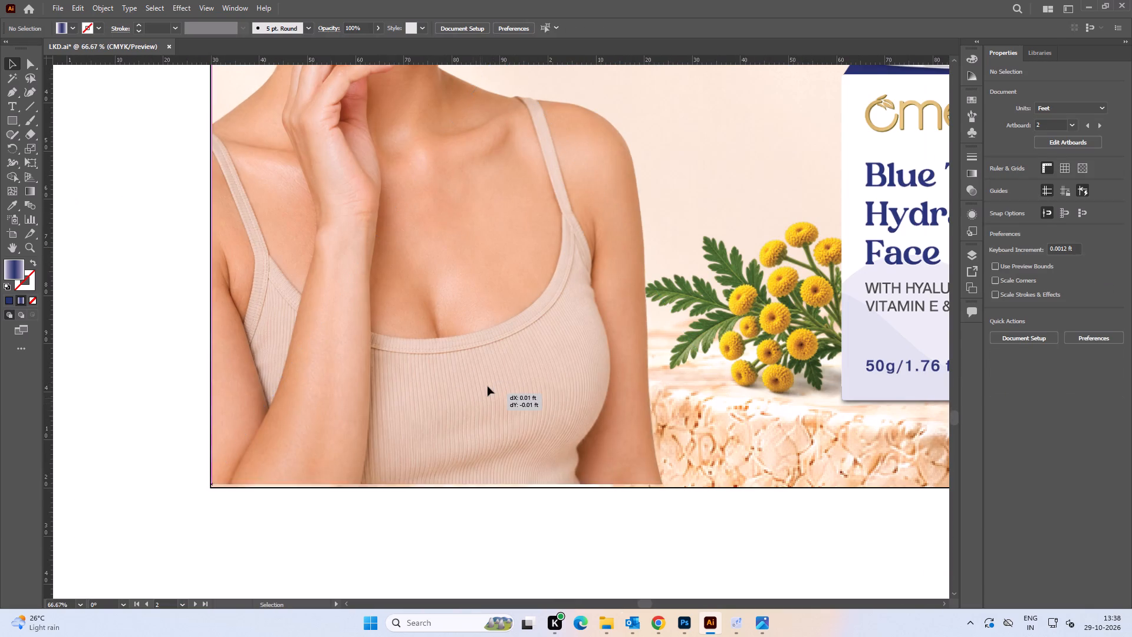
scroll(430, 462, "up", 3, "alt")
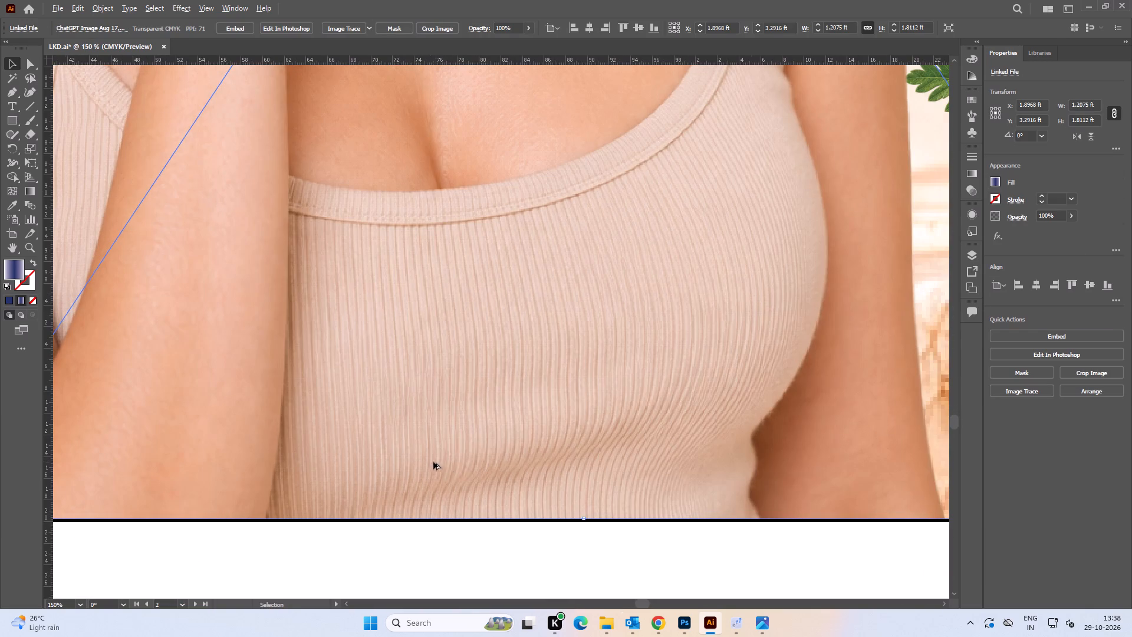
left_click(462, 442)
scroll(447, 388, "down", 7, "alt")
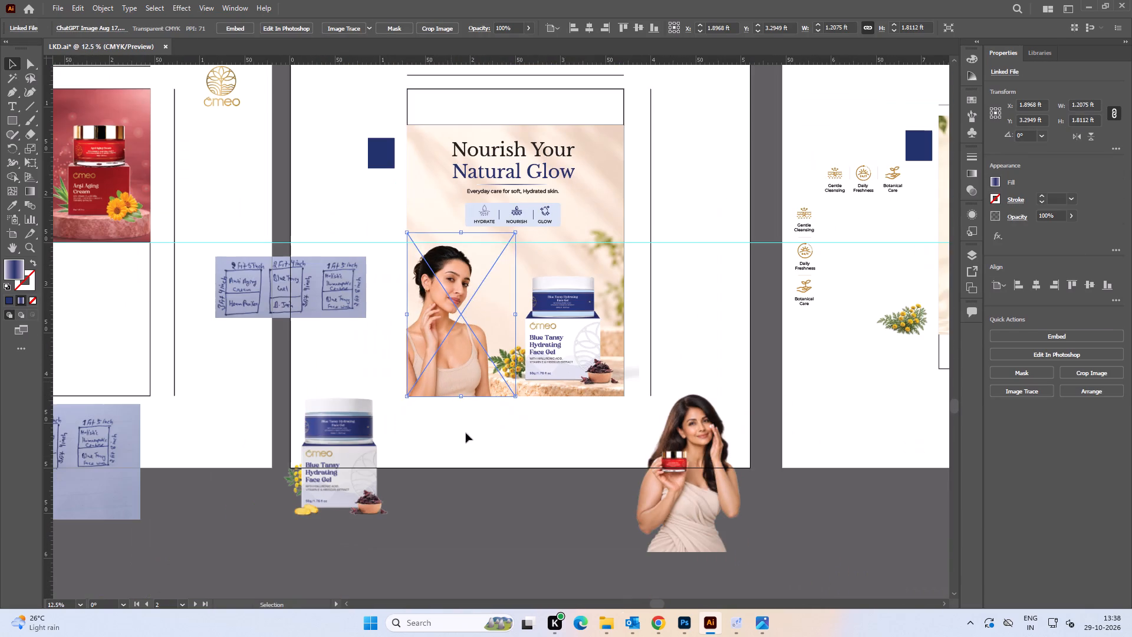
Enlarge the model photo further to about 1.32 × 1.98 ft and nudge it flush with the poster's left and bottom edges.
left_click(474, 457)
key("space")
left_click_drag(549, 435, 538, 447)
scroll(443, 298, "up", 2, "alt")
left_click(443, 297)
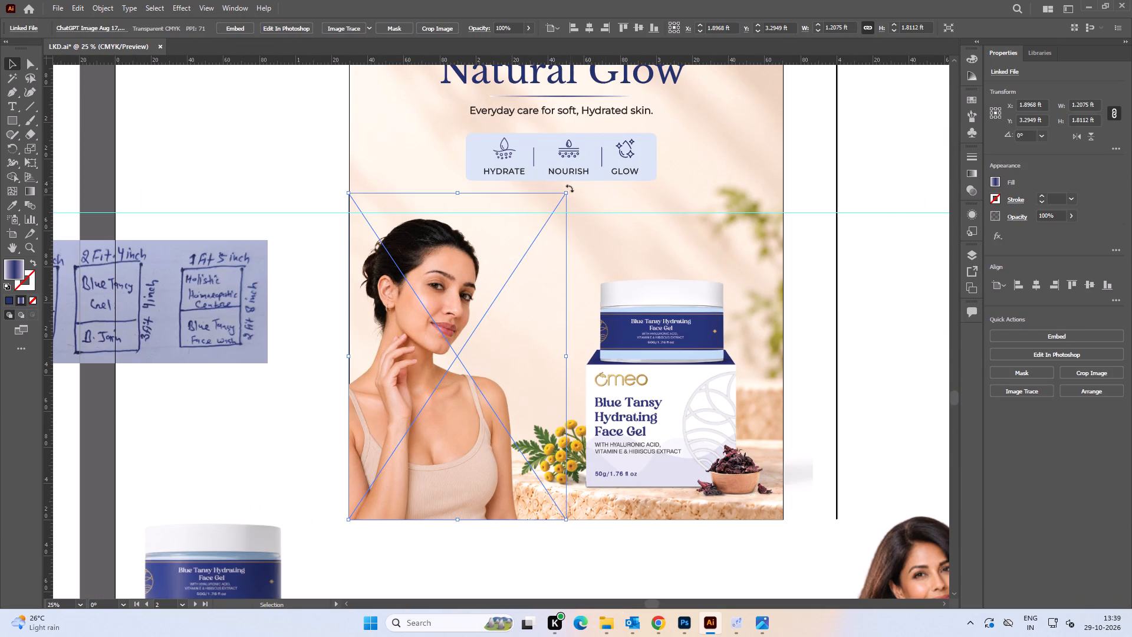
left_click_drag(567, 192, 600, 163, "shift")
scroll(453, 347, "down", 3, "alt")
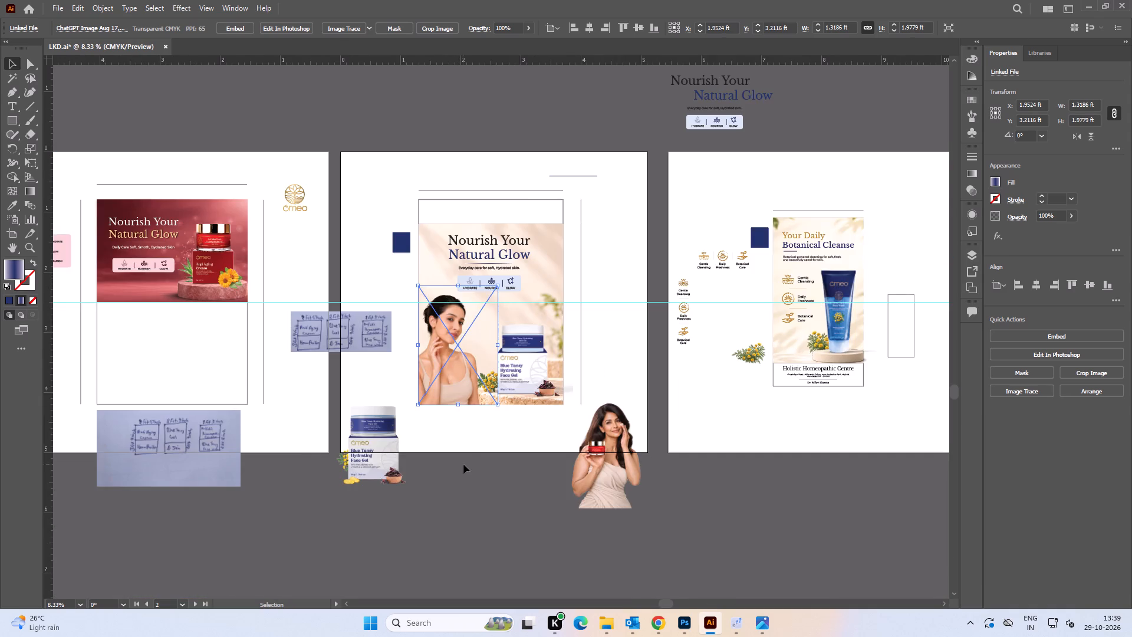
left_click(463, 464)
scroll(440, 374, "up", 7, "alt")
left_click(398, 387)
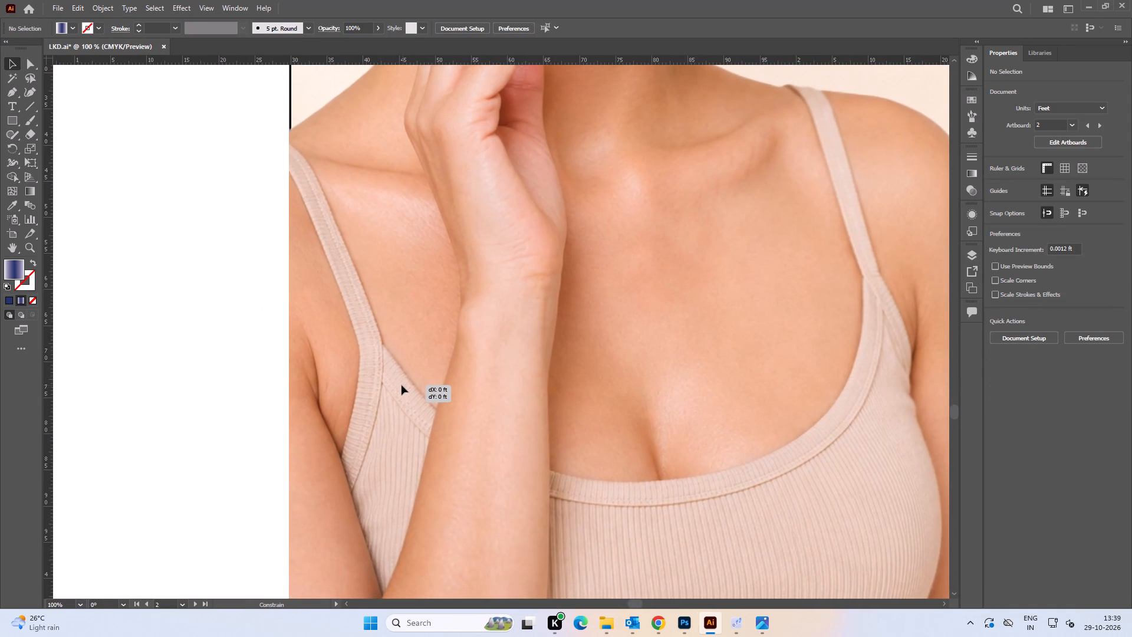
scroll(320, 296, "up", 1, "alt")
left_click(321, 296)
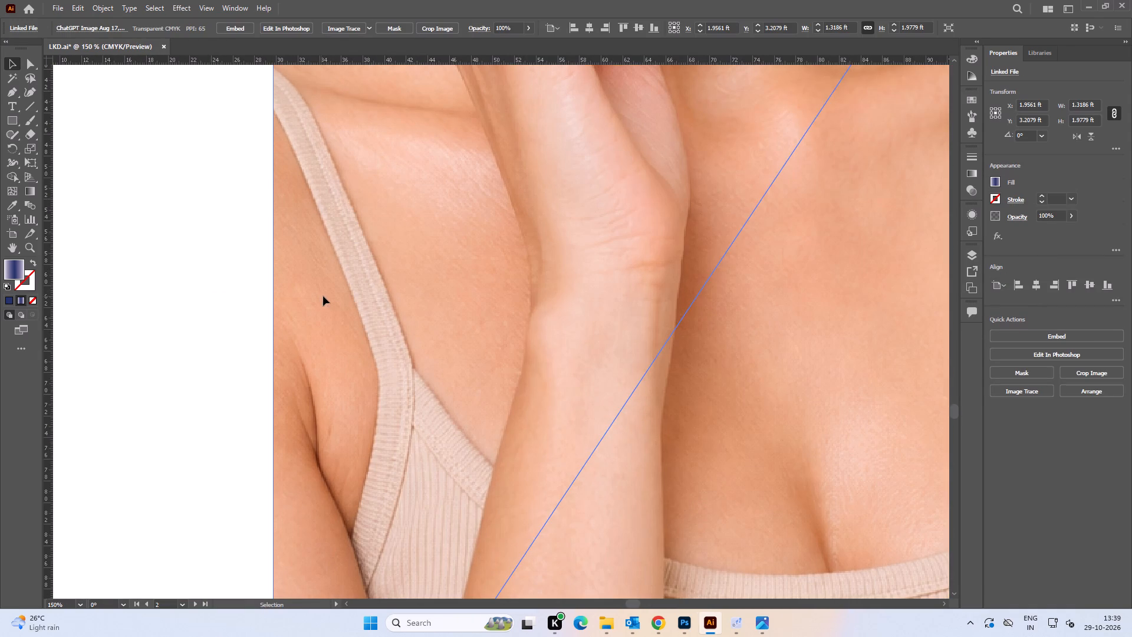
scroll(324, 296, "down", 4, "alt")
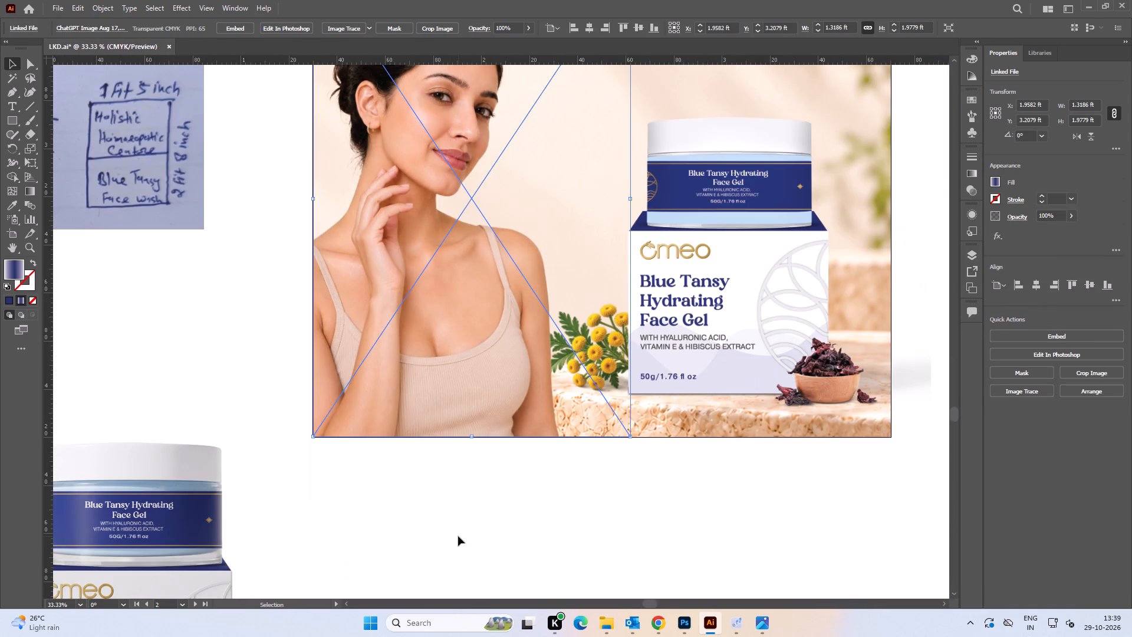
Nudge the model photo down one increment so it sits flush with the poster's bottom edge.
left_click(459, 536)
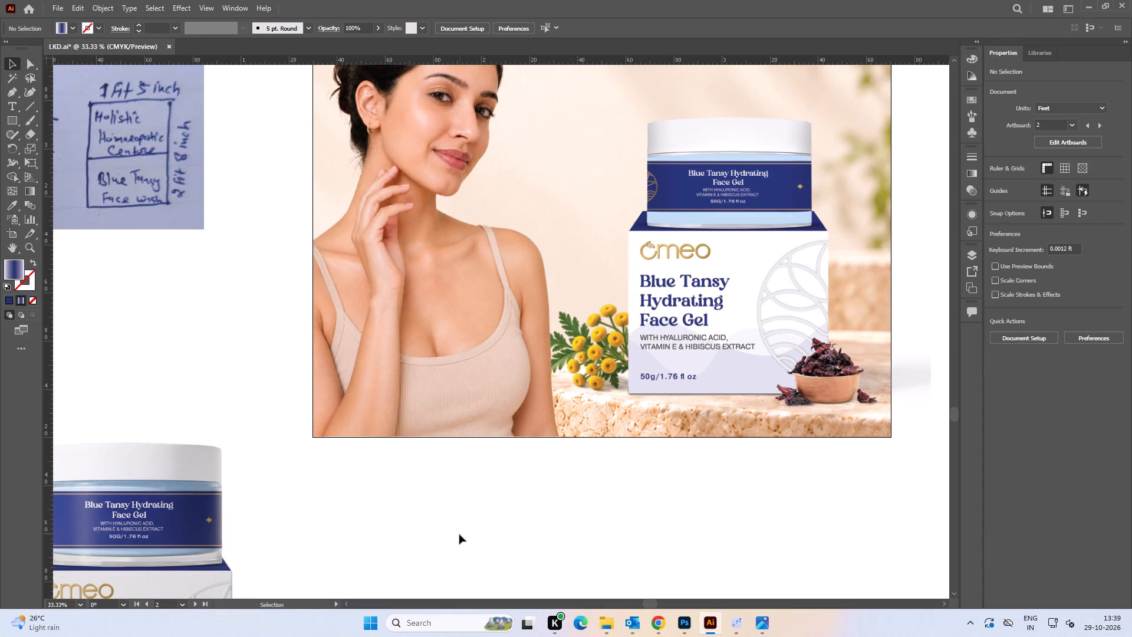
scroll(469, 460, "up", 4, "alt")
key("space")
left_click_drag(469, 487, 467, 464)
left_click(498, 264)
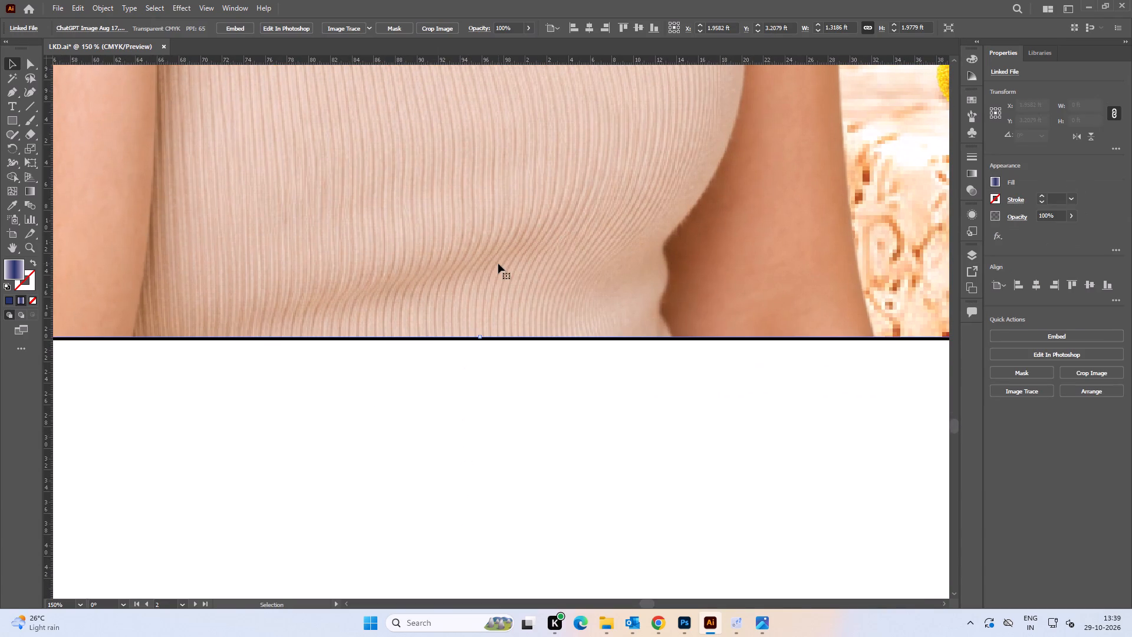
key("Down")
scroll(516, 310, "down", 3, "alt")
scroll(517, 311, "up", 1, "alt")
key("space")
left_click_drag(626, 292, 558, 471)
scroll(585, 414, "down", 2, "alt")
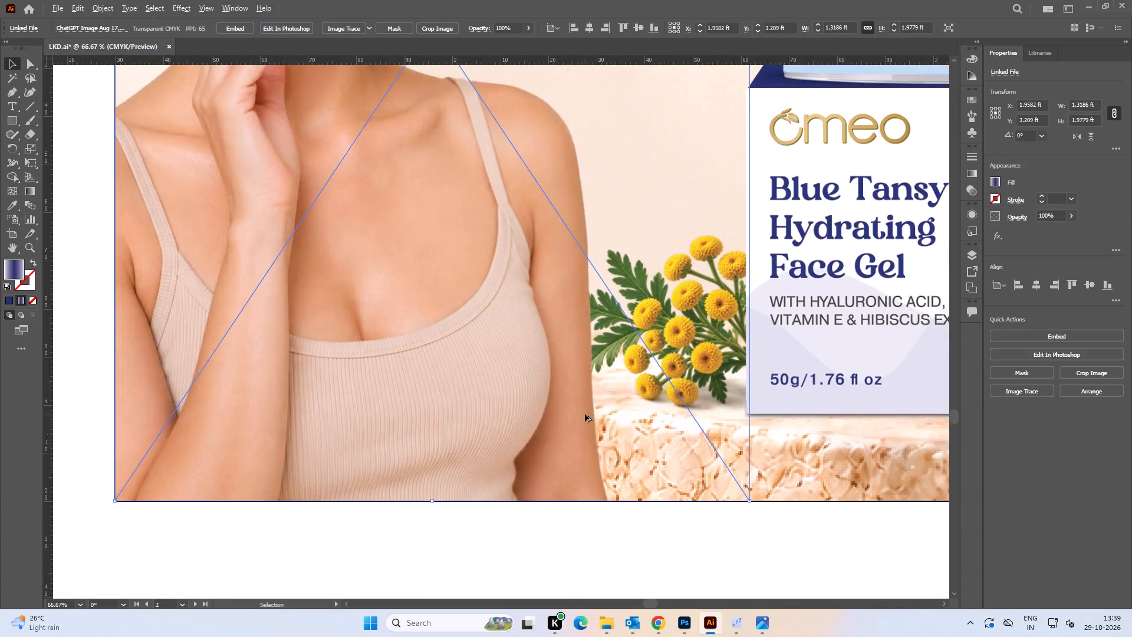
scroll(585, 414, "down", 2, "alt")
left_click(844, 383)
key("space")
left_click_drag(848, 372, 820, 376)
Save LKD.ai.
key("ctrl+s")
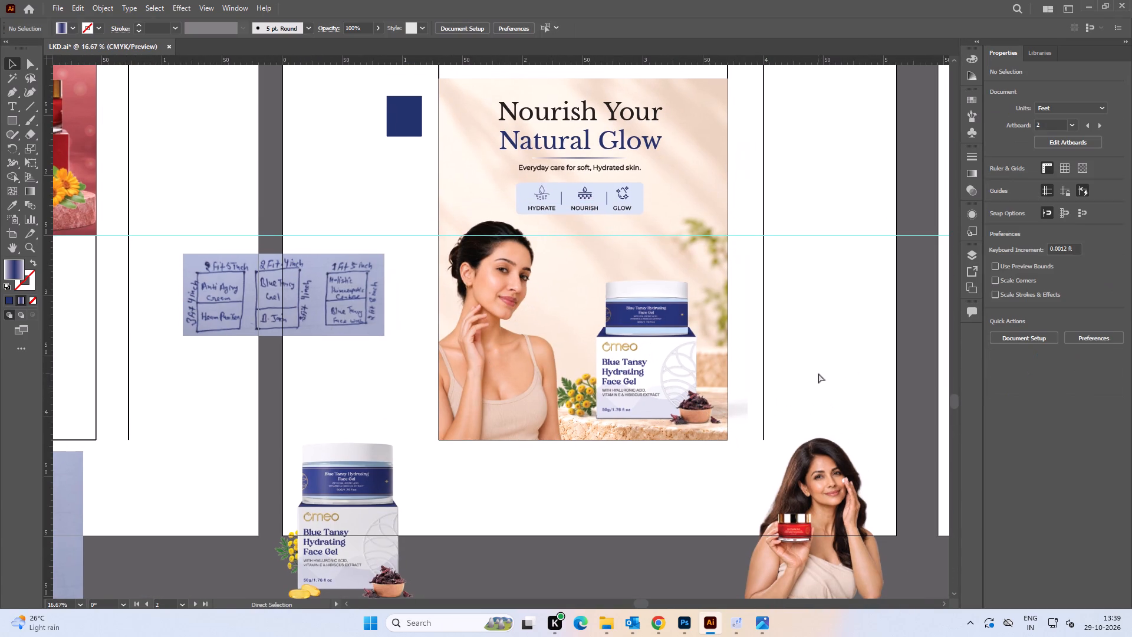
key("ctrl+s")
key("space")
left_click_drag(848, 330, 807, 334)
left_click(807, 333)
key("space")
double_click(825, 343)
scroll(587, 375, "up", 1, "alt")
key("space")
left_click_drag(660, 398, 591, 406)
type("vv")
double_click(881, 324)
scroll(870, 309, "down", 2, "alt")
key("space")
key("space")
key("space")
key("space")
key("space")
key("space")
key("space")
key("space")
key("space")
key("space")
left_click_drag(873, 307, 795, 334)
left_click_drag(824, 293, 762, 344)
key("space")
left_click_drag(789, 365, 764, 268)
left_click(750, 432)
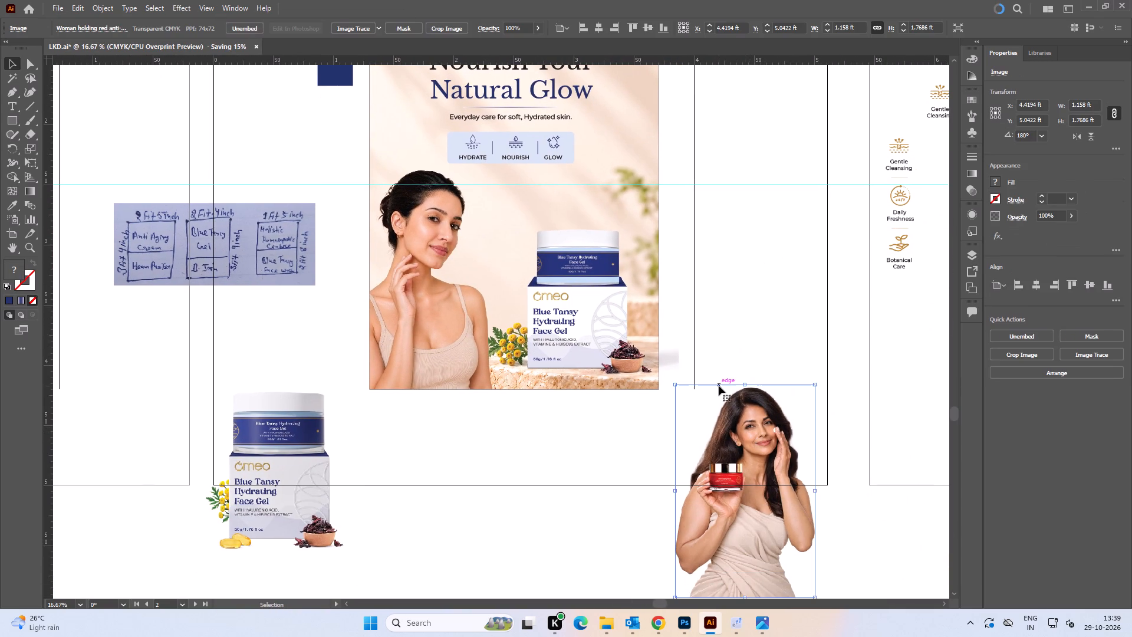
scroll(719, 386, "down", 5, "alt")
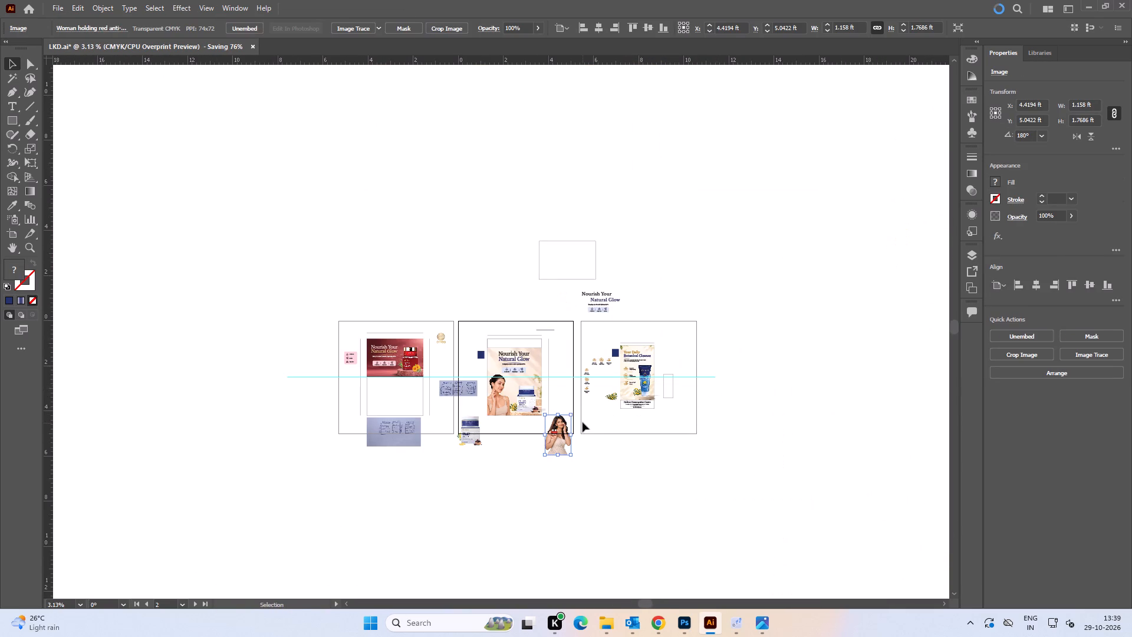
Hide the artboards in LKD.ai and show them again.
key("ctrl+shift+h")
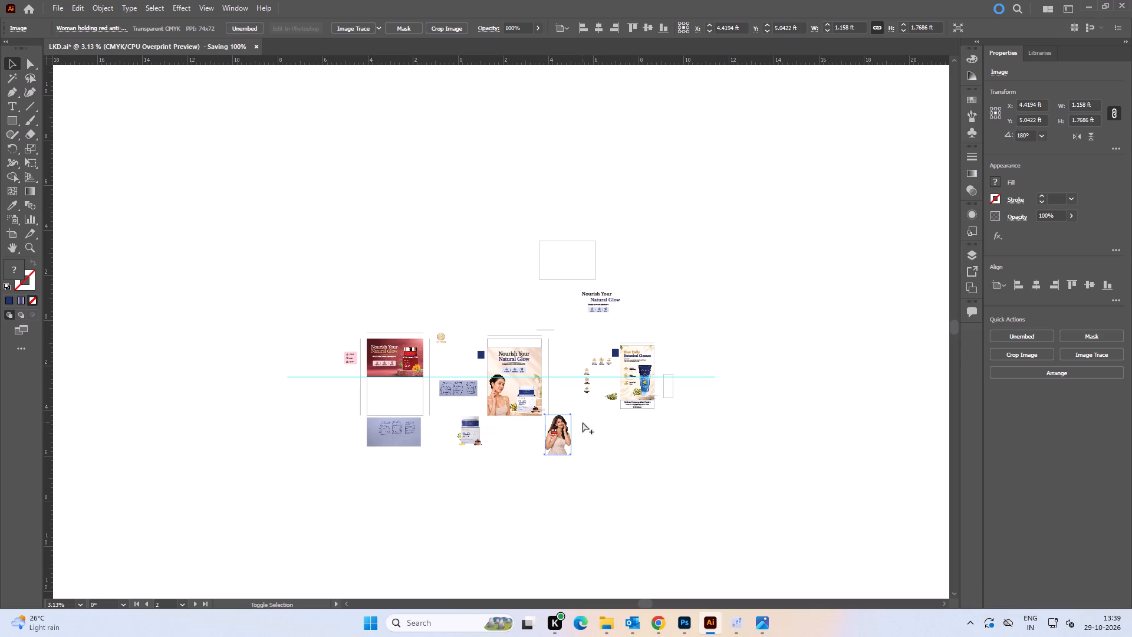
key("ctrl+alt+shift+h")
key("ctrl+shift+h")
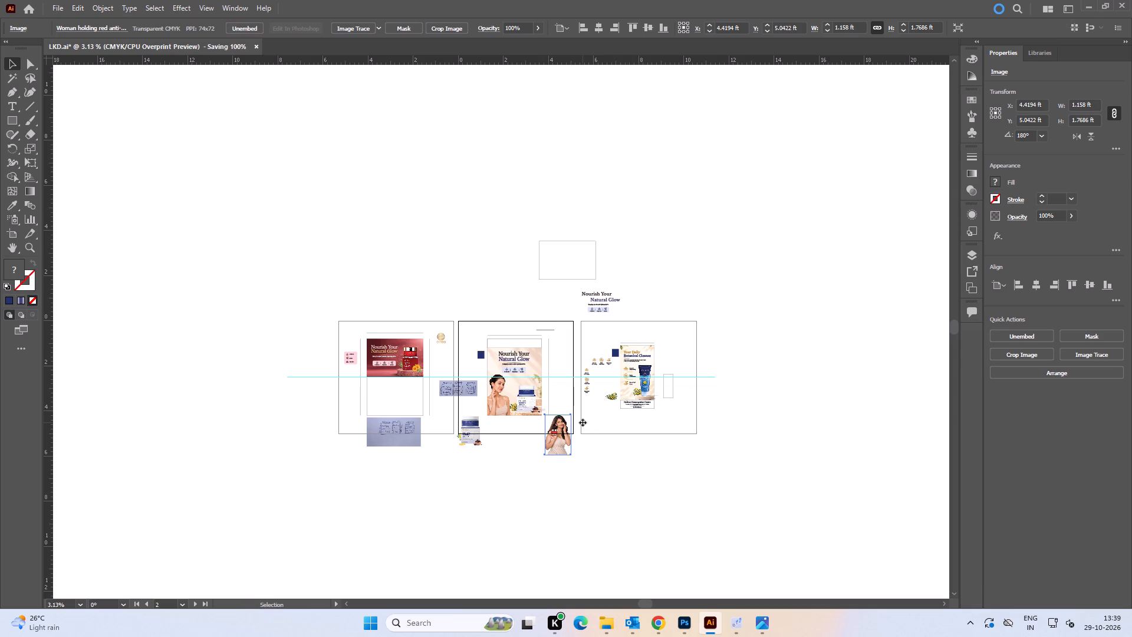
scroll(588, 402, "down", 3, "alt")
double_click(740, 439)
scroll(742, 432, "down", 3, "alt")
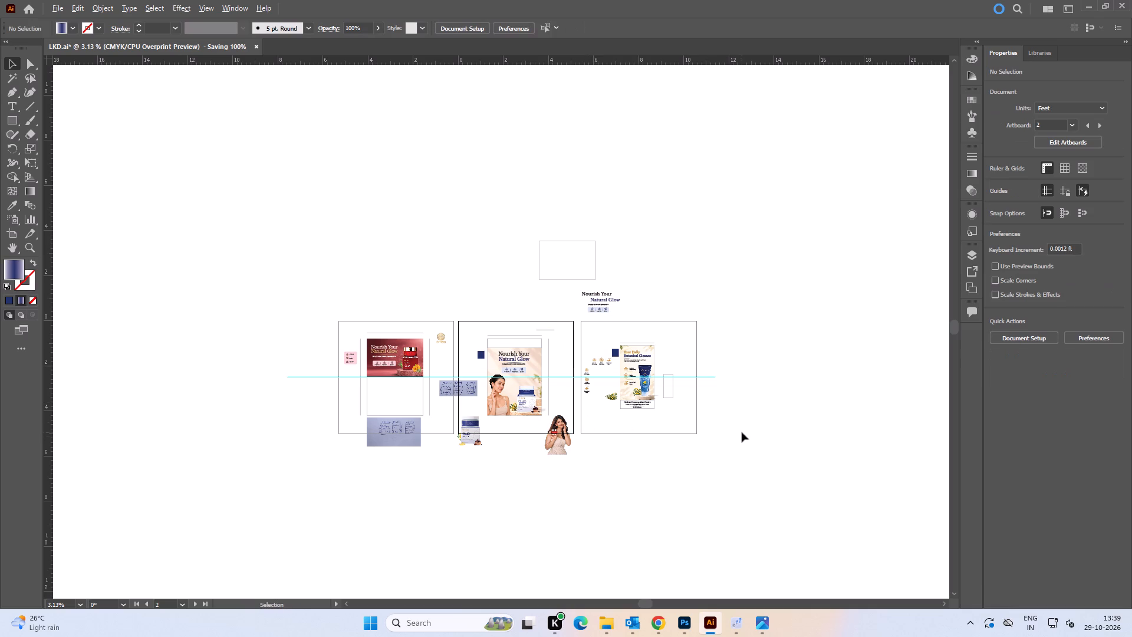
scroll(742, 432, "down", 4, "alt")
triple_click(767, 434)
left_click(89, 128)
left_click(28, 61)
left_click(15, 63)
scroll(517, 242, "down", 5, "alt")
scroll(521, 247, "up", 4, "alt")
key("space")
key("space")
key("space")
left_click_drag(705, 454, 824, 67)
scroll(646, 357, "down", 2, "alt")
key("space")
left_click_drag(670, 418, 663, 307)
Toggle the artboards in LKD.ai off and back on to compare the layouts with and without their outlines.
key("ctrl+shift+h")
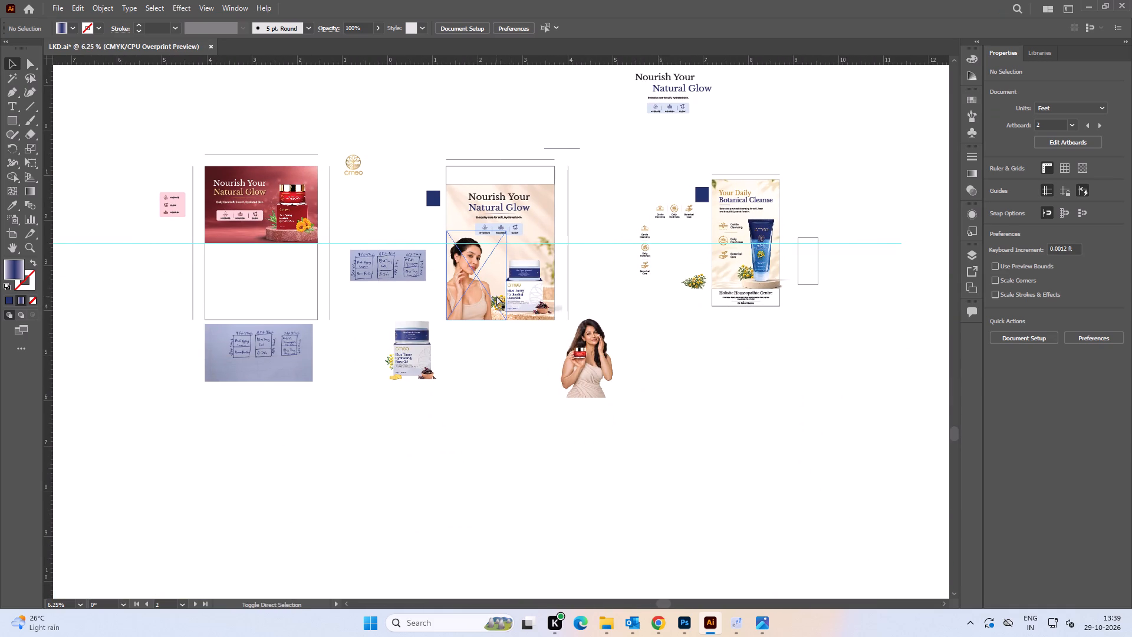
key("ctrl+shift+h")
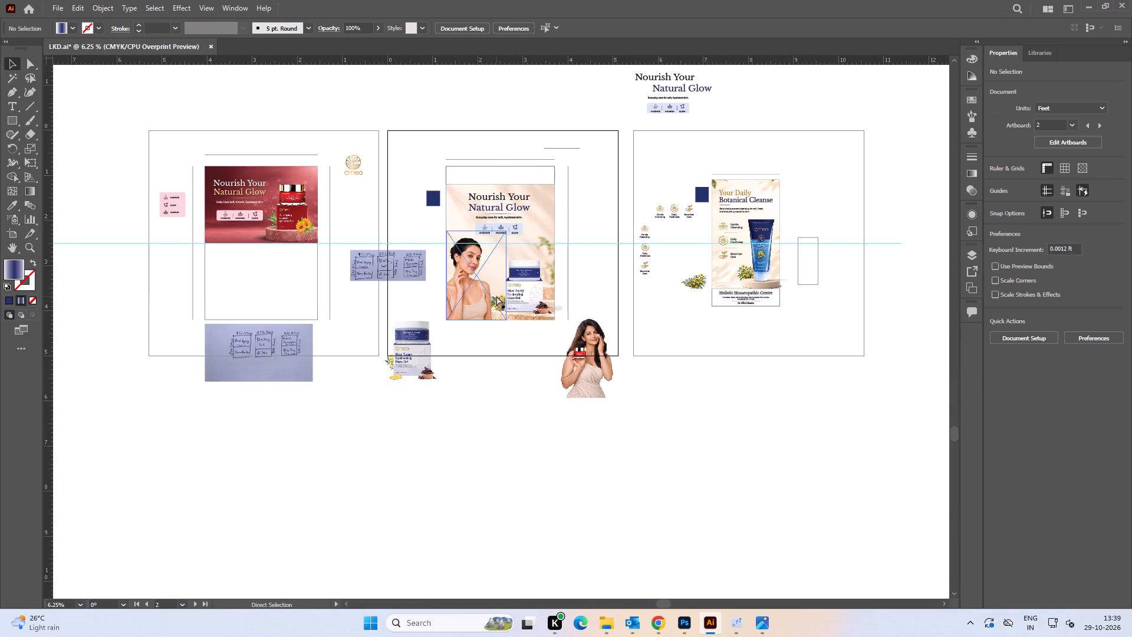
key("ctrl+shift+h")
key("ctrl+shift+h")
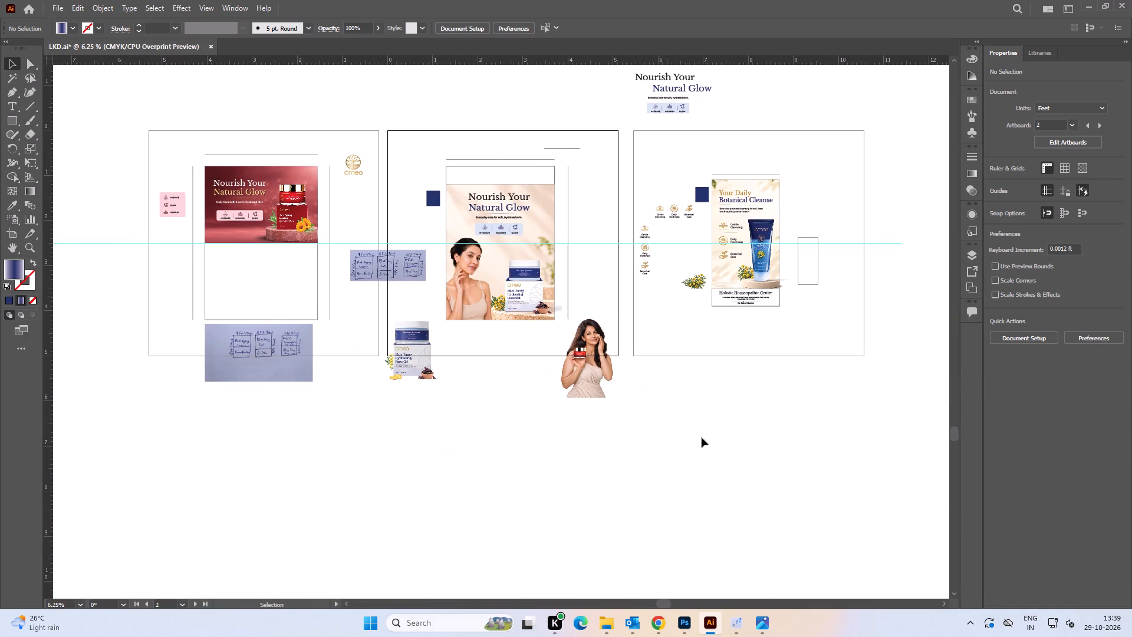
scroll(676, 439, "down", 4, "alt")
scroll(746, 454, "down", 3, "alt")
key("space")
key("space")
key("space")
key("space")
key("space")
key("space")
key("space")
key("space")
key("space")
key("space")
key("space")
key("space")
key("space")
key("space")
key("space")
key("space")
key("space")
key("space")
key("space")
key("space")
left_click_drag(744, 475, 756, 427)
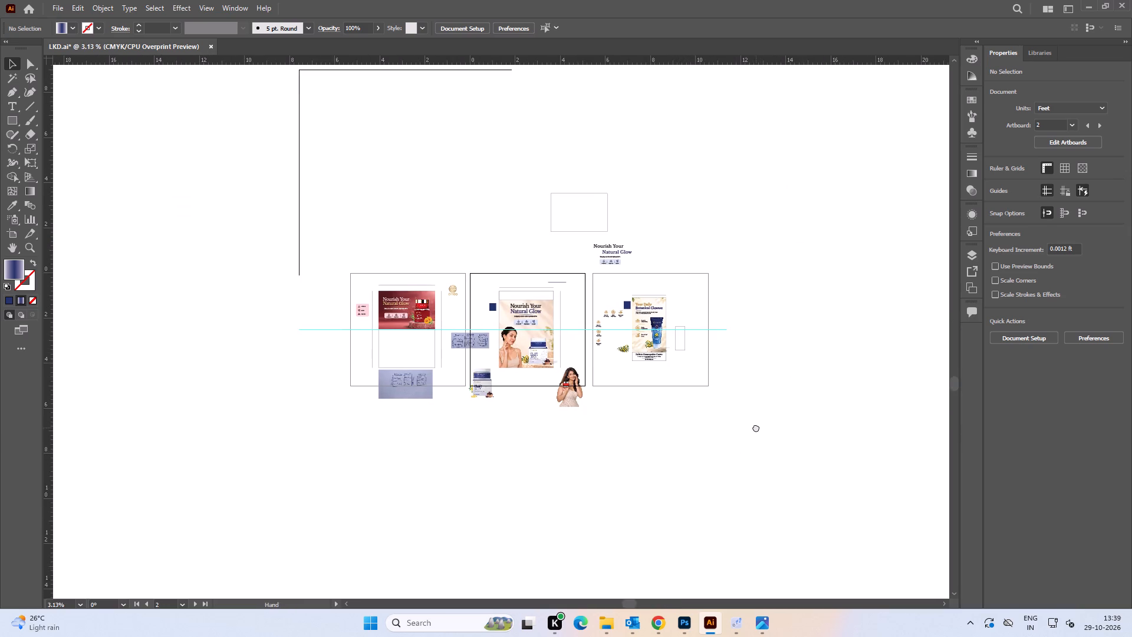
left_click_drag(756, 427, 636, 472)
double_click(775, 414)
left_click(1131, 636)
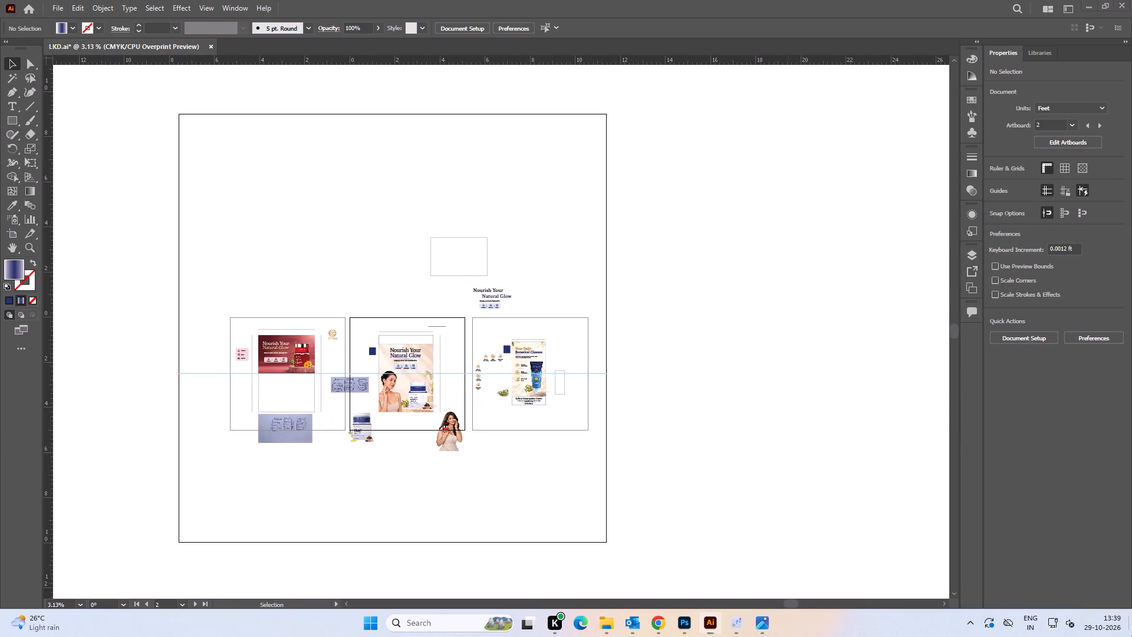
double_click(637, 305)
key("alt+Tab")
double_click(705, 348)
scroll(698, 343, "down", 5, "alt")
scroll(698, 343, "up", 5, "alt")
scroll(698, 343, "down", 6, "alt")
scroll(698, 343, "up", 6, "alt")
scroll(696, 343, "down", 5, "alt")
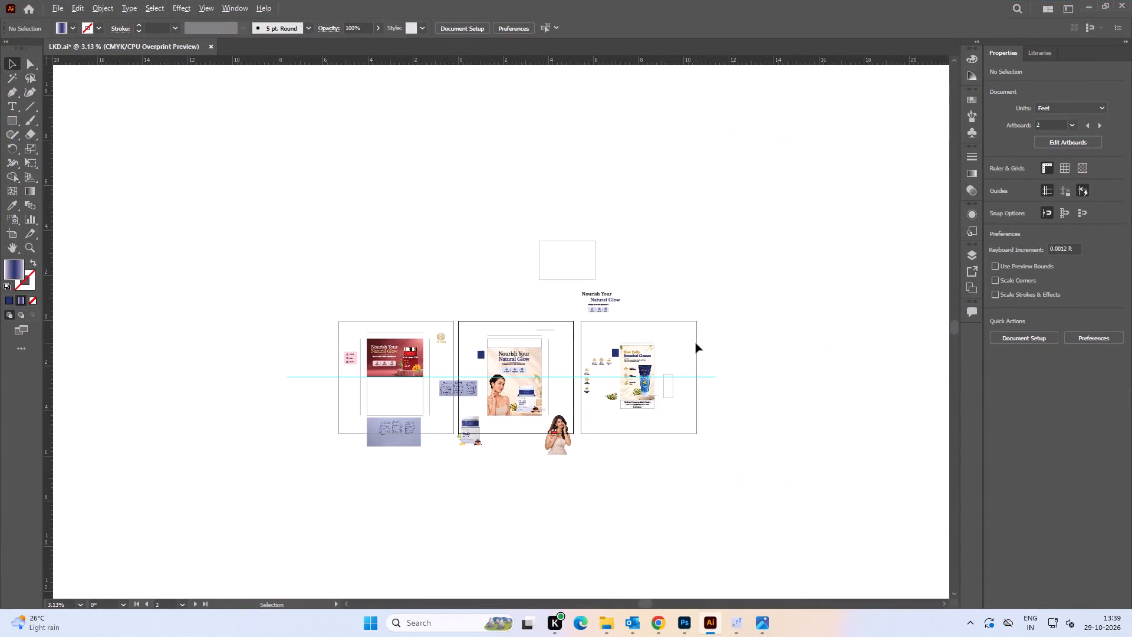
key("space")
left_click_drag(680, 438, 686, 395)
Create a new Letter-size document of 612 × 792 pt in CMYK colour.
left_click(210, 200)
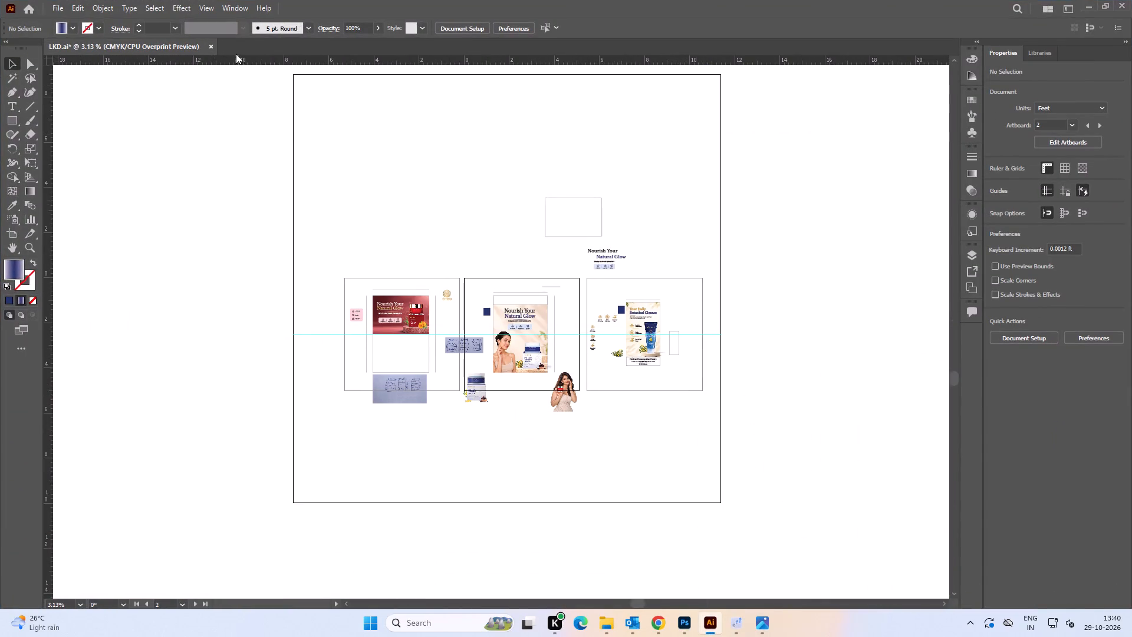
right_click(236, 54)
left_click(283, 100)
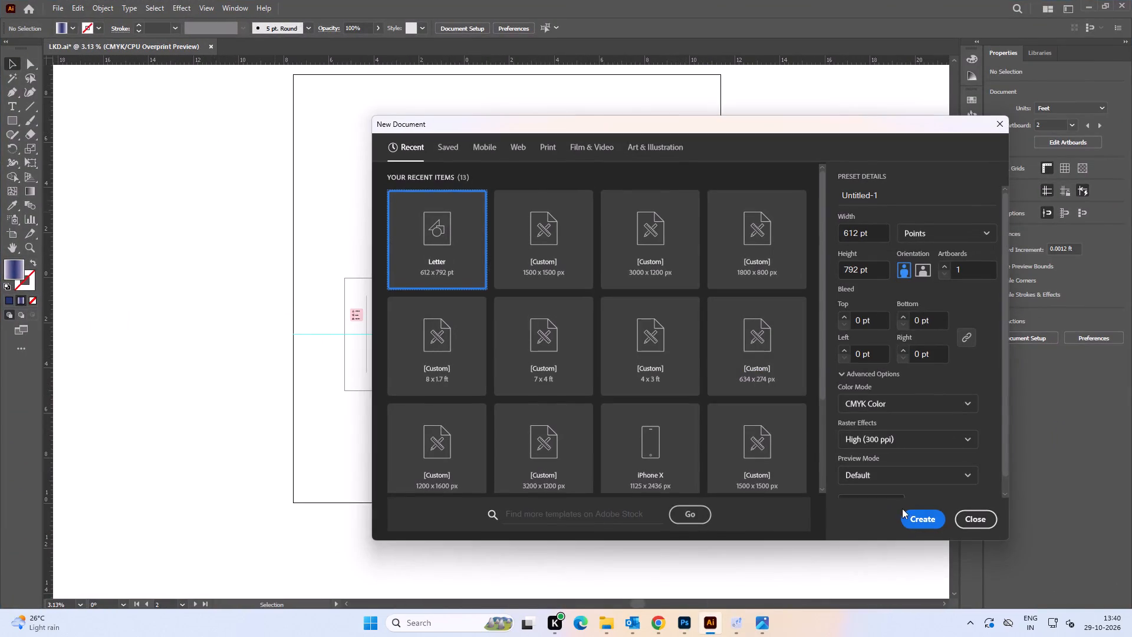
left_click(916, 520)
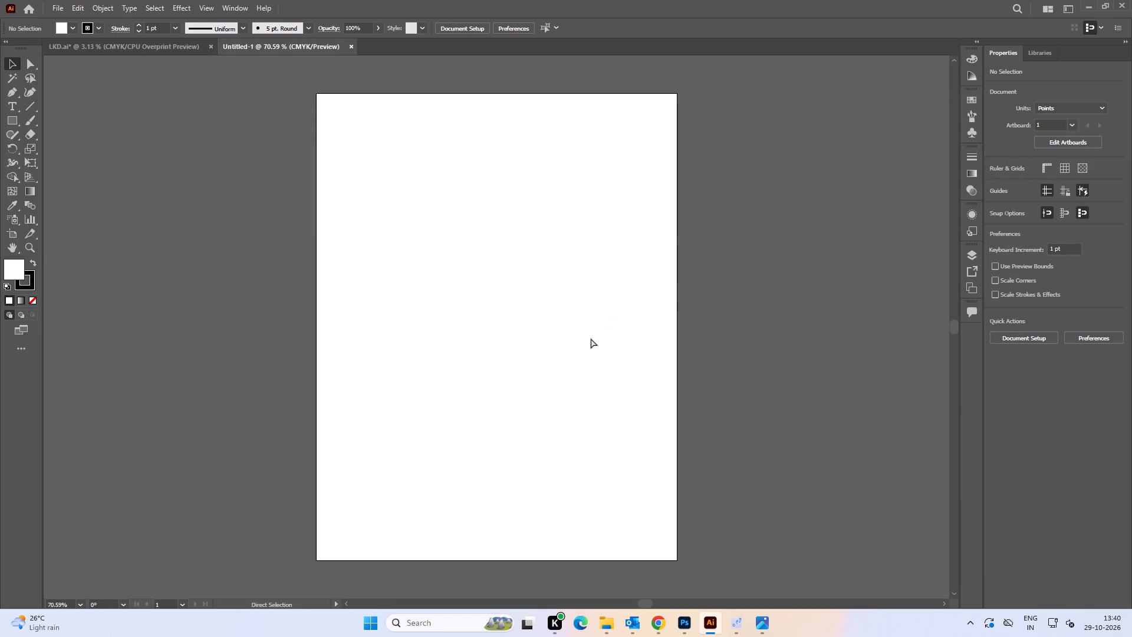
Examine the blank document's full canvas with its artboard hidden and shown.
key("ctrl+shift+h")
key("ctrl+shift+h")
key("ctrl+shift+h")
scroll(607, 309, "down", 6, "alt")
scroll(603, 336, "up", 1, "alt")
scroll(603, 336, "down", 5, "alt")
scroll(603, 336, "up", 1, "alt")
scroll(603, 336, "down", 3, "alt")
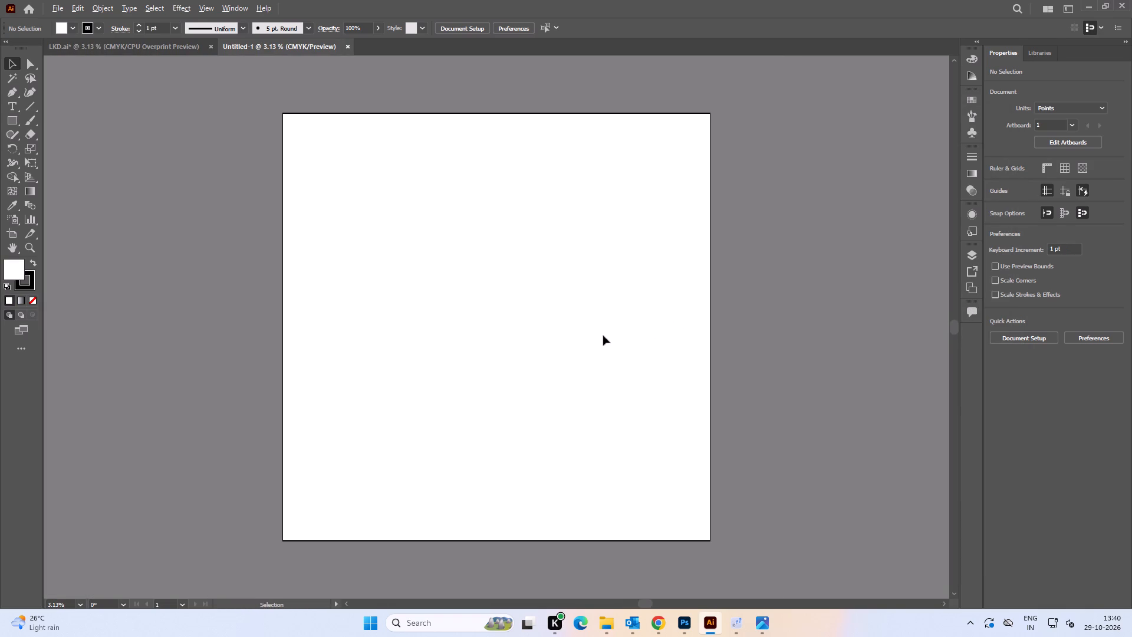
scroll(603, 336, "down", 4, "alt")
double_click(763, 343)
left_click(506, 305)
left_click_drag(504, 359, 500, 350)
left_click_drag(399, 238, 564, 477)
left_click(492, 290)
key("ctrl+shift+h")
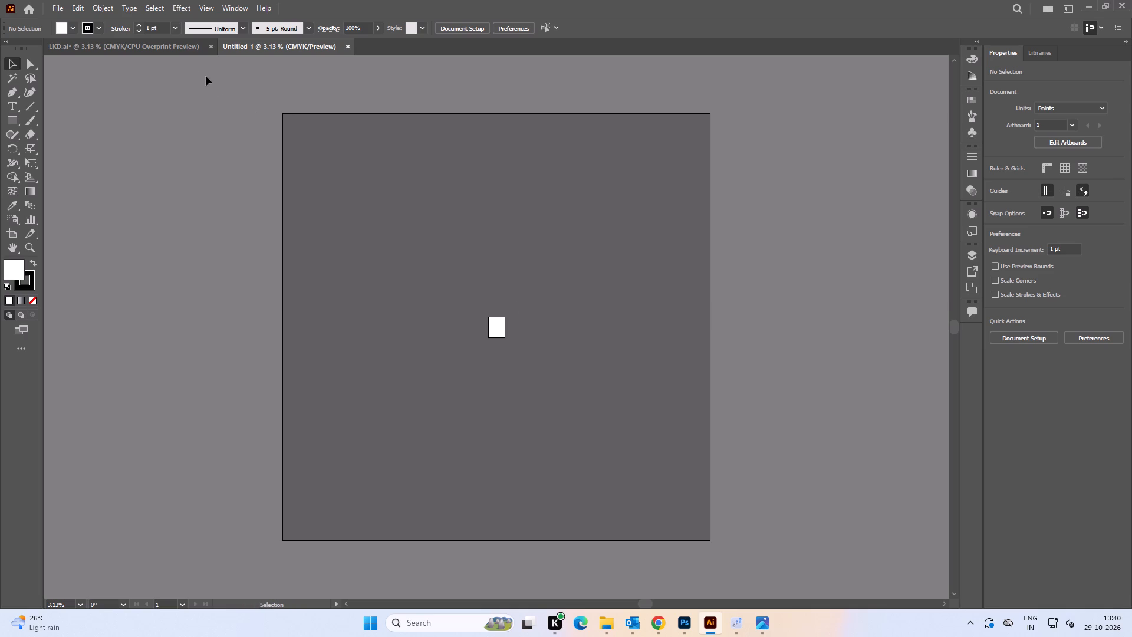
Return to the LKD.ai document and hide its artboards.
left_click(178, 55)
left_click(159, 45)
left_click(864, 342)
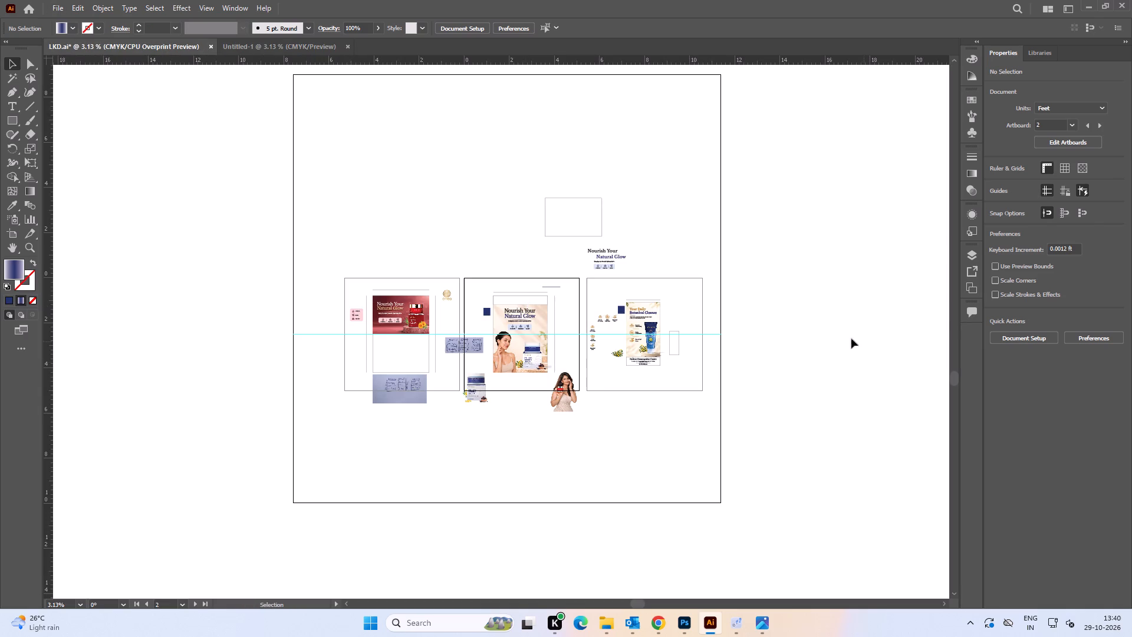
scroll(773, 323, "down", 2, "alt")
key("space")
left_click_drag(784, 318, 781, 330)
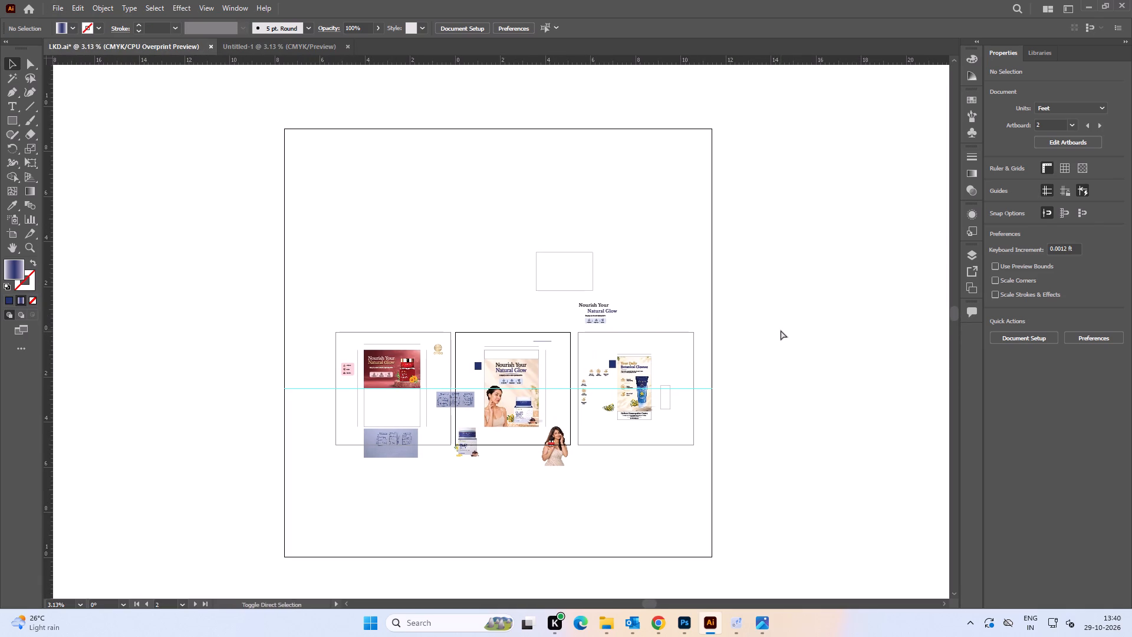
key("ctrl+shift+h")
key("ctrl+shift+h")
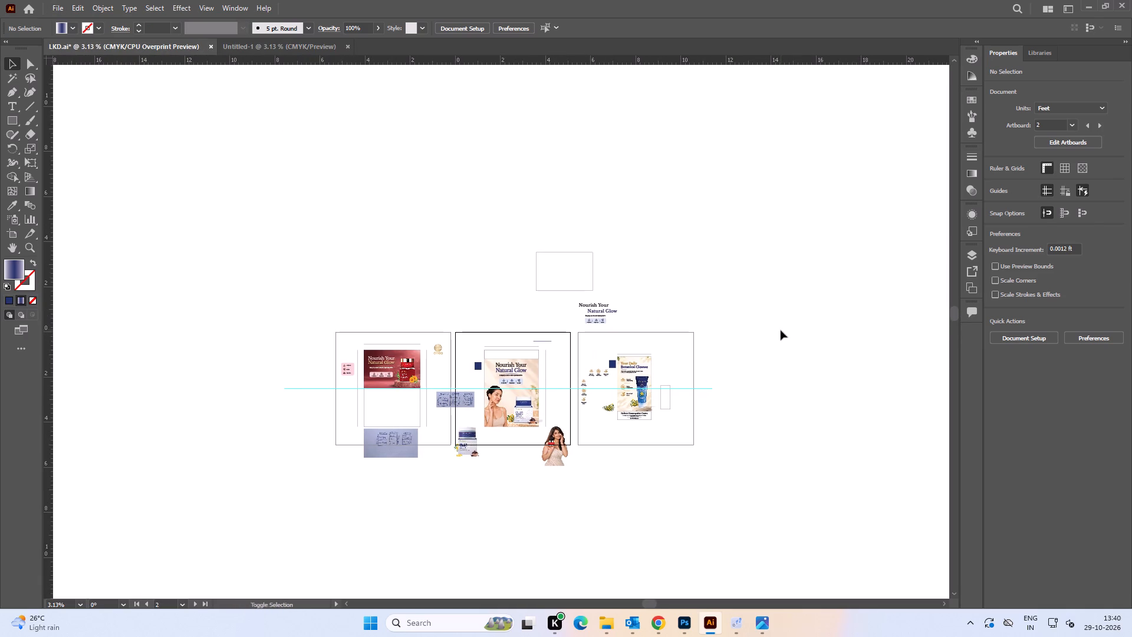
key("ctrl+shift+h")
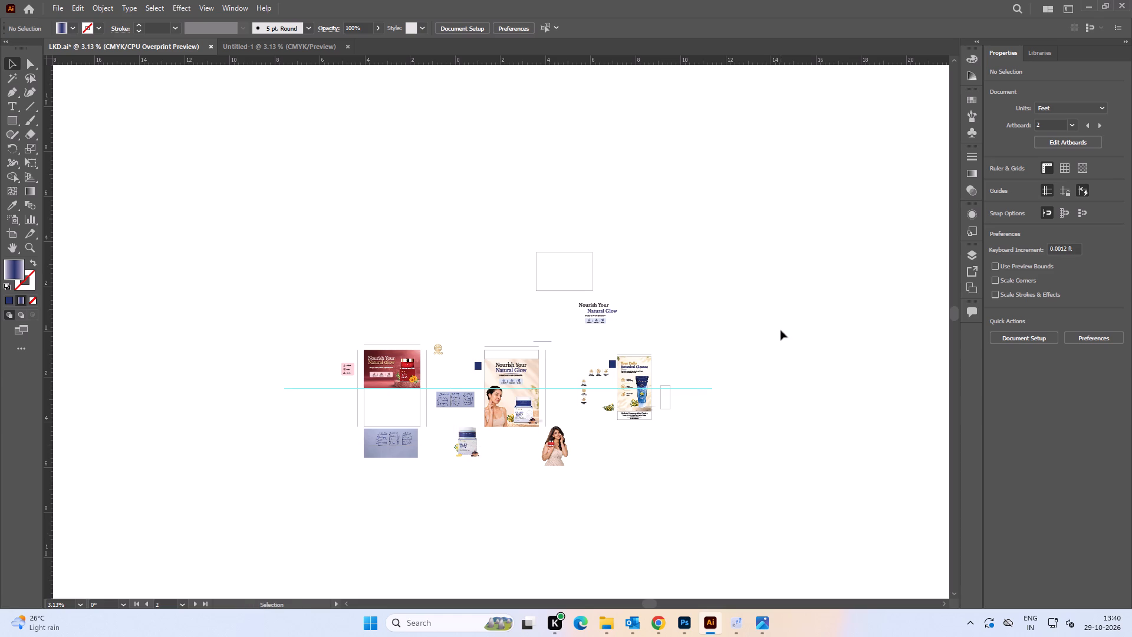
key("ctrl+shift+g")
Look over the LKD.ai layouts and the full canvas extent with the artboards hidden.
scroll(757, 317, "down", 5, "alt")
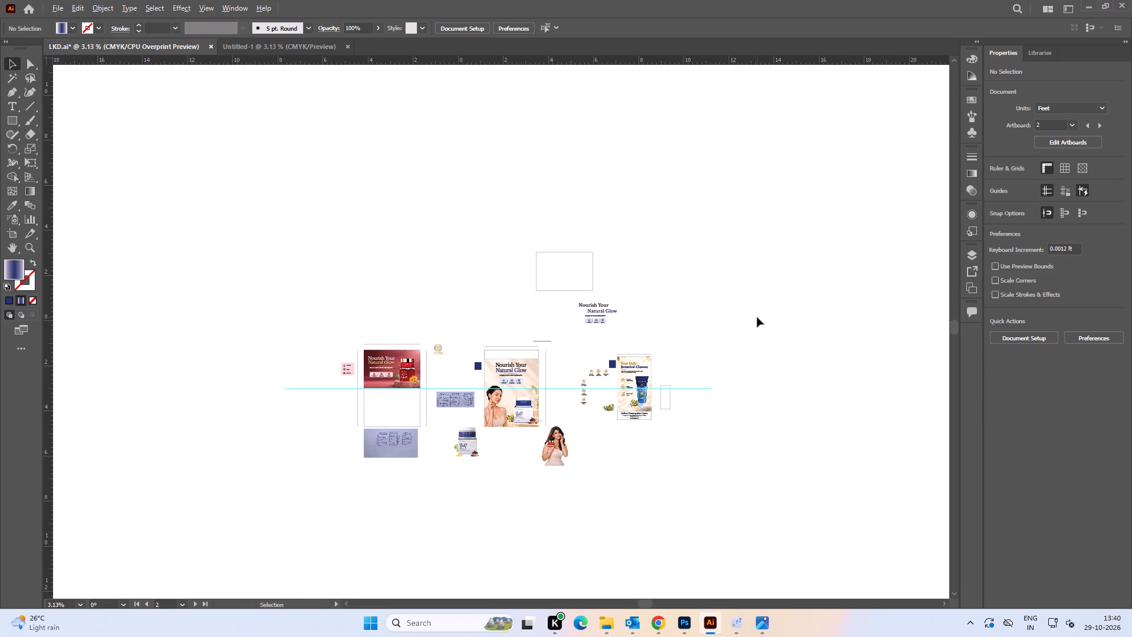
scroll(757, 317, "down", 3, "alt")
scroll(757, 317, "up", 1, "alt")
scroll(757, 317, "down", 5, "alt")
scroll(548, 255, "up", 3, "alt")
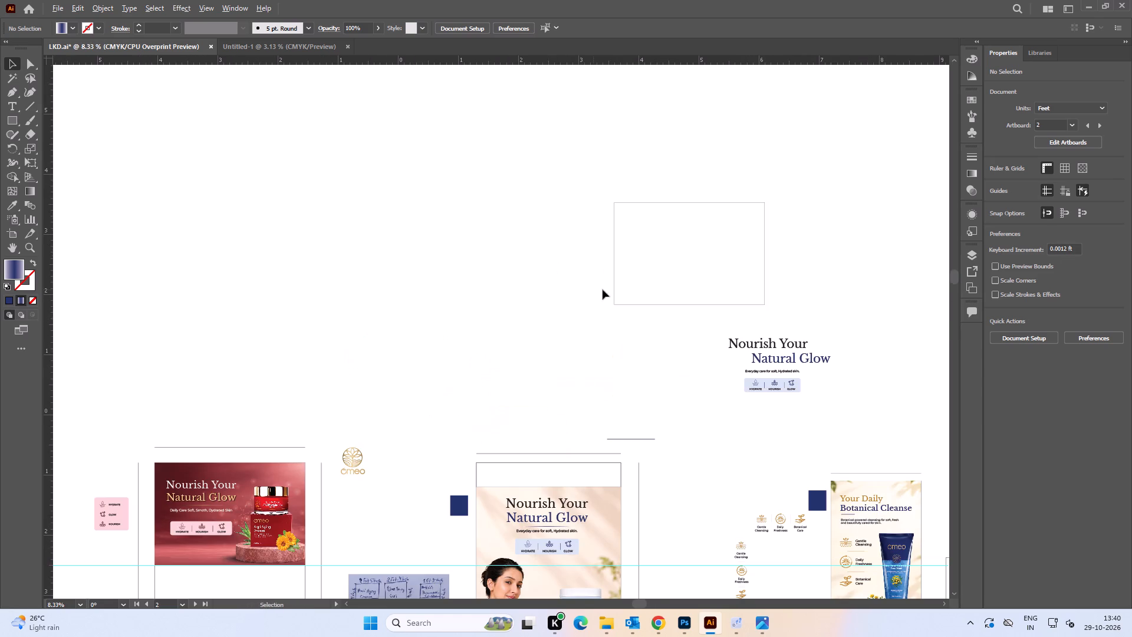
left_click(687, 268)
scroll(681, 270, "down", 4, "alt")
left_click(420, 281)
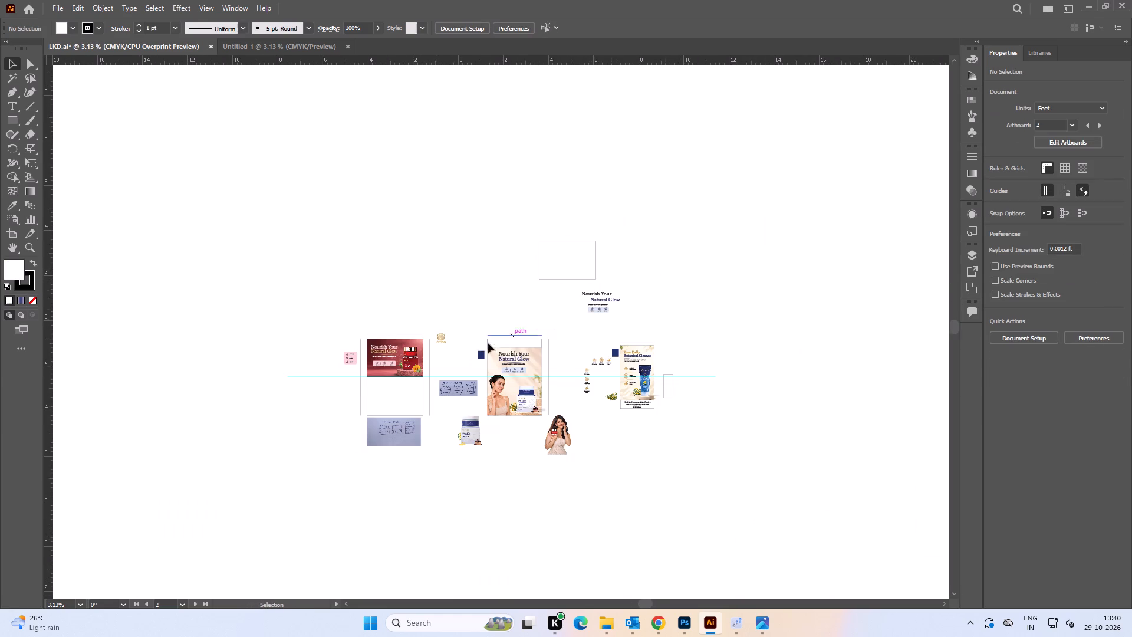
scroll(483, 393, "up", 2, "alt")
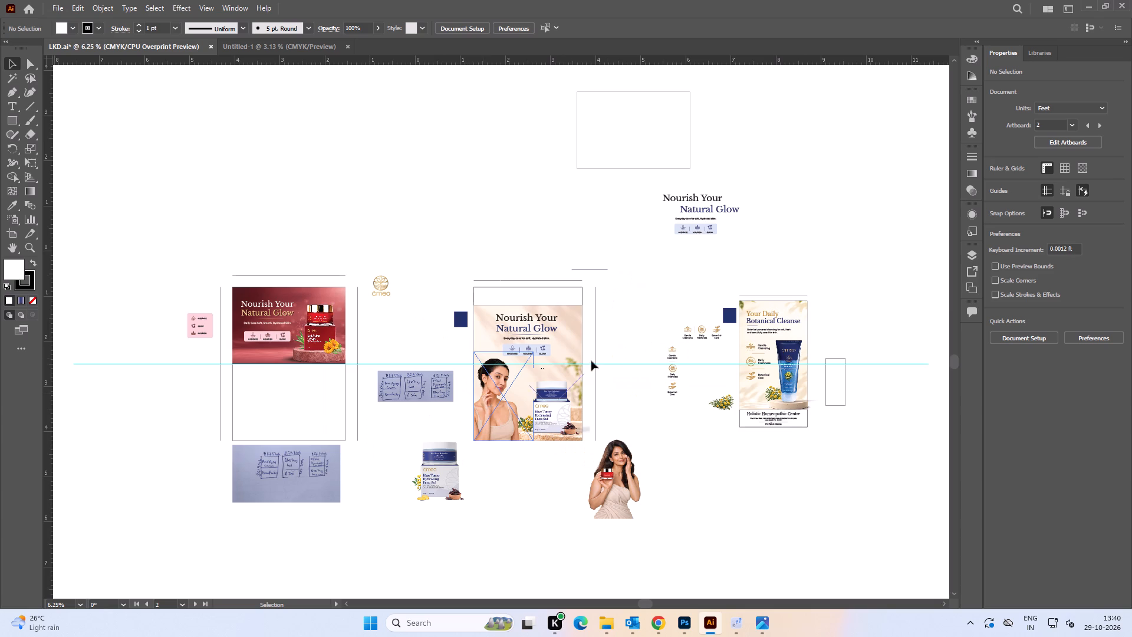
scroll(611, 356, "down", 4, "alt")
key("space")
left_click_drag(706, 383, 729, 319)
left_click(788, 296)
left_click(820, 334)
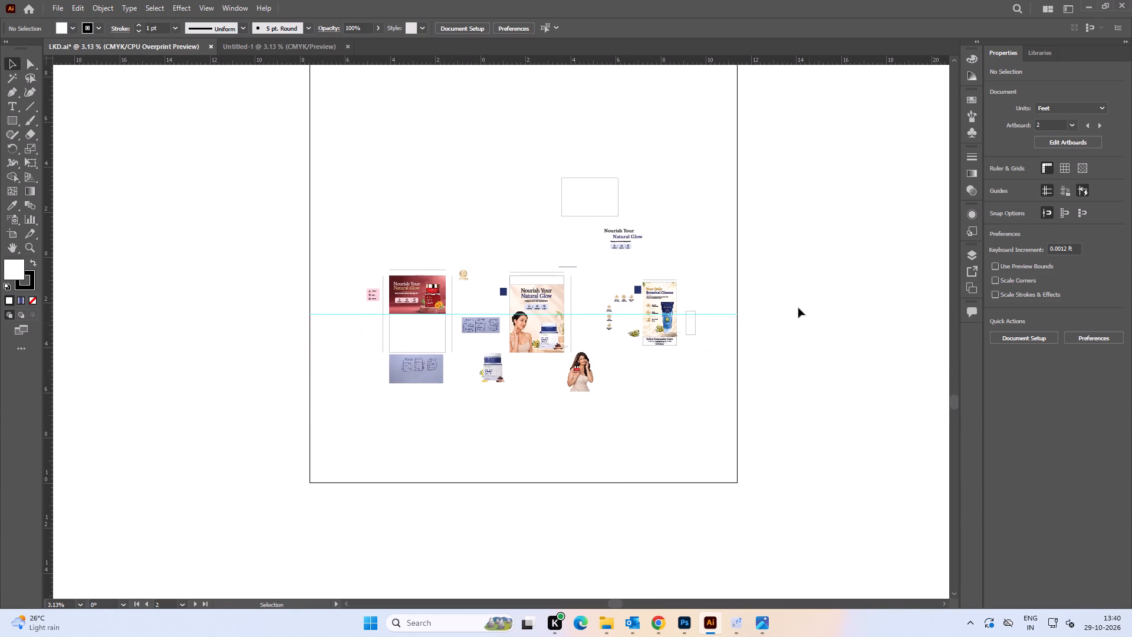
Look over all the LKD.ai layouts, the canvas boundary and the Blue Tansy gel poster up close.
key("space")
key("space")
key("space")
key("space")
key("space")
key("space")
left_click_drag(797, 311, 801, 356)
scroll(798, 357, "down", 5, "alt")
key("space")
left_click_drag(690, 455, 766, 389)
scroll(745, 373, "down", 5, "alt")
scroll(700, 404, "down", 5, "alt")
key("space")
key("space")
key("space")
key("space")
key("space")
left_click_drag(695, 497, 719, 357)
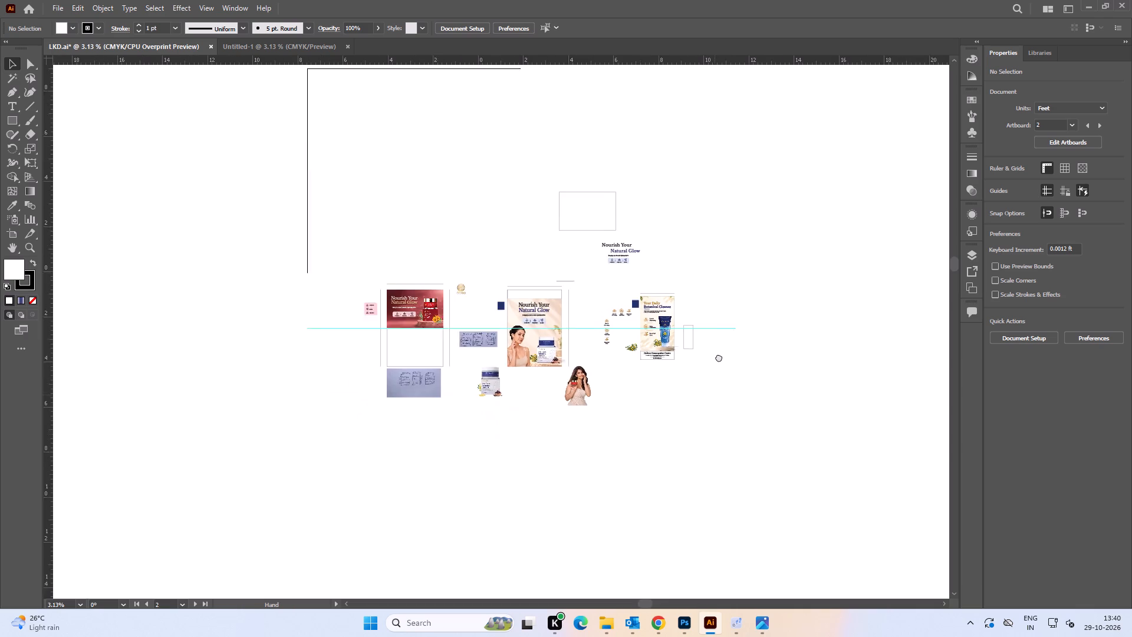
left_click_drag(719, 357, 720, 347)
double_click(673, 406)
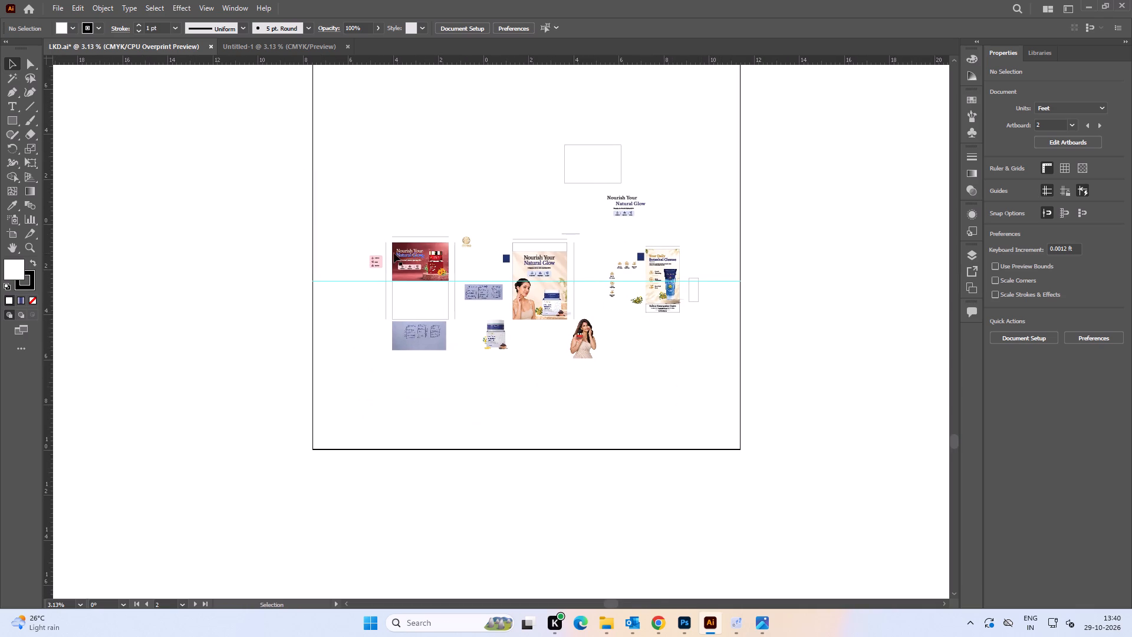
scroll(498, 303, "up", 3, "alt")
key("space")
key("space")
key("space")
key("space")
key("space")
key("space")
key("space")
key("space")
key("space")
key("space")
key("space")
key("space")
key("space")
key("space")
key("space")
key("space")
key("space")
left_click_drag(565, 344, 598, 164)
left_click_drag(586, 341, 583, 285)
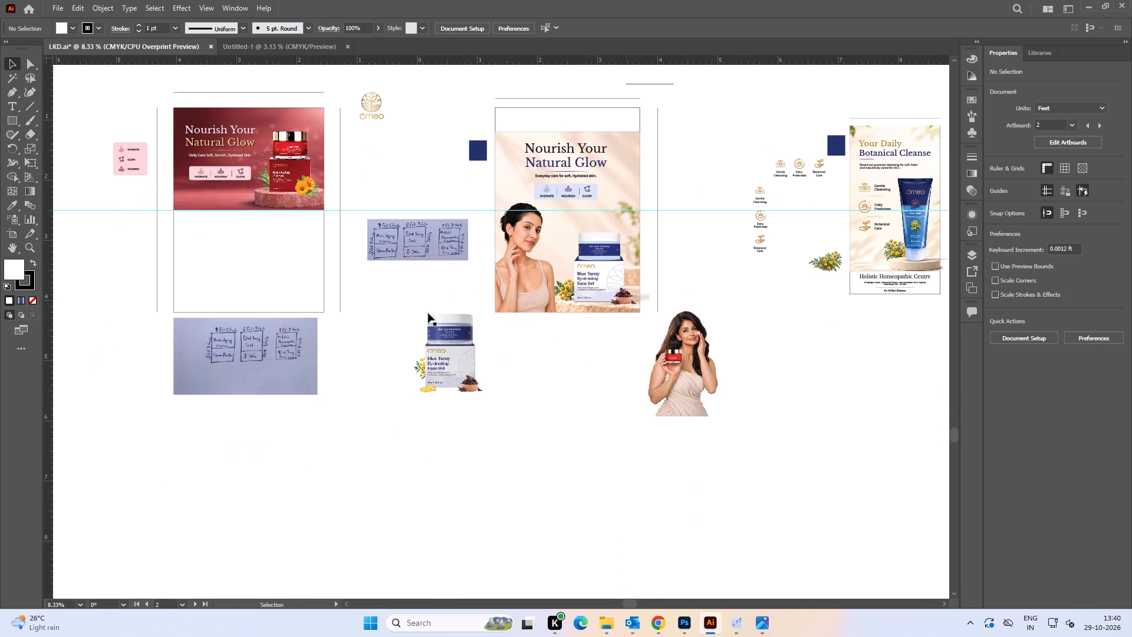
key("space")
left_click_drag(554, 407, 531, 458)
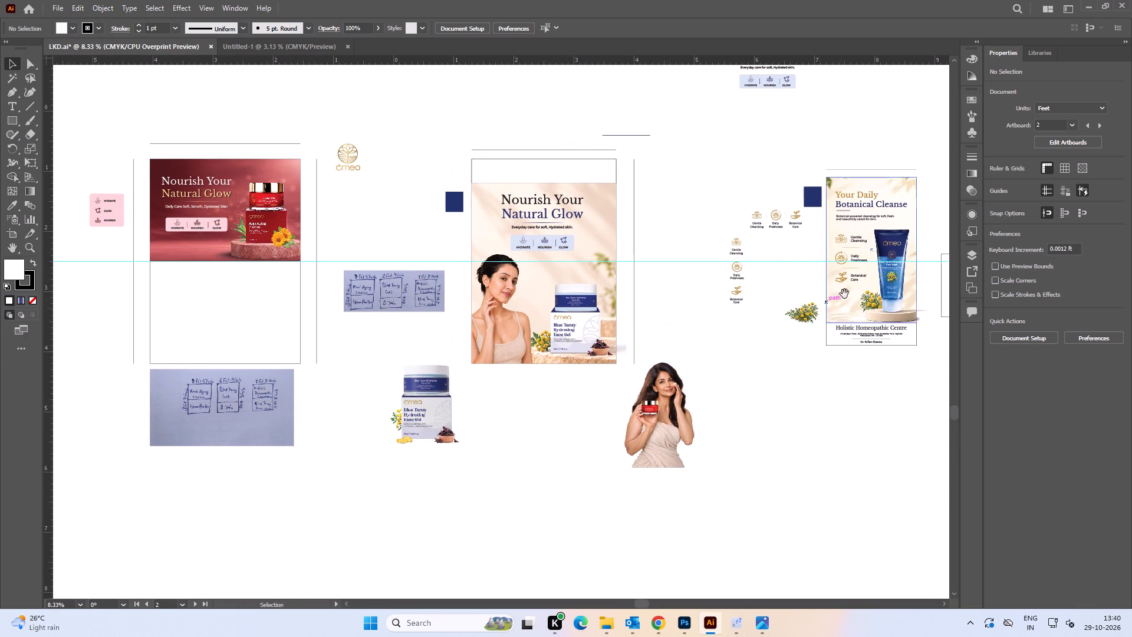
key("space")
key("space")
key("space")
key("space")
key("space")
key("space")
key("space")
key("space")
key("space")
key("space")
key("space")
key("space")
left_click_drag(838, 295, 711, 306)
scroll(542, 299, "down", 1, "alt")
key("space")
left_click_drag(548, 298, 564, 291)
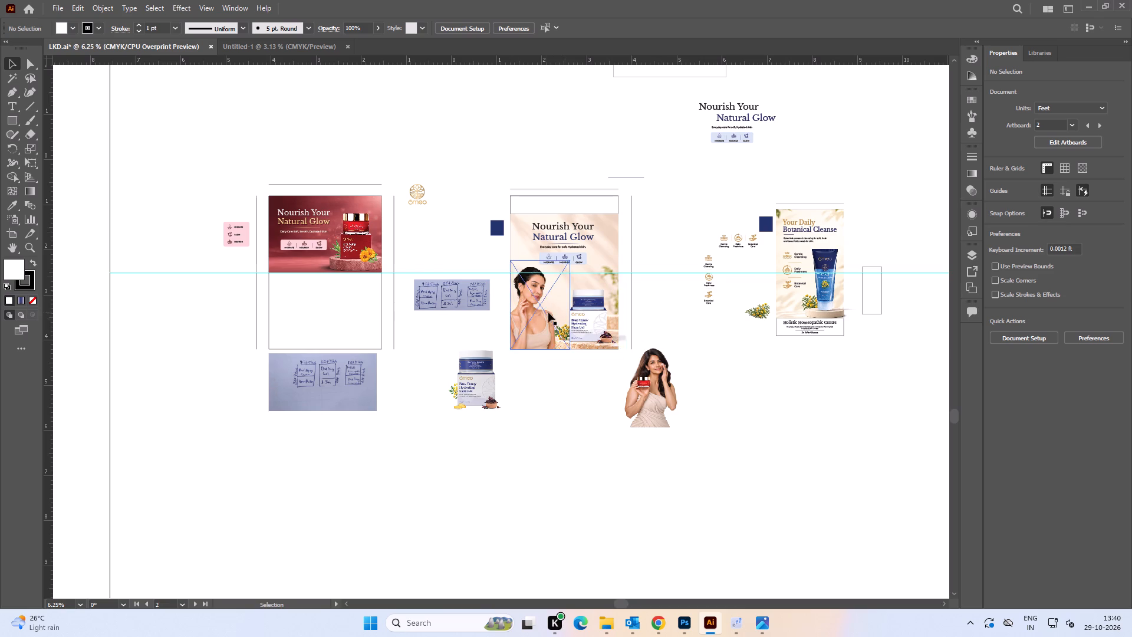
scroll(546, 313, "up", 3, "alt")
key("space")
left_click_drag(670, 300, 555, 313)
key("space")
left_click_drag(732, 294, 717, 303)
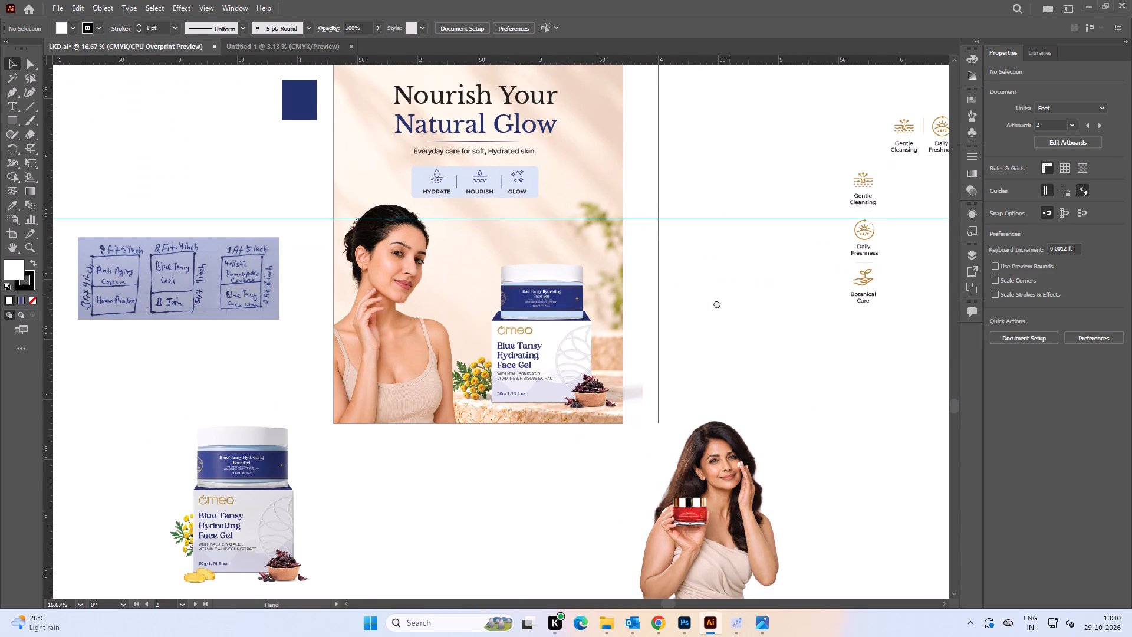
left_click_drag(717, 303, 696, 319)
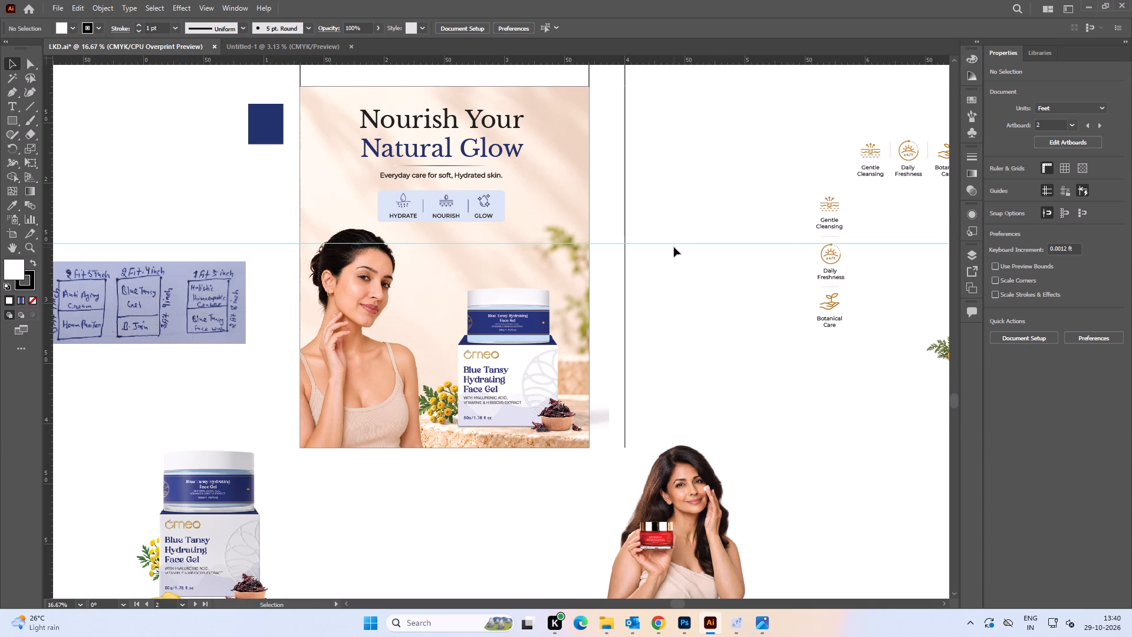
scroll(674, 247, "down", 2, "alt")
key("space")
scroll(537, 305, "up", 4, "alt")
key("space")
scroll(474, 278, "down", 2, "alt")
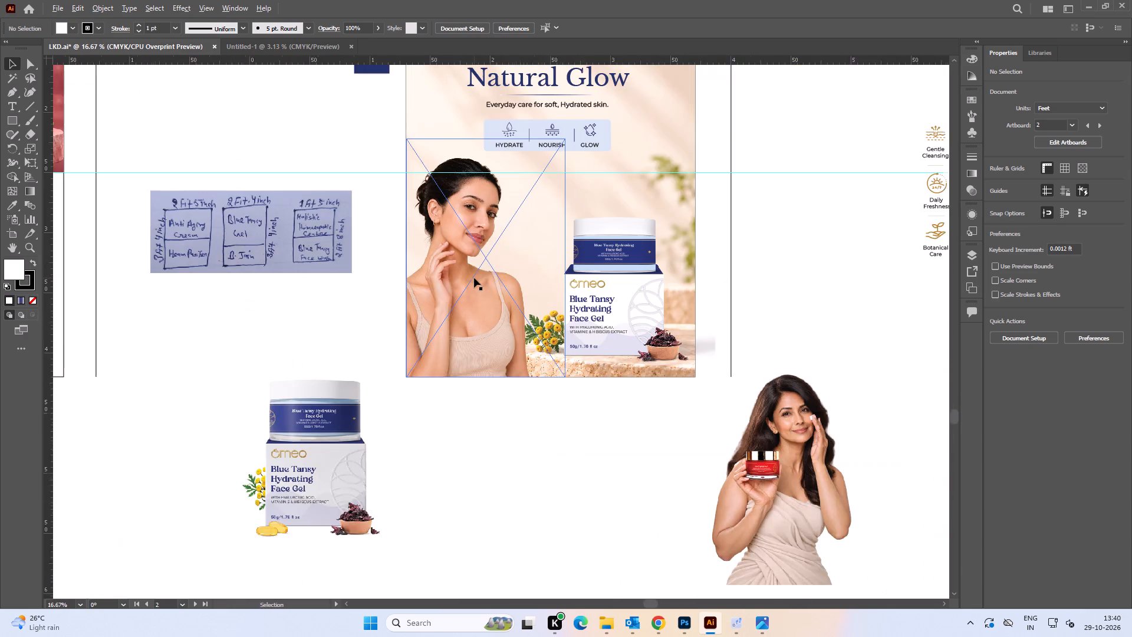
key("space")
left_click_drag(472, 278, 397, 307)
left_click(695, 316)
scroll(693, 315, "down", 1, "alt")
key("space")
left_click_drag(700, 314, 687, 316)
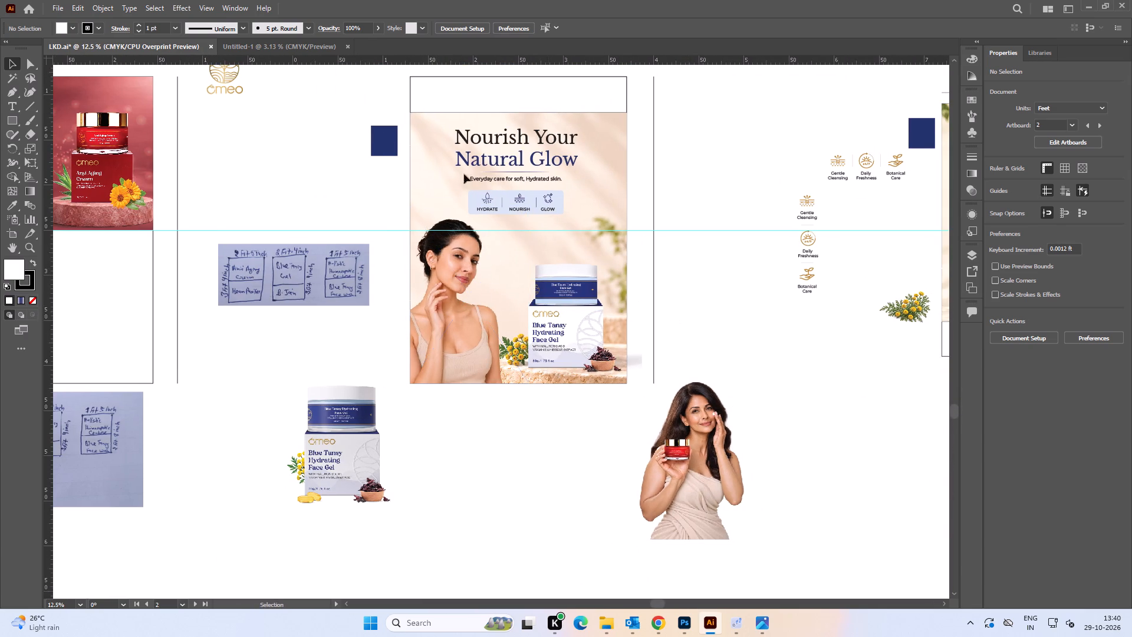
Move the Blue Tansy gel poster's headline and benefits group straight up by about 0.02 ft.
left_click(529, 191)
scroll(519, 152, "up", 2, "alt")
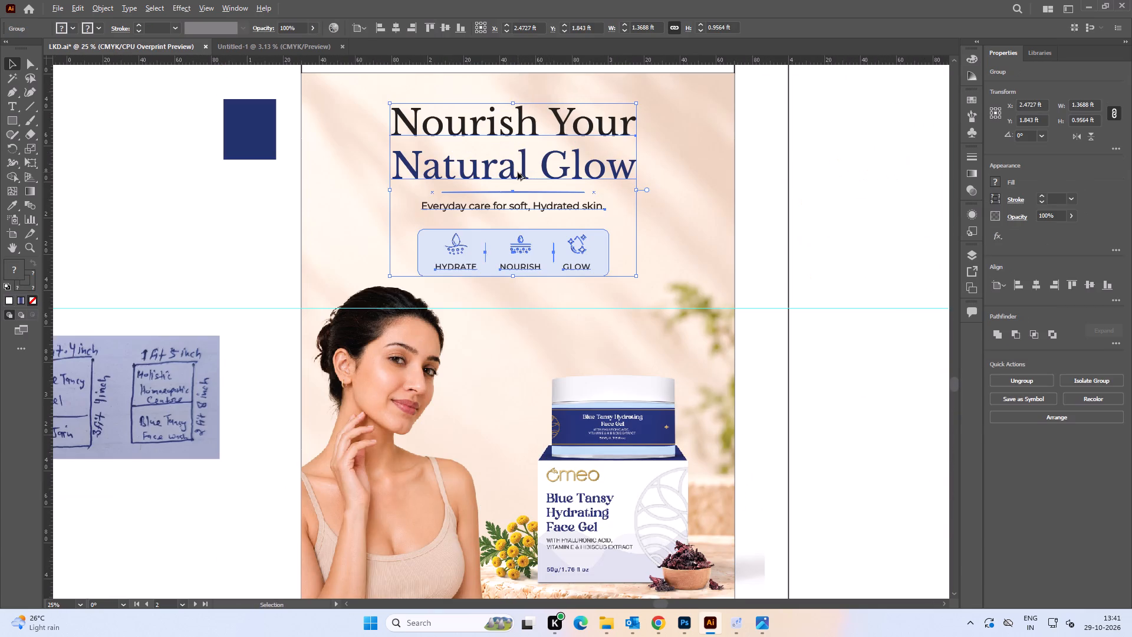
scroll(518, 172, "up", 2, "alt")
key("space")
left_click_drag(522, 134, 534, 261)
scroll(529, 206, "up", 1, "alt")
left_click_drag(534, 212, 534, 204)
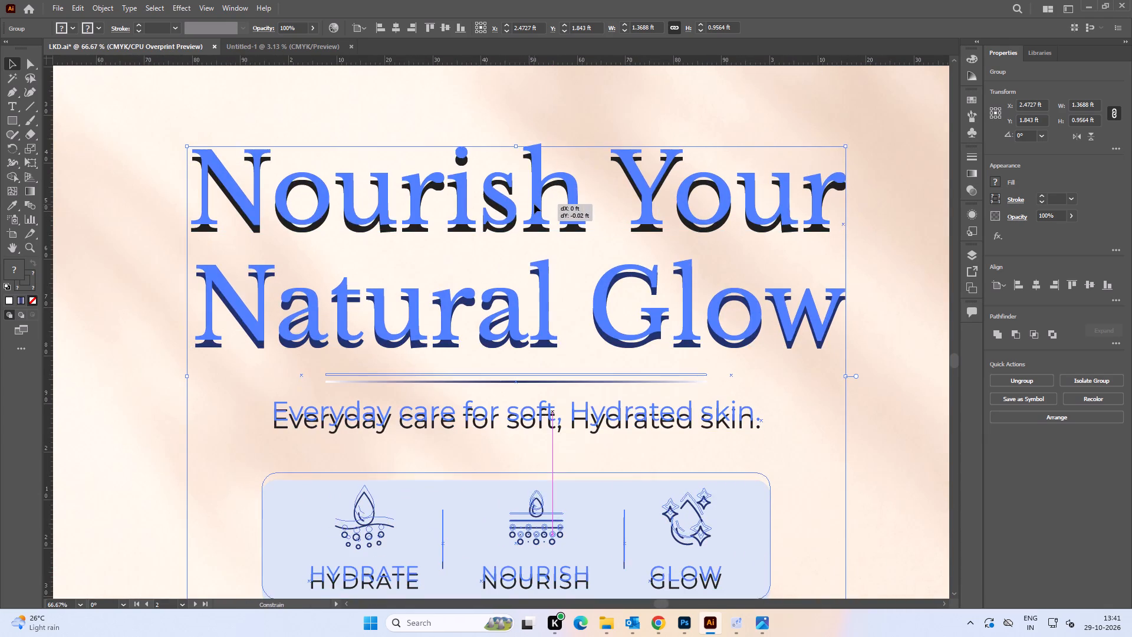
left_click_drag(534, 204, 534, 203)
scroll(534, 203, "down", 4, "alt")
left_click(773, 234)
Centre the poster's headline and benefits group horizontally with the line above the poster.
key("space")
key("space")
key("space")
key("space")
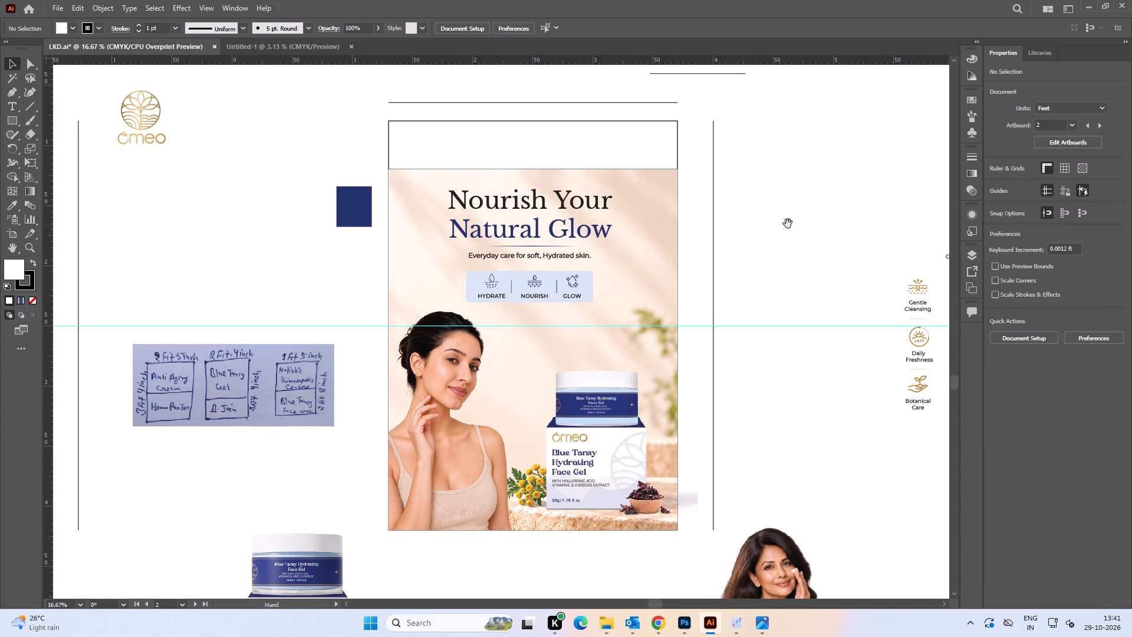
left_click_drag(797, 221, 792, 223)
scroll(774, 218, "down", 1, "alt")
key("space")
left_click_drag(781, 224, 709, 230)
left_click(708, 230)
left_click(481, 224)
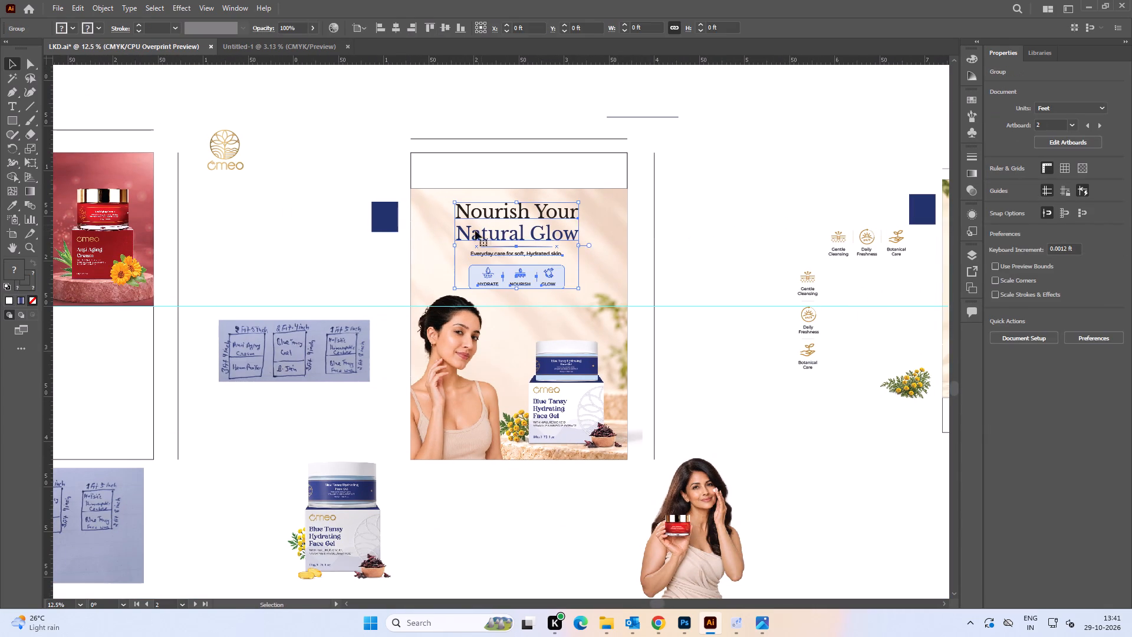
key("space")
left_click(538, 140, "shift")
left_click(541, 139)
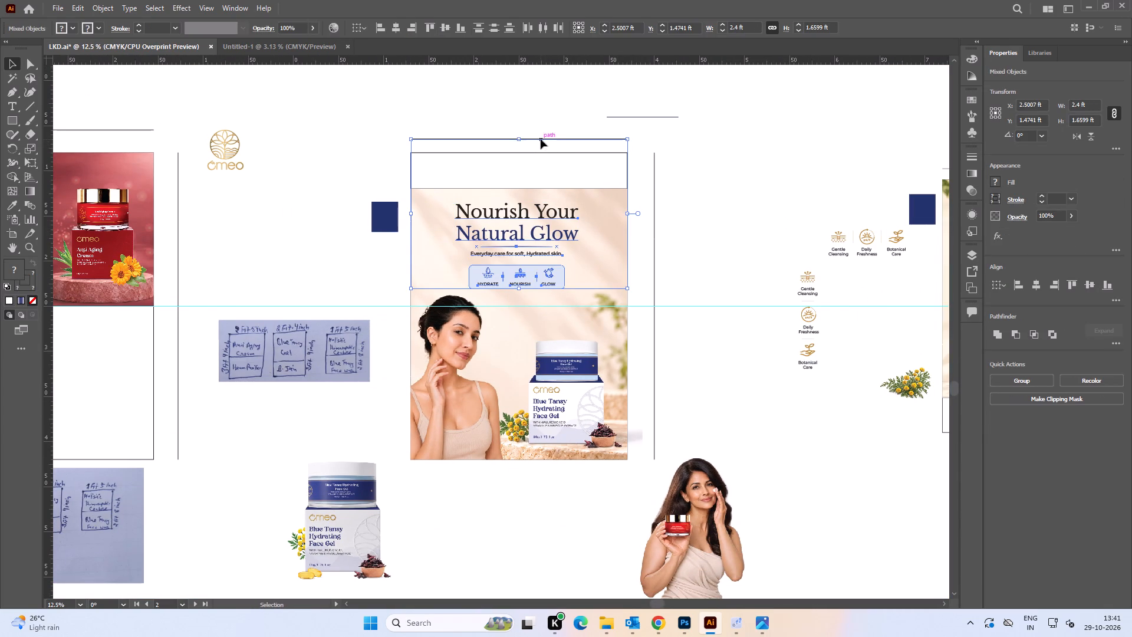
left_click(1038, 284)
left_click(726, 193)
Enlarge the Blue Tansy product group on the poster to about 1.83 × 1.82 ft and nudge it into place beside the model.
scroll(719, 191, "down", 3, "alt")
key("space")
key("space")
key("space")
key("space")
key("space")
key("space")
key("space")
key("space")
key("space")
key("space")
key("space")
key("space")
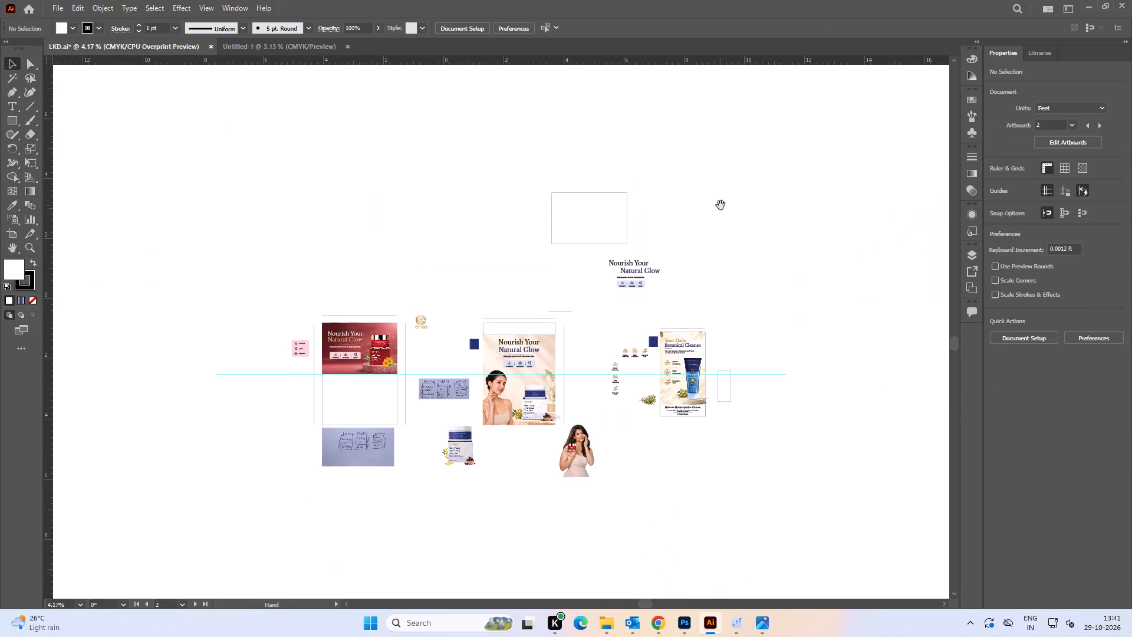
left_click_drag(720, 205, 614, 192)
left_click_drag(534, 277, 594, 138)
scroll(465, 272, "up", 3, "alt")
key("space")
left_click_drag(508, 210, 380, 188)
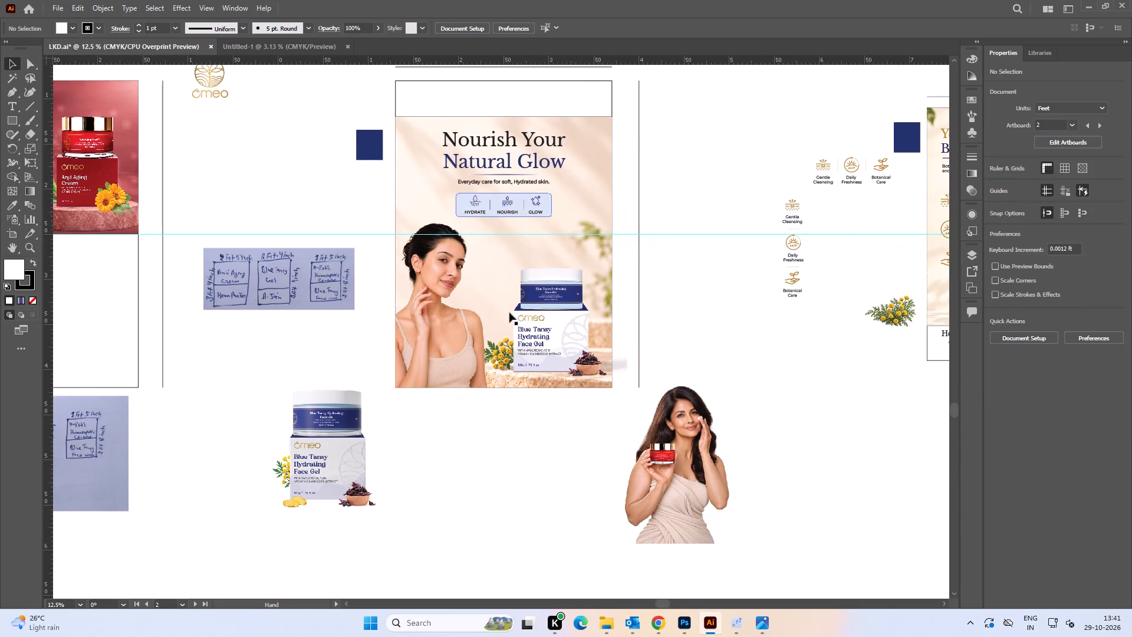
left_click(545, 323)
scroll(554, 243, "up", 2, "alt")
left_click_drag(539, 238, 540, 225, "shift")
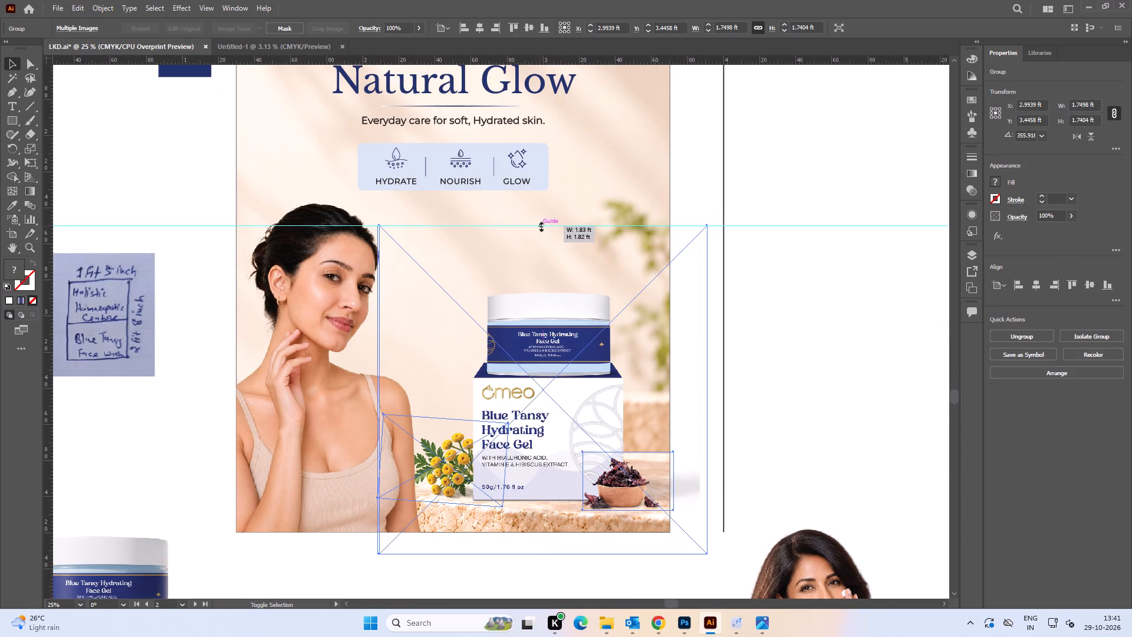
left_click_drag(540, 225, 541, 225, "shift")
scroll(571, 462, "up", 3)
left_click_drag(572, 469, 580, 464)
scroll(579, 460, "down", 2, "alt")
scroll(577, 465, "up", 2, "alt")
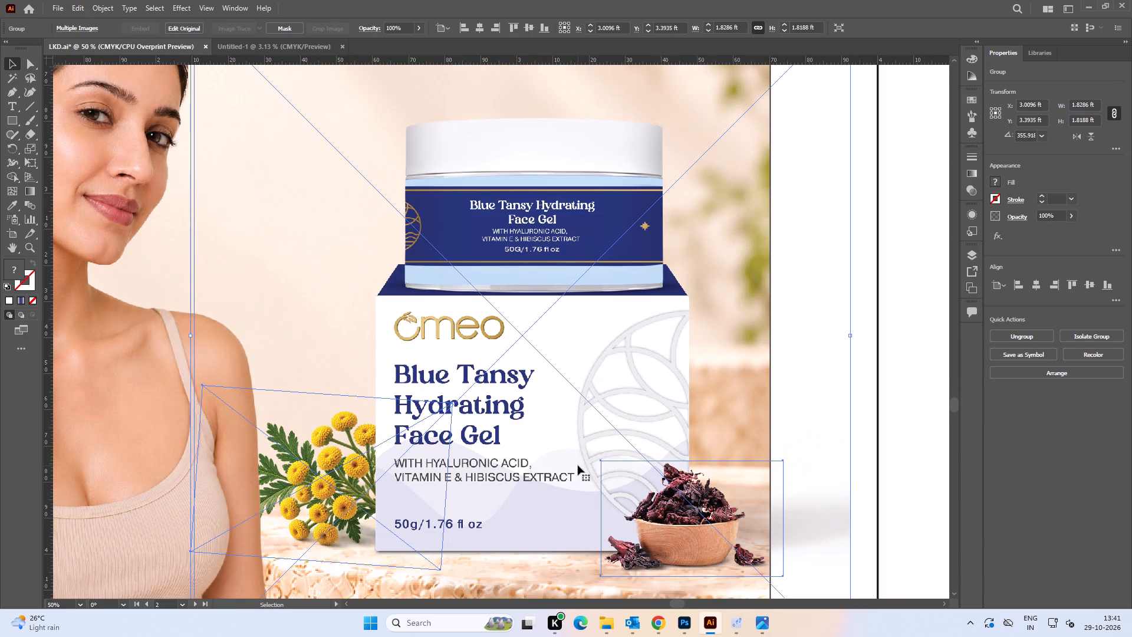
left_click_drag(578, 465, 572, 462)
scroll(574, 456, "down", 3, "alt")
left_click(783, 435)
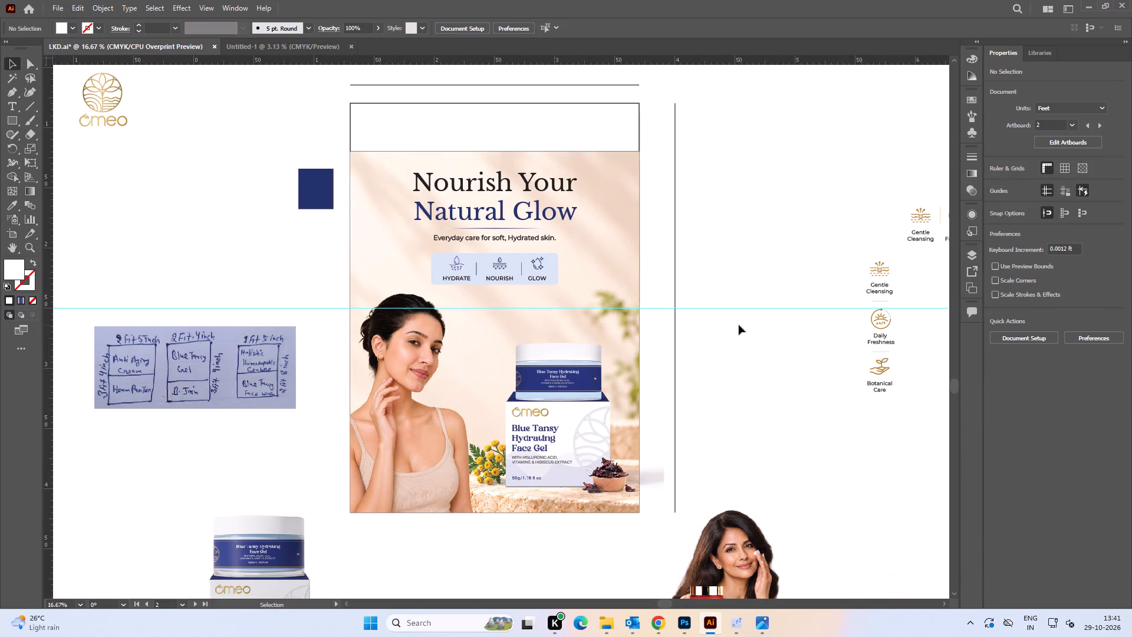
Reset the Essentials Classic workspace.
left_click(1065, 8)
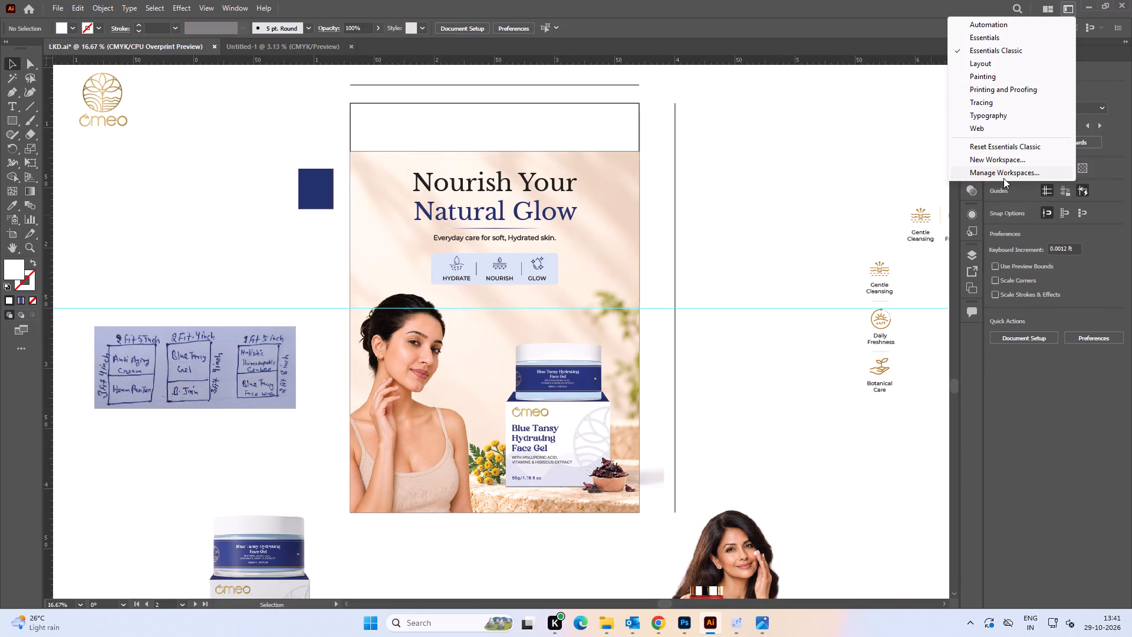
left_click(1006, 151)
left_click(795, 169)
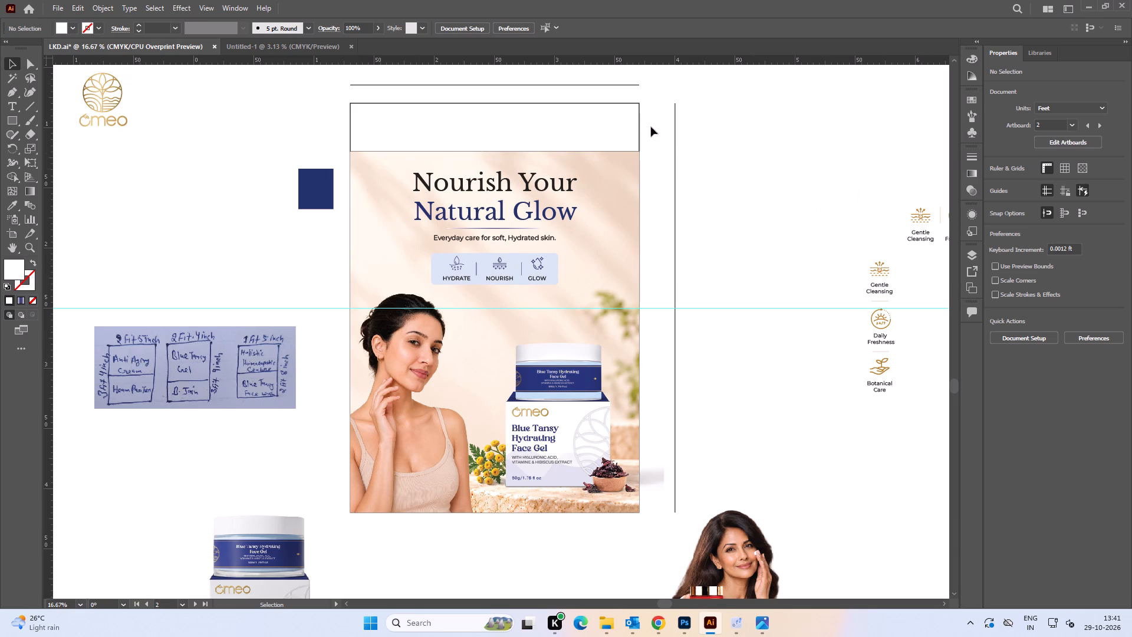
Glance at the untitled document, return to LKD.ai, save it and check the saving progress.
left_click(265, 47)
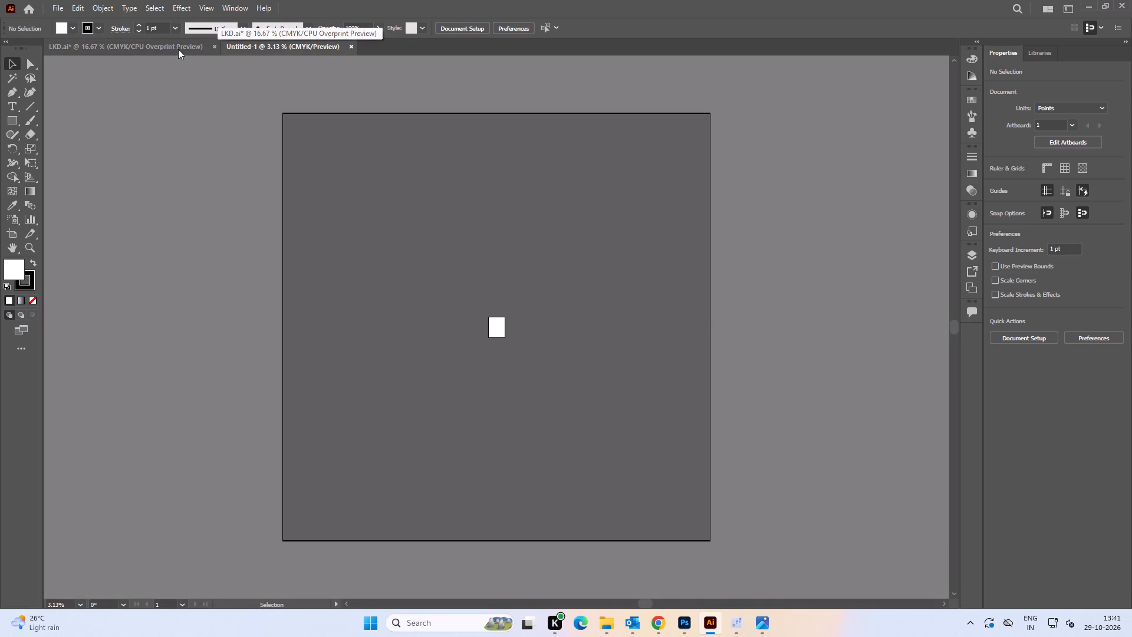
left_click(178, 49)
key("ctrl+s")
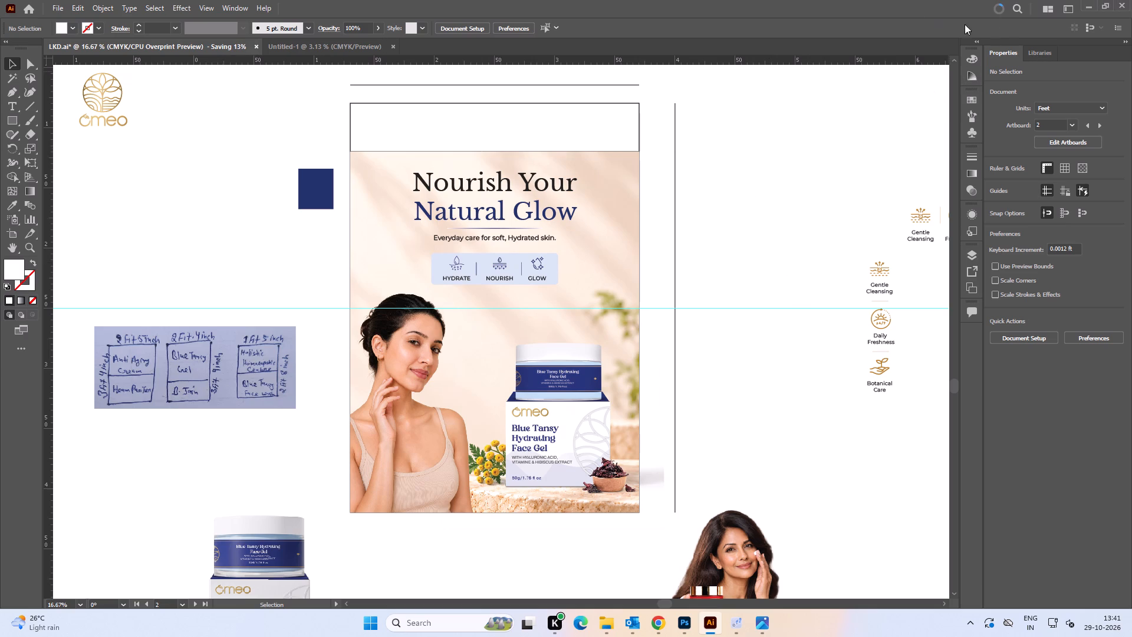
left_click(989, 8)
left_click(998, 7)
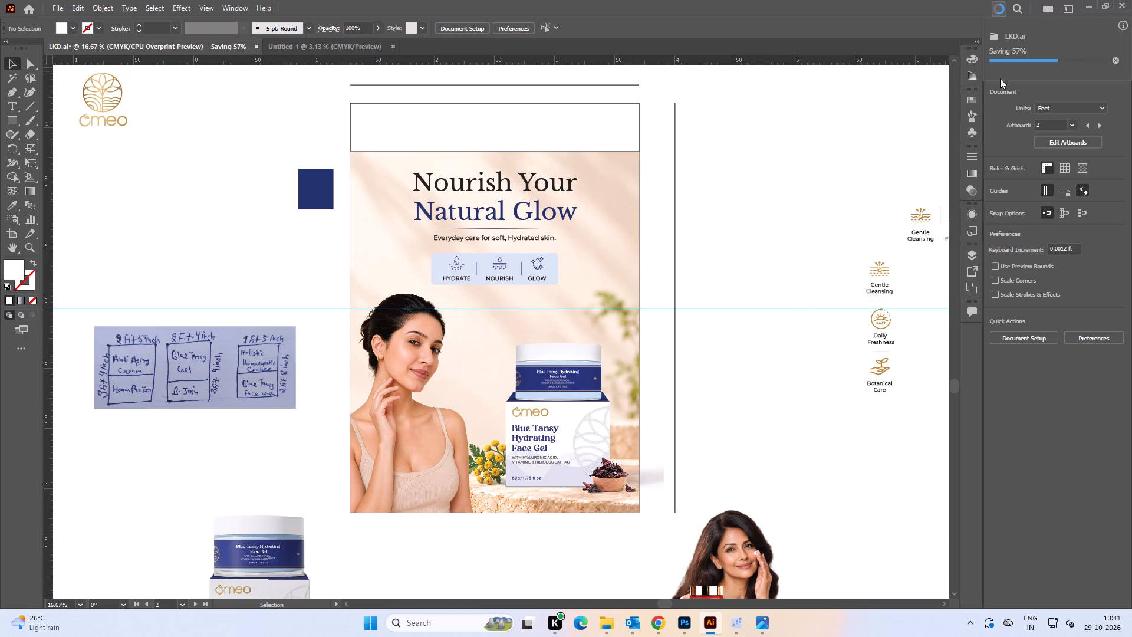
left_click(762, 129)
Capture a screenshot of the canvas area showing all the LKD.ai layouts and open it in Snipping Tool.
scroll(766, 169, "down", 10, "alt")
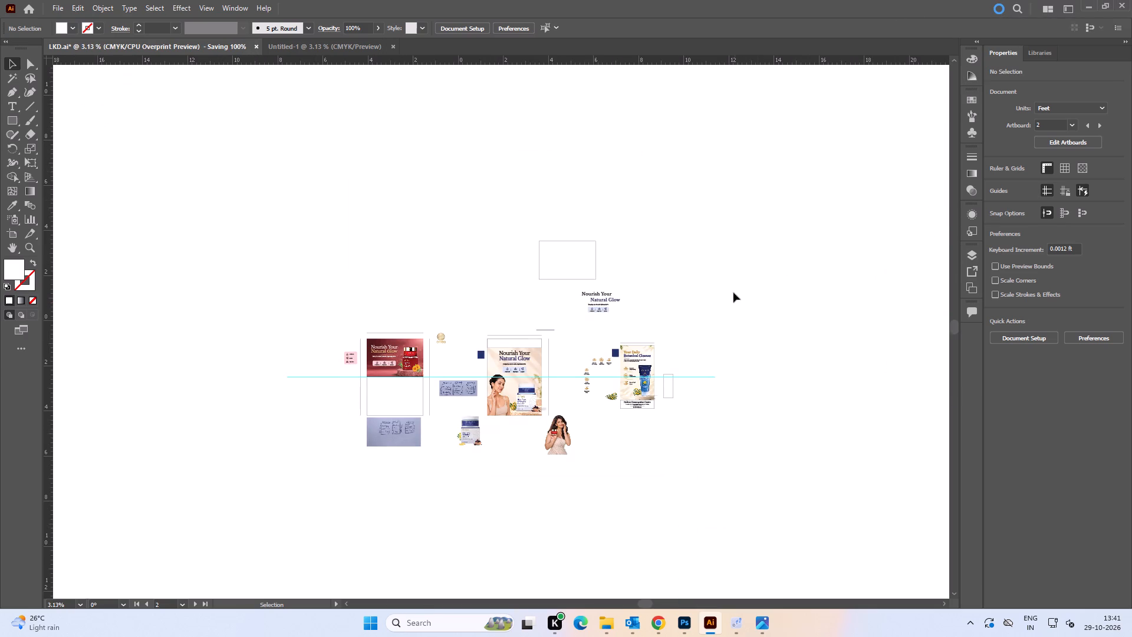
scroll(742, 262, "down", 4, "alt")
key("shift+super+s")
left_click_drag(128, 83, 936, 584)
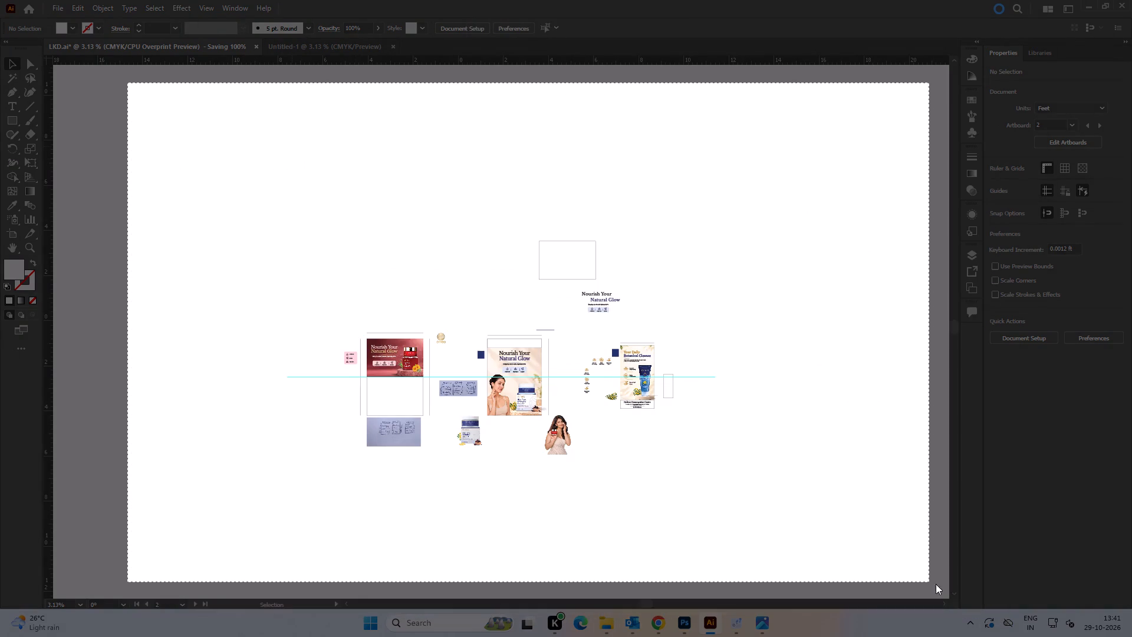
left_click_drag(936, 584, 934, 591)
left_click(973, 449)
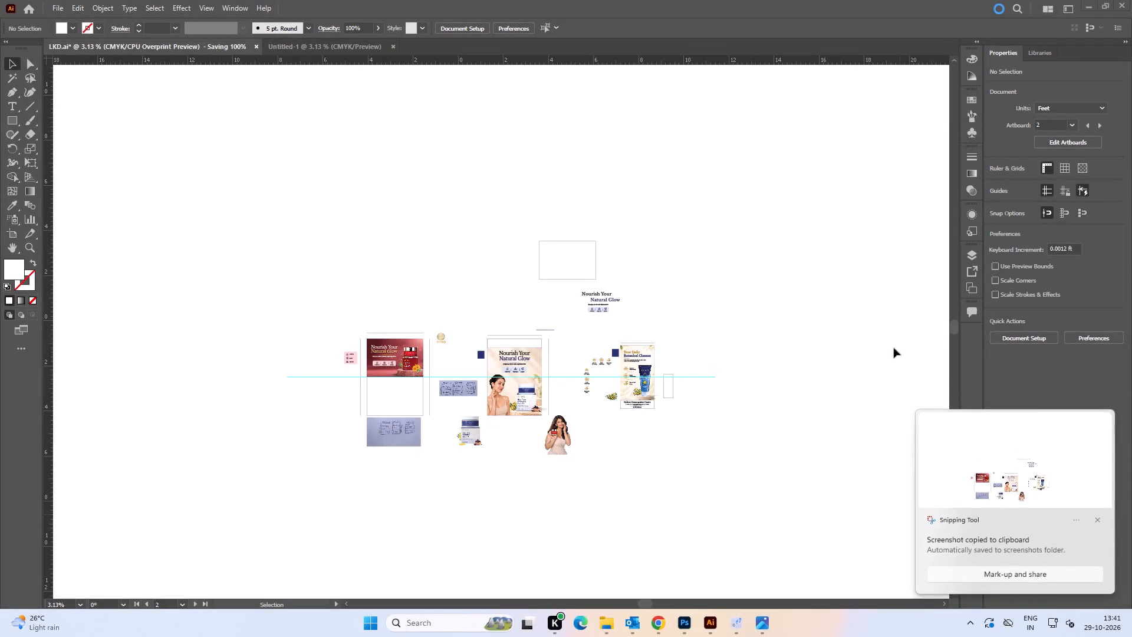
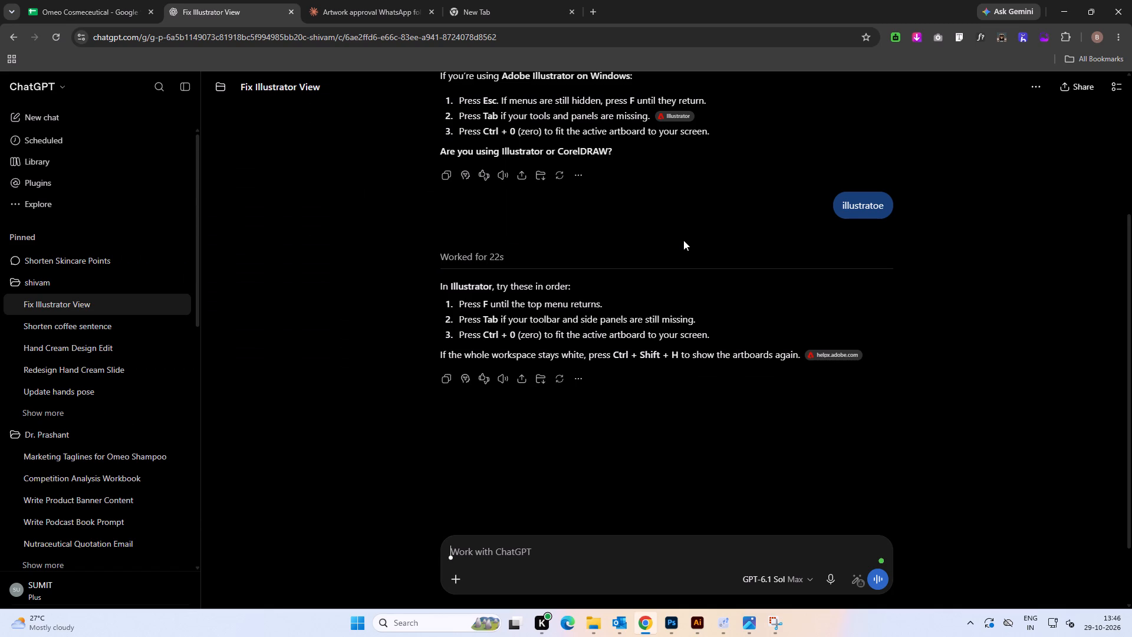
Switch to Illustrator and close the program.
key("alt+Tab")
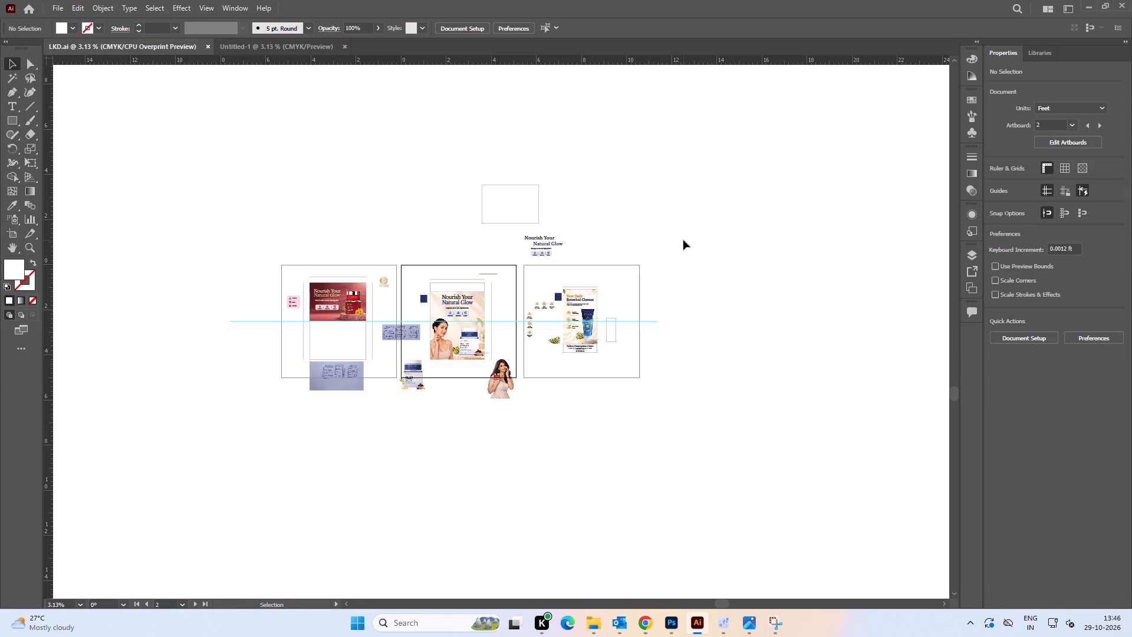
left_click(1120, 0)
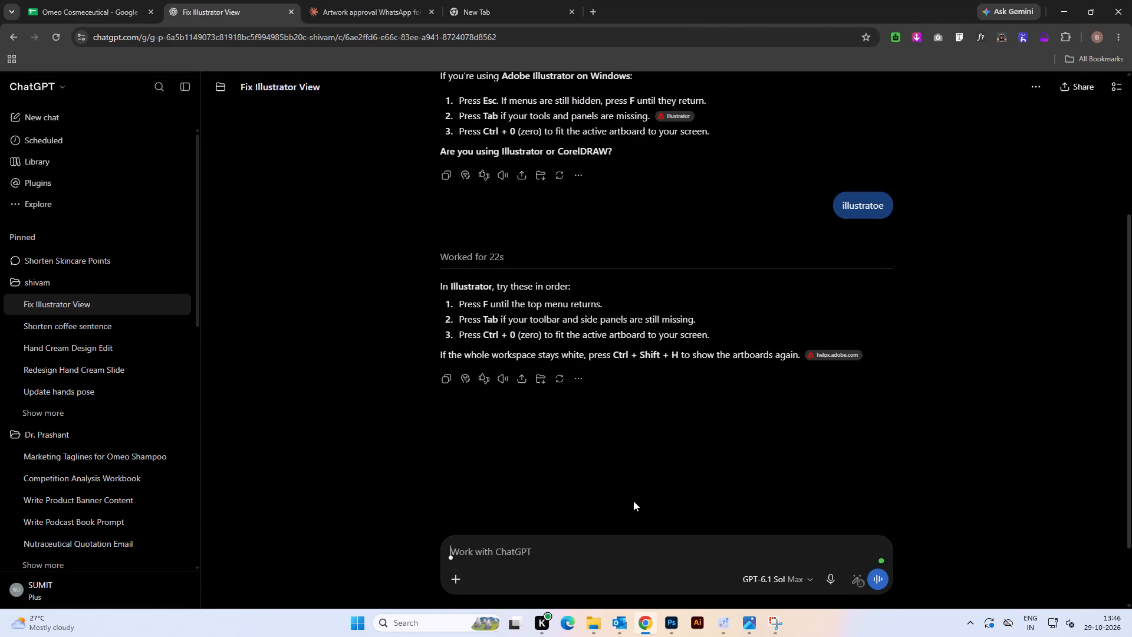
Open the folder starting with "sh" on the share (Z:) drive and reopen LKD.ai from it in Illustrator.
key("super+e")
left_click(70, 431)
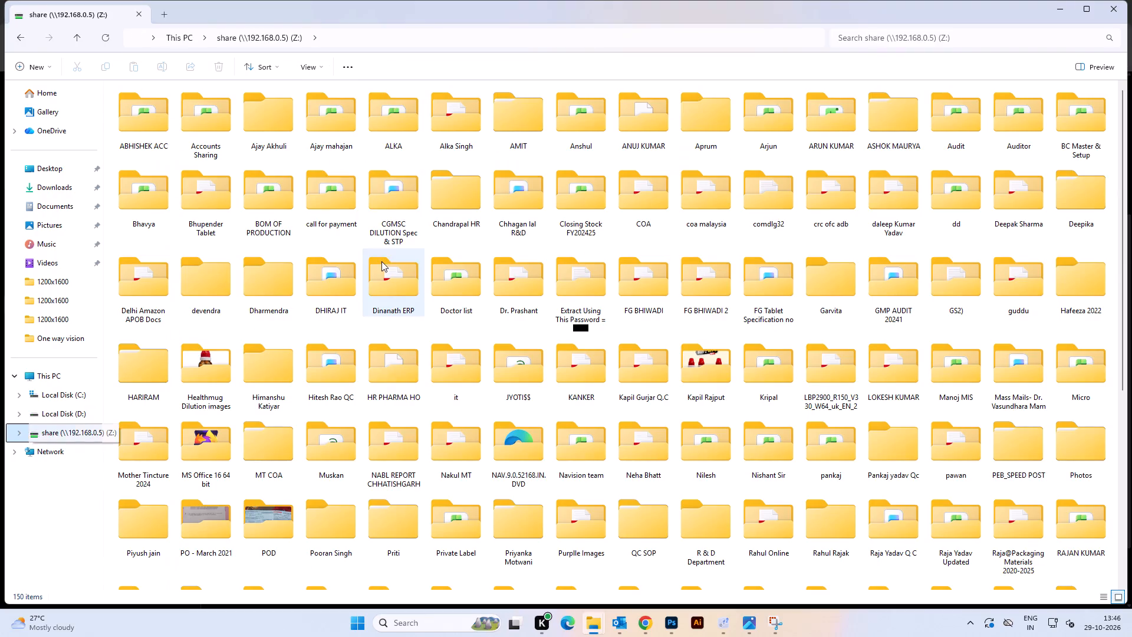
left_click(397, 218)
type("sh")
key("Return")
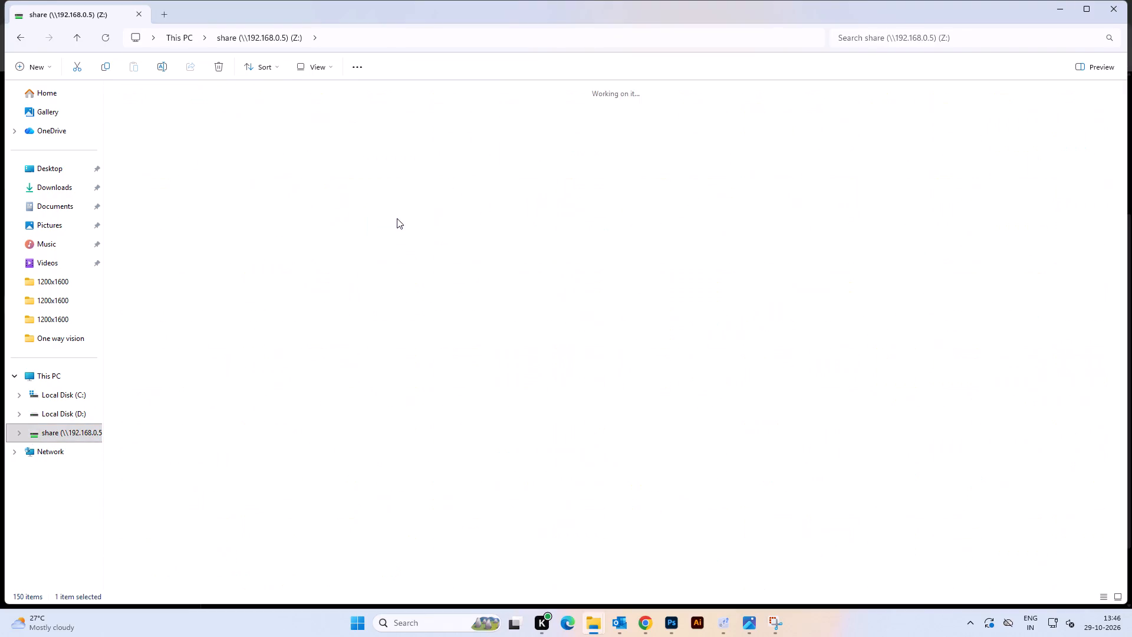
double_click(409, 274)
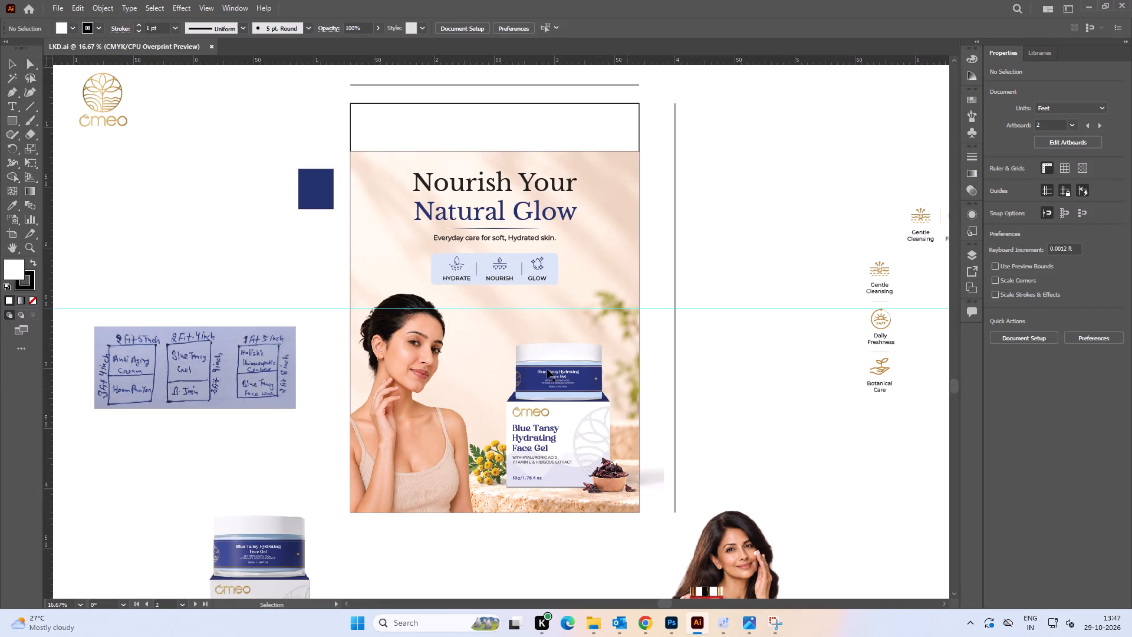
Examine the overall layout of the reopened LKD.ai, covering the red cream, Blue Tansy gel and face wash artworks.
scroll(547, 369, "down", 8, "alt")
key("space")
left_click_drag(717, 458, 559, 383)
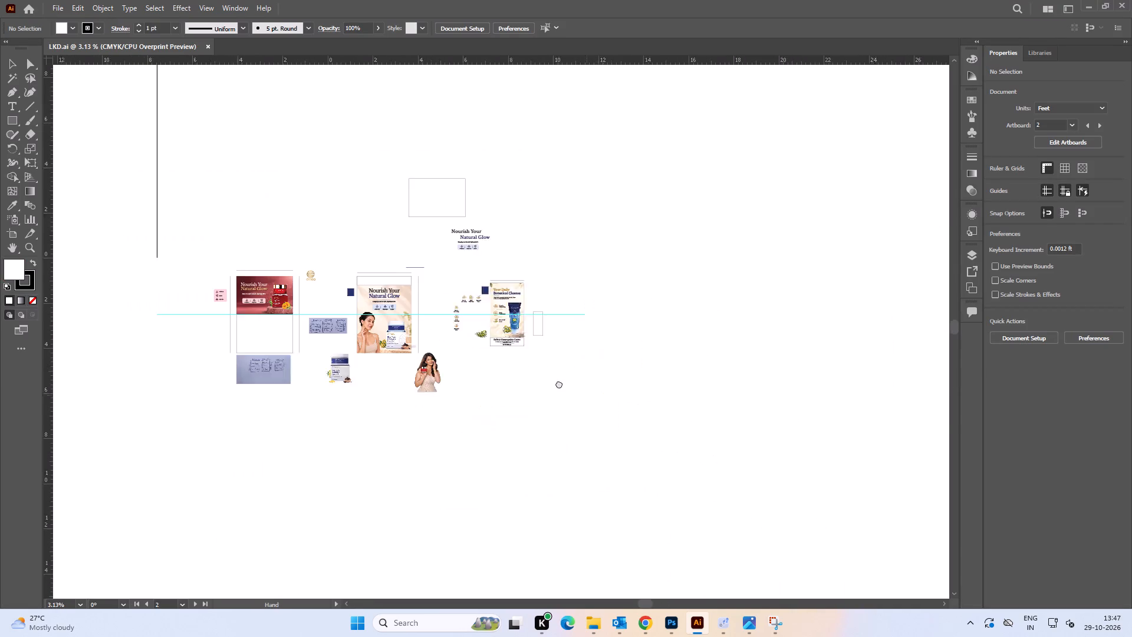
left_click_drag(559, 383, 557, 382)
scroll(677, 350, "down", 2, "alt")
key("space")
left_click_drag(651, 350, 659, 349)
key("space")
left_click_drag(771, 361, 722, 354)
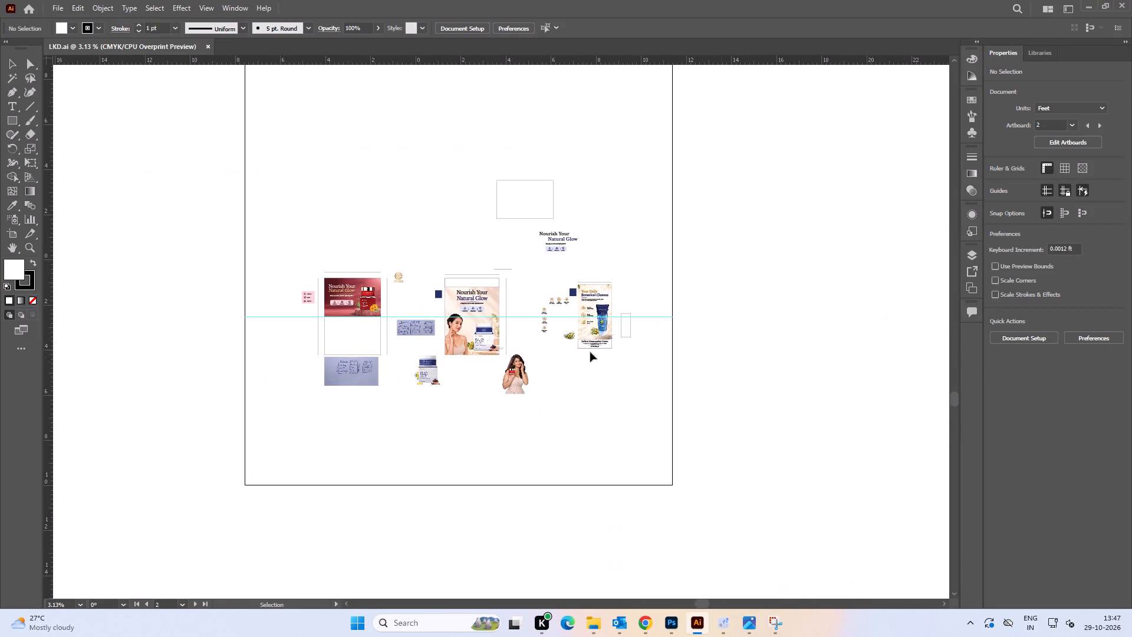
scroll(572, 348, "up", 4, "alt")
key("space")
key("space")
key("space")
key("space")
key("space")
key("space")
key("space")
key("space")
key("space")
key("space")
key("space")
key("space")
key("space")
key("space")
key("space")
key("space")
key("space")
key("space")
key("space")
left_click_drag(694, 435, 483, 211)
left_click_drag(571, 255, 490, 267)
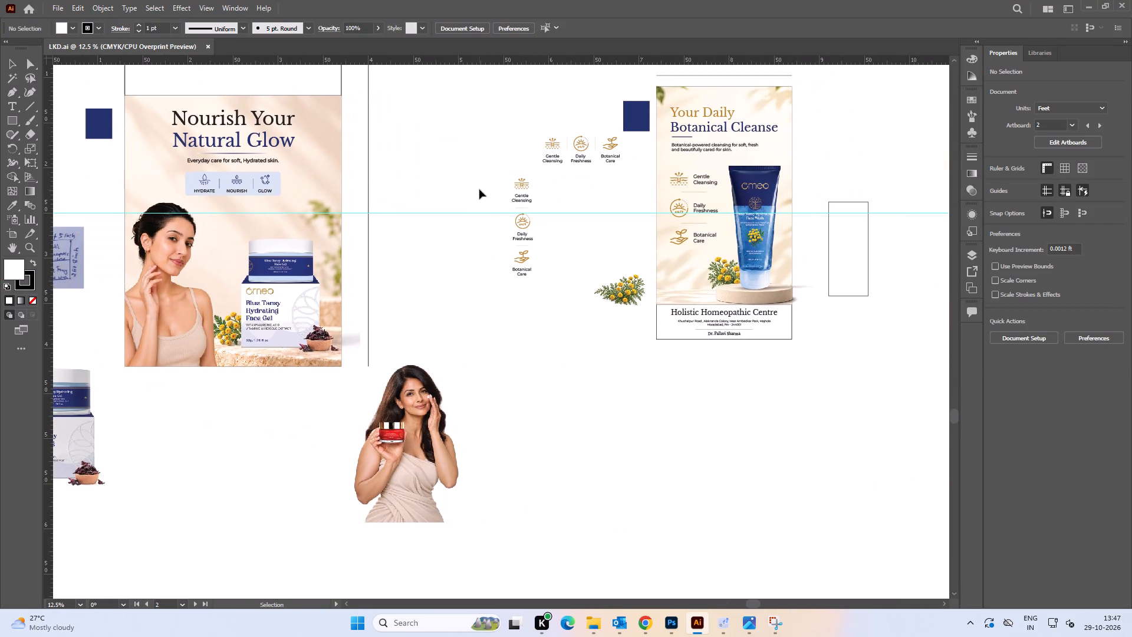
Inspect the "Your Daily Botanical Cleanse" face wash poster up close, including its main clip group.
left_click(479, 189)
key("space")
key("space")
key("space")
key("space")
key("space")
key("space")
key("space")
key("space")
key("space")
key("space")
key("space")
key("space")
key("space")
key("space")
key("space")
key("space")
key("space")
key("space")
key("space")
key("space")
left_click_drag(505, 207, 547, 252)
left_click_drag(489, 241, 541, 247)
left_click_drag(633, 254, 392, 241)
left_click(730, 155)
scroll(626, 114, "up", 2, "alt")
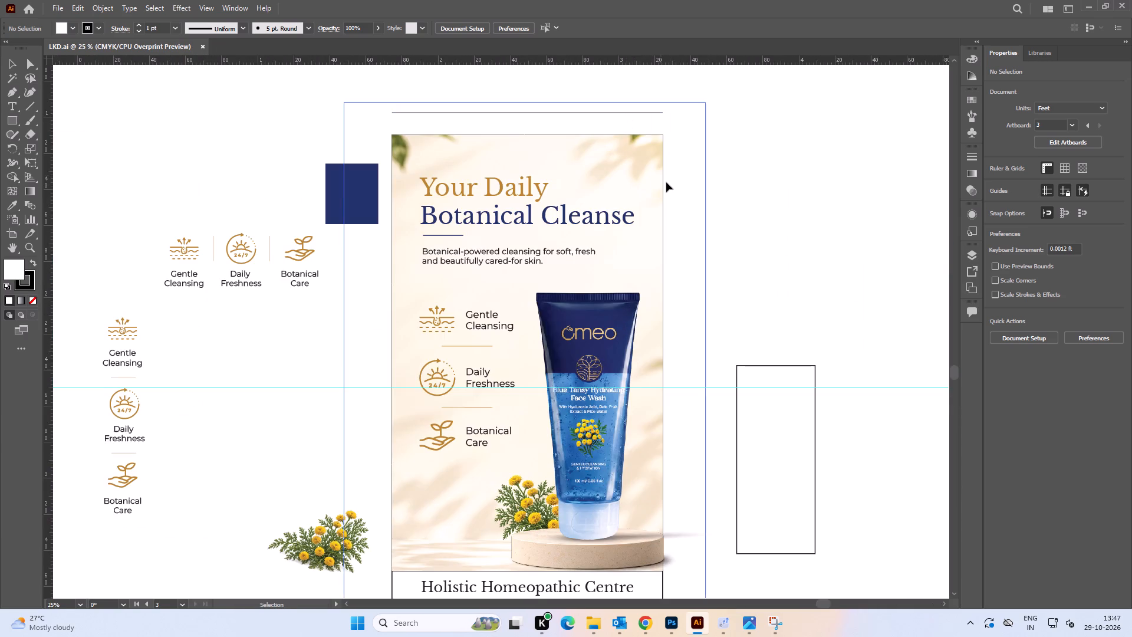
scroll(672, 178, "down", 1, "alt")
key("space")
key("space")
key("space")
key("space")
key("space")
key("space")
key("space")
key("space")
key("space")
key("space")
key("space")
key("space")
key("space")
left_click_drag(404, 231, 718, 189)
left_click_drag(853, 279, 409, 208)
scroll(494, 240, "up", 3, "alt")
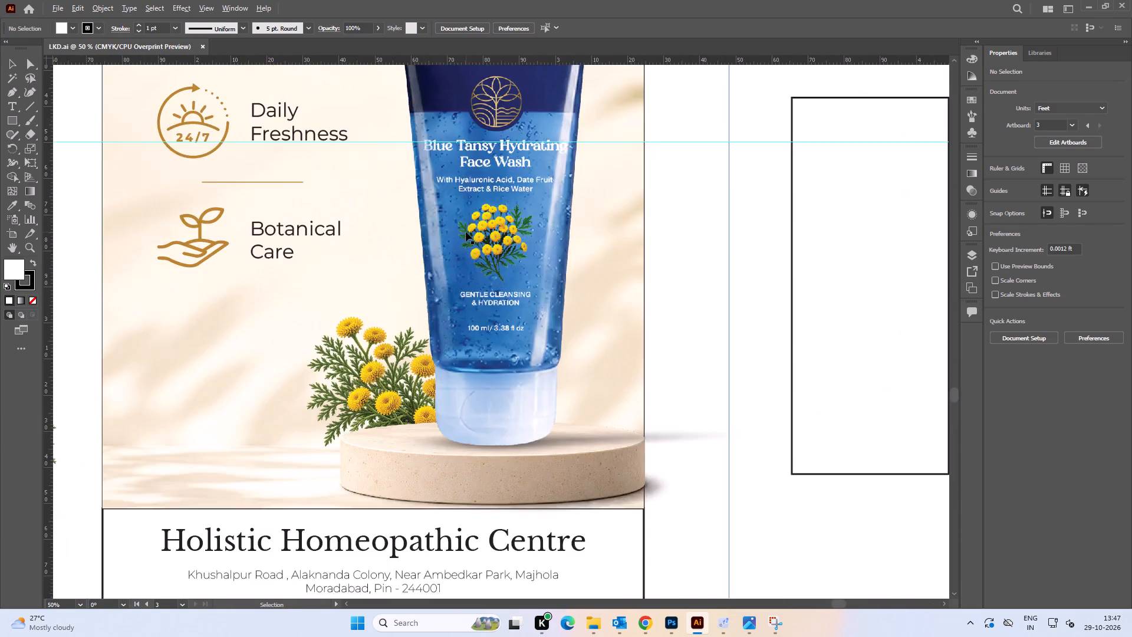
scroll(466, 232, "up", 2, "alt")
left_click(509, 234)
scroll(508, 233, "down", 4, "alt")
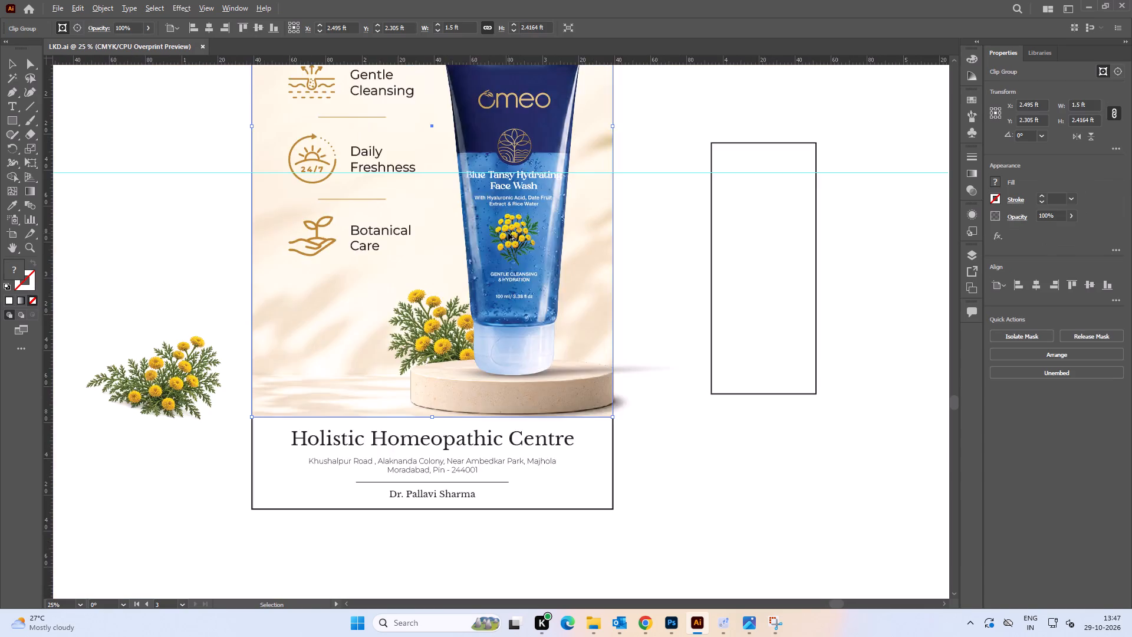
scroll(508, 233, "down", 3, "alt")
left_click(555, 281)
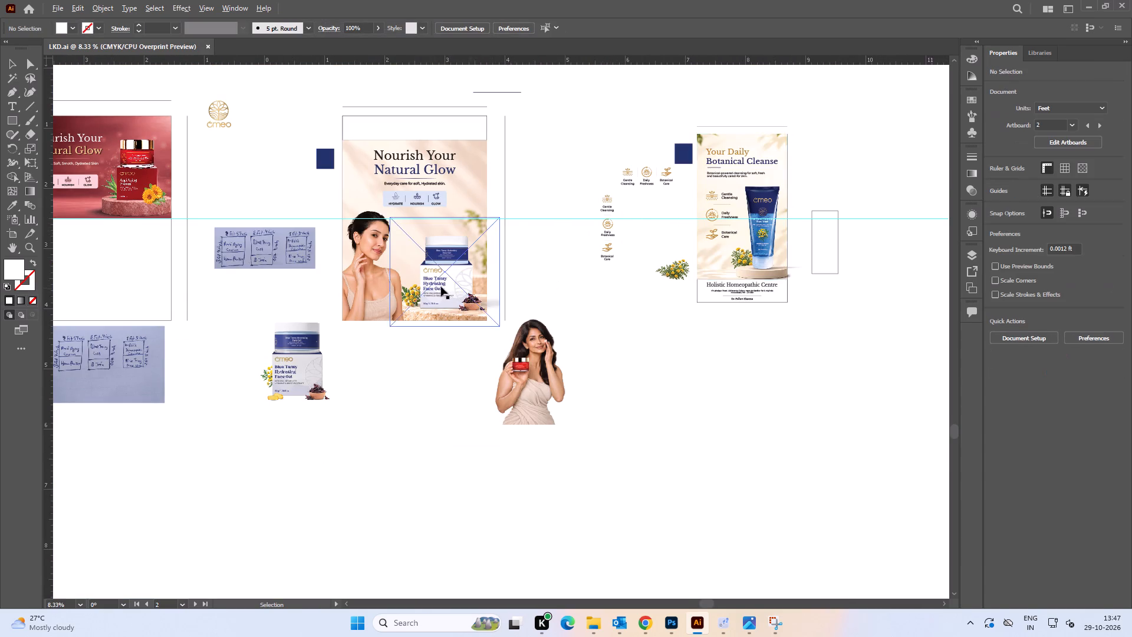
Isolate the product group in the Blue Tansy gel poster, embed the linked blue-tansy-gel.png image and exit isolation.
scroll(435, 285, "up", 2, "alt")
left_click(442, 285)
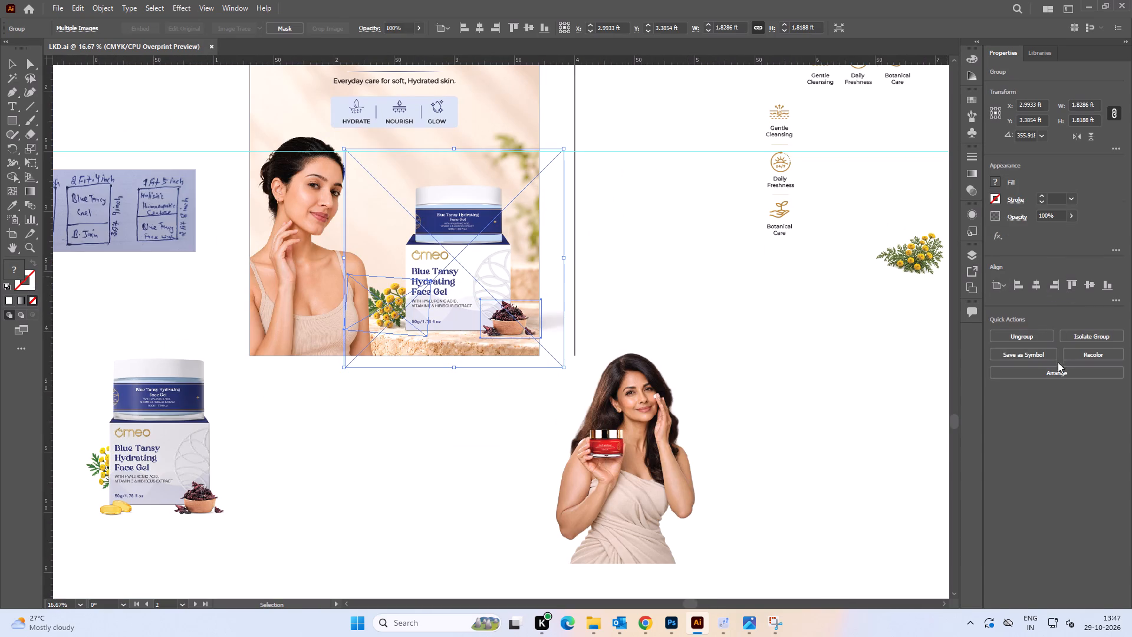
left_click(670, 255)
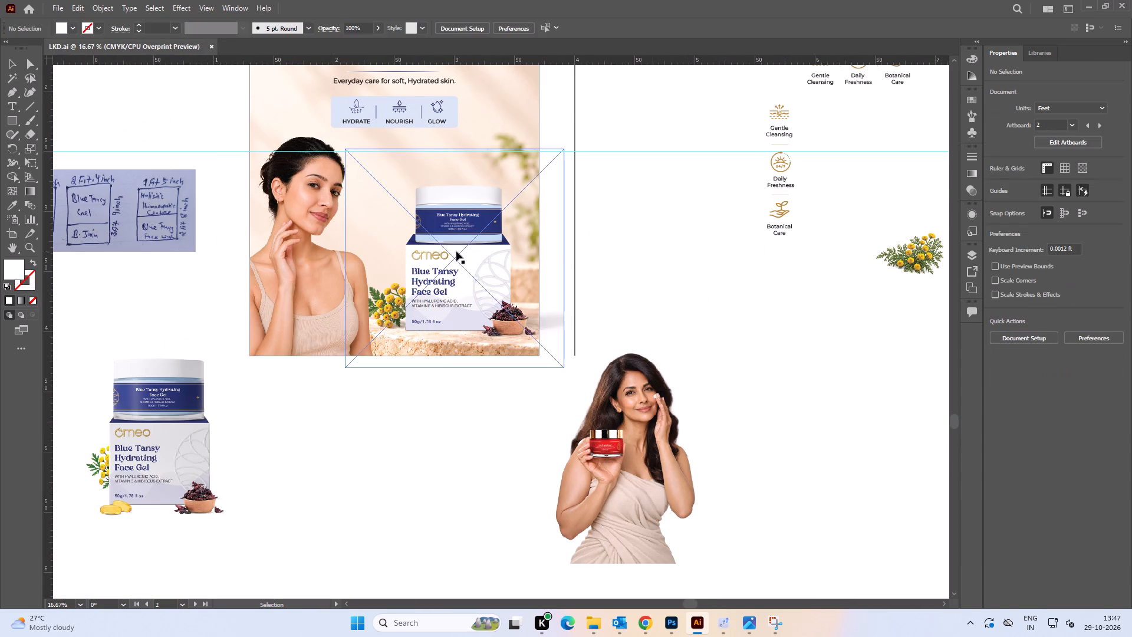
double_click(456, 251)
left_click_drag(456, 251, 462, 251)
key("ctrl+z")
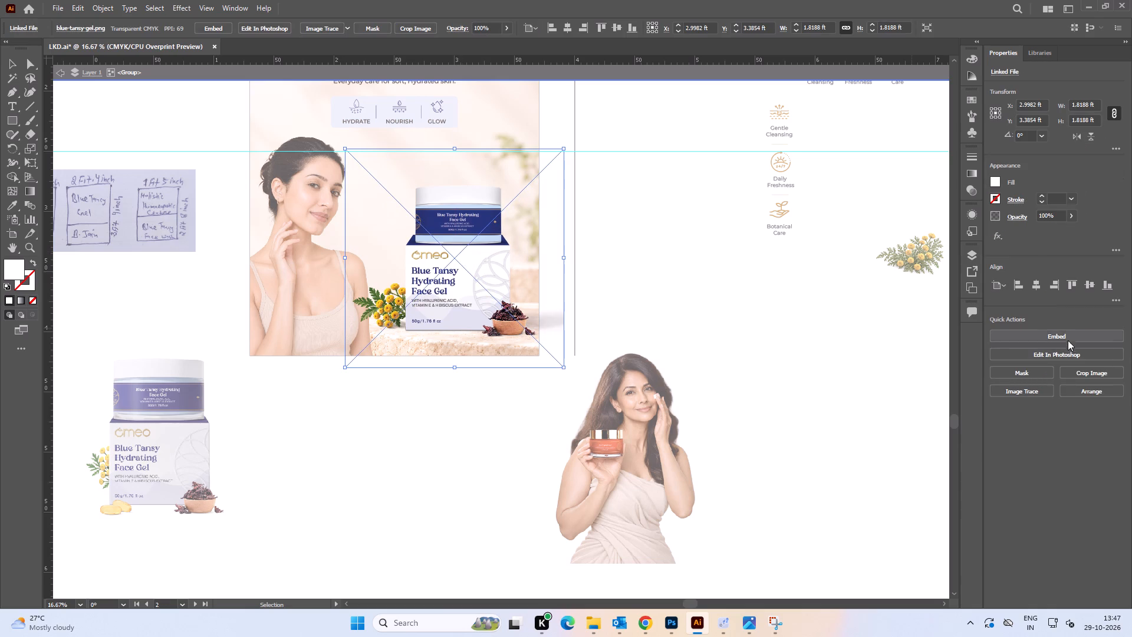
left_click(1060, 336)
left_click(656, 277)
scroll(656, 277, "down", 1, "alt")
double_click(677, 279)
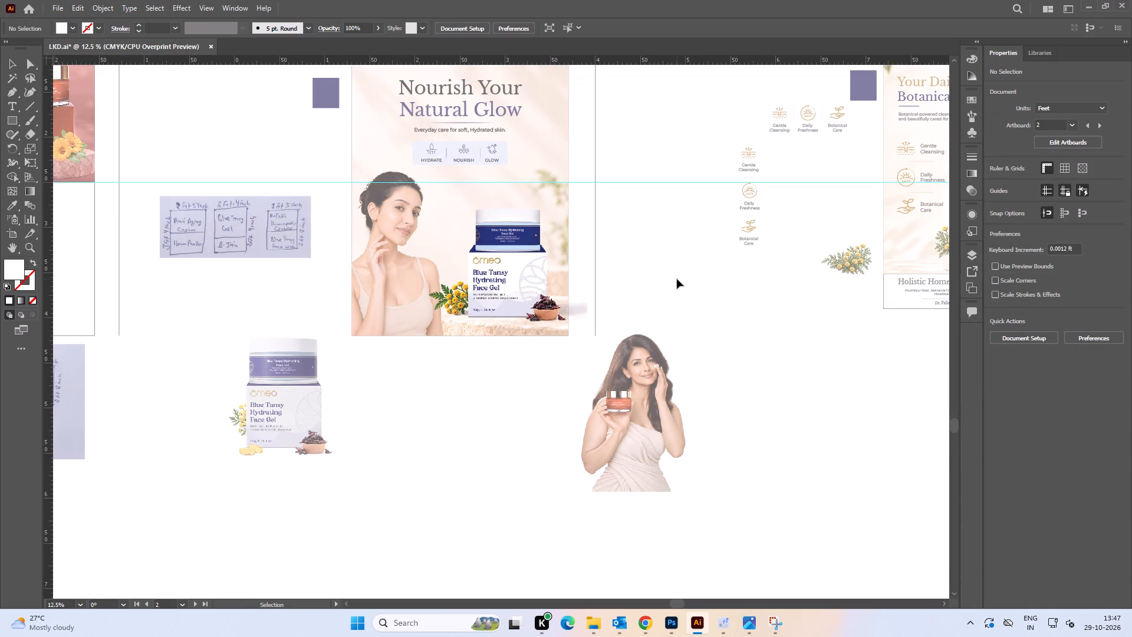
Examine the handwritten size sketch near the gel poster for the product names and panel dimensions.
key("space")
key("space")
key("space")
key("space")
key("space")
key("space")
key("space")
key("space")
key("space")
key("space")
key("space")
key("space")
key("space")
key("space")
key("space")
key("space")
key("space")
key("space")
key("space")
key("space")
left_click_drag(433, 218, 900, 327)
left_click_drag(692, 337, 400, 242)
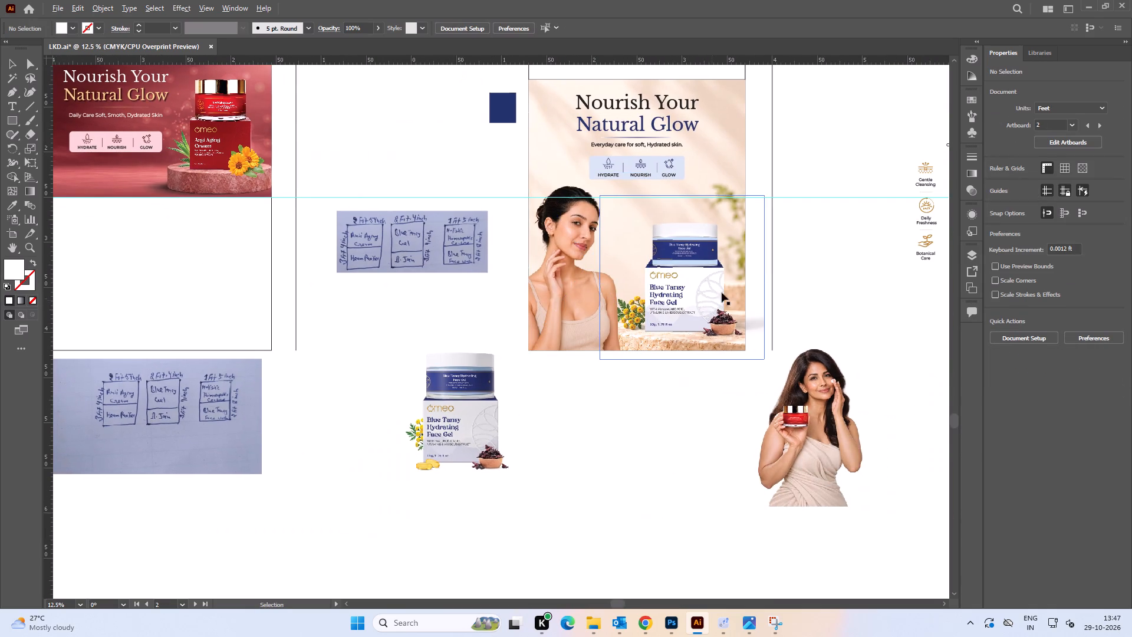
key("space")
left_click_drag(797, 262, 718, 307)
left_click(730, 220)
scroll(239, 235, "up", 1, "alt")
key("space")
key("space")
key("space")
key("space")
key("space")
key("space")
key("space")
key("space")
key("space")
key("space")
key("space")
key("space")
key("space")
key("space")
left_click_drag(220, 239, 554, 154)
left_click_drag(603, 319, 385, 244)
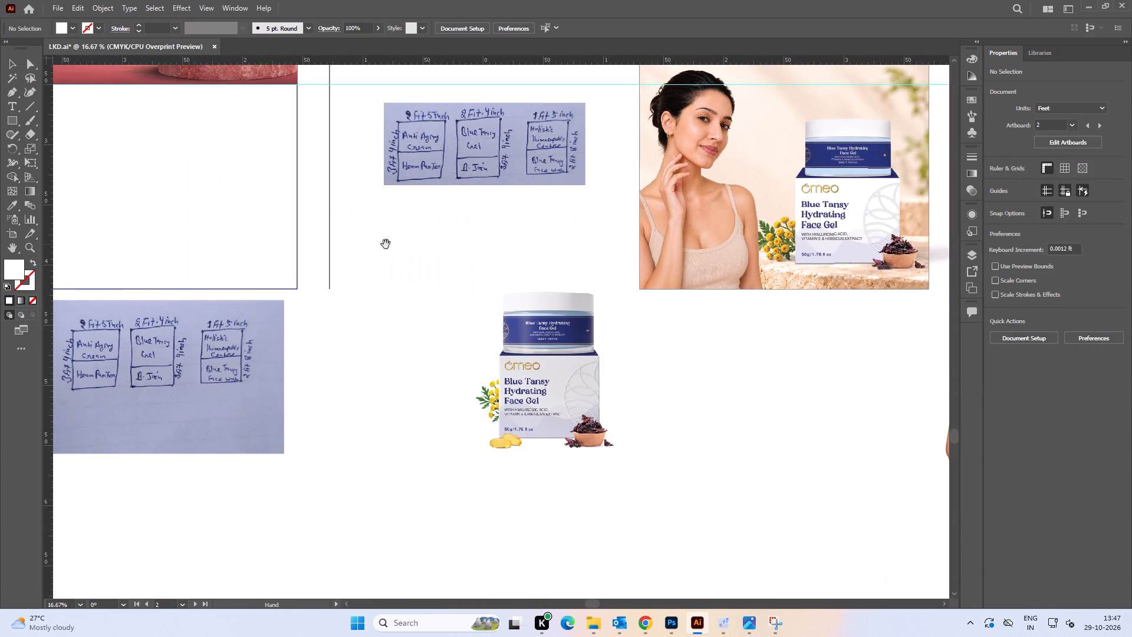
scroll(427, 210, "up", 1, "alt")
key("space")
left_click_drag(434, 228, 411, 252)
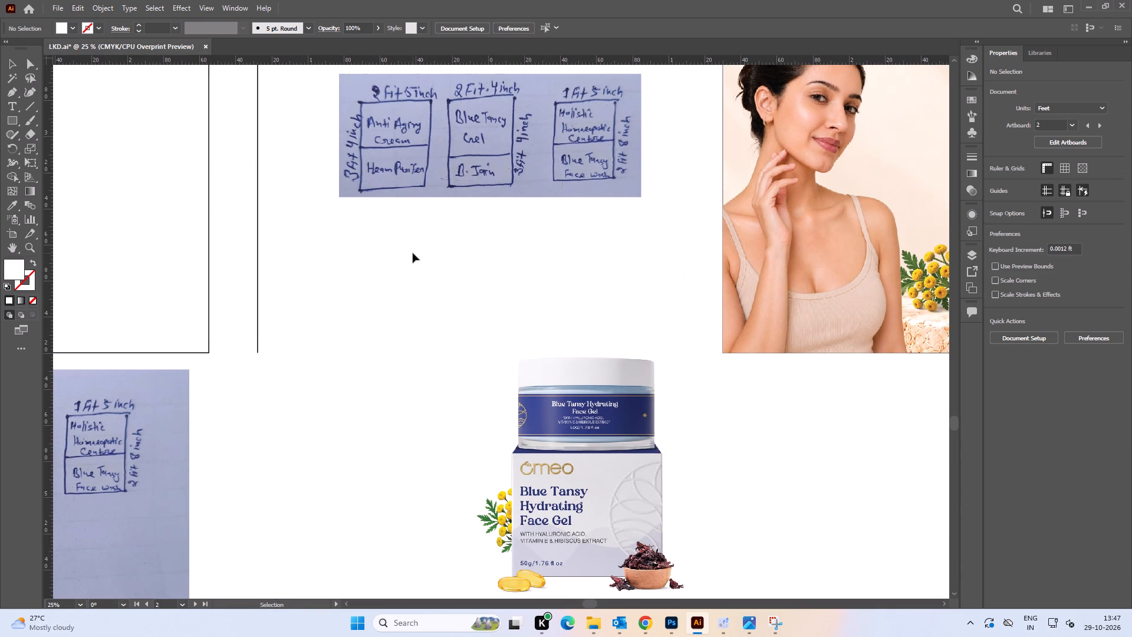
In Chrome's new tab, start a Google query with "heam puri" and search for the suggested "hepa purifier".
left_click(649, 626)
left_click(513, 0)
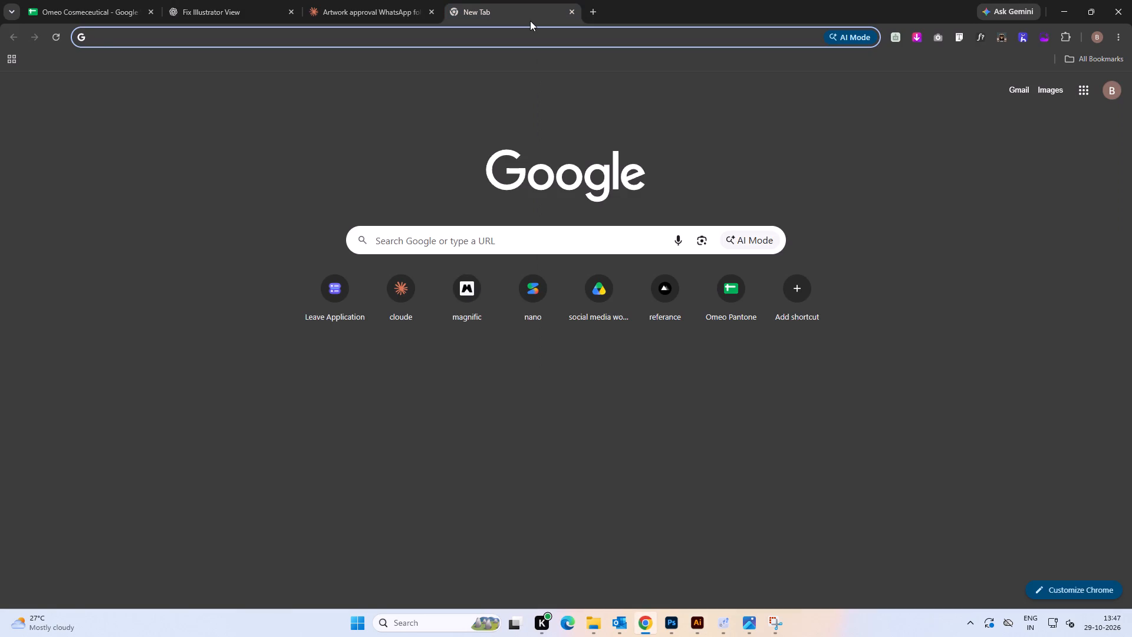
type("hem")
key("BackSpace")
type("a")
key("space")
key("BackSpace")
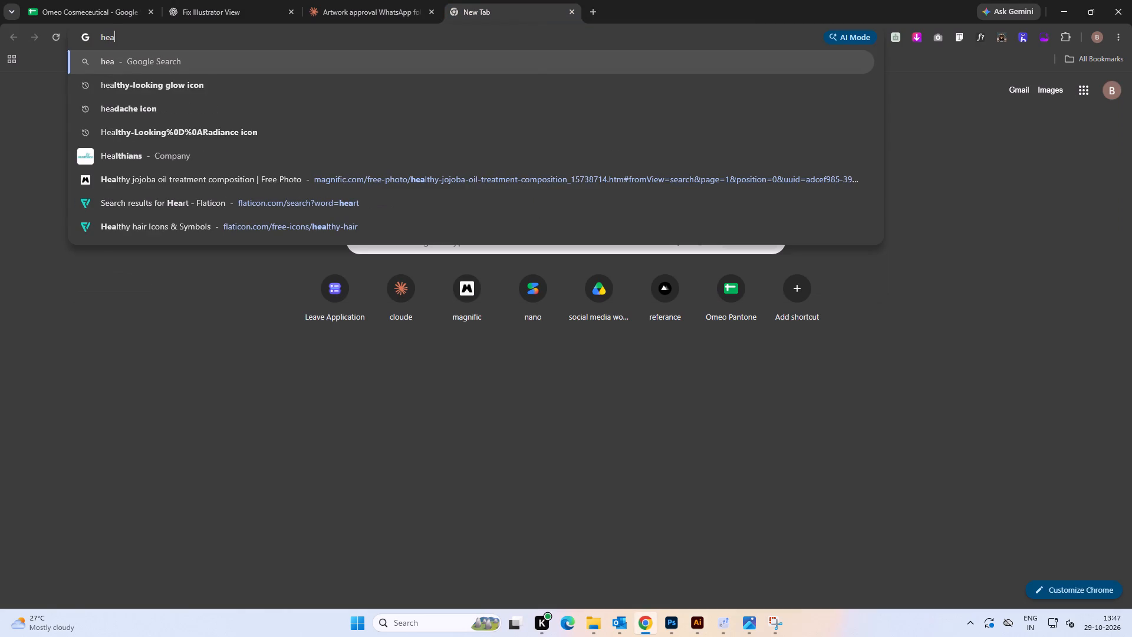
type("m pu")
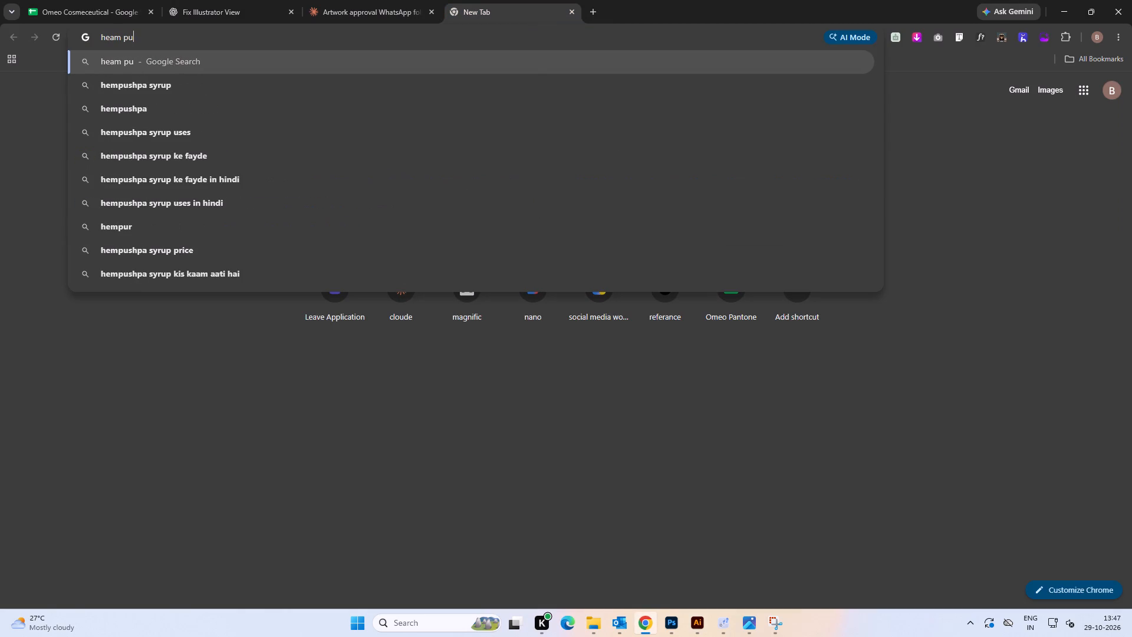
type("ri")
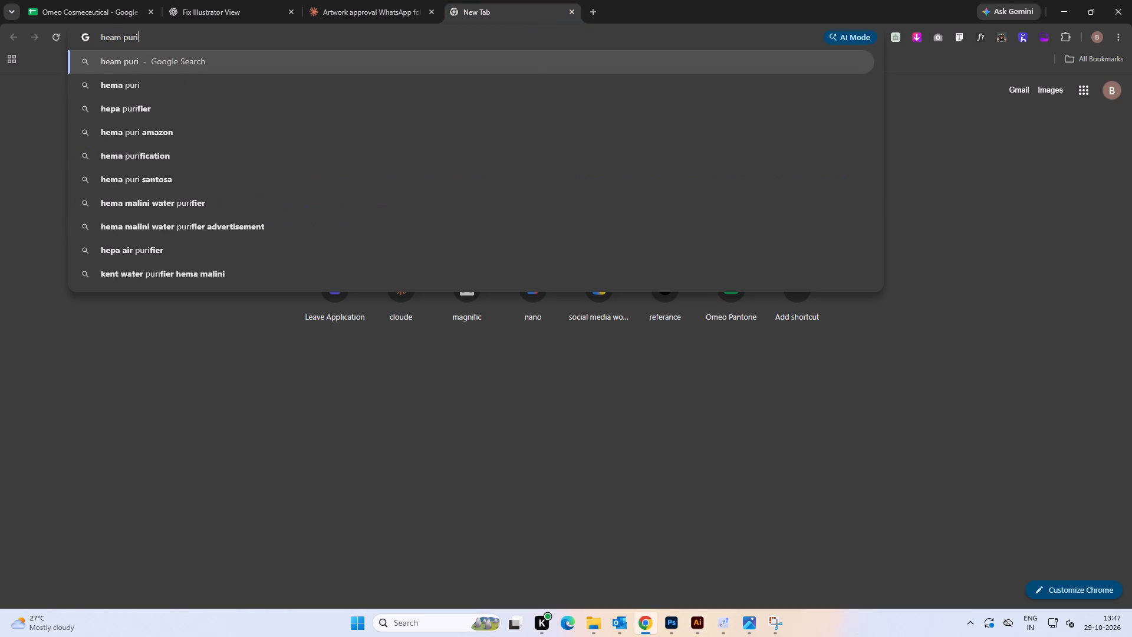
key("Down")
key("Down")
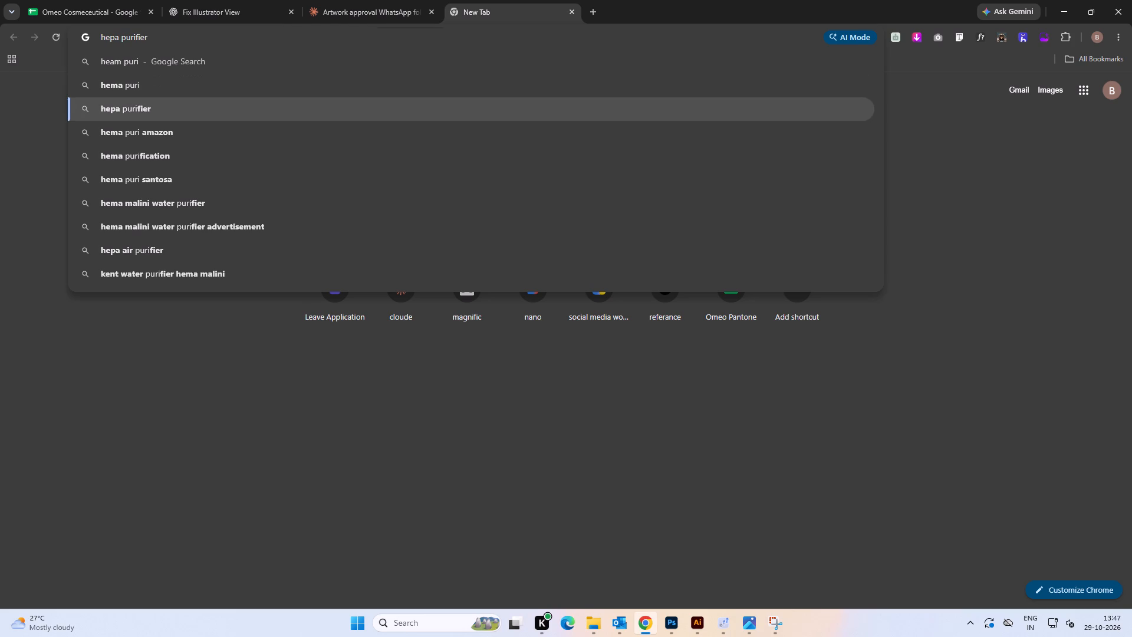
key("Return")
Recheck the purifier product's name in the handwritten size sketch in Illustrator, with the Google query open for editing, and return to Chrome.
left_click(284, 117)
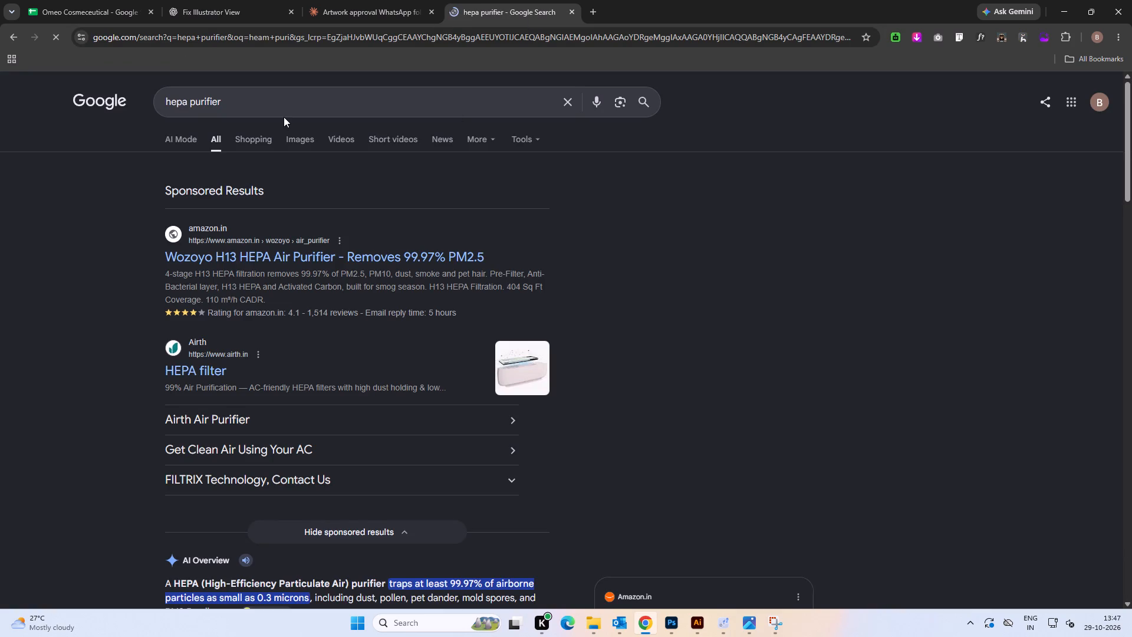
key("Left")
left_click(313, 104)
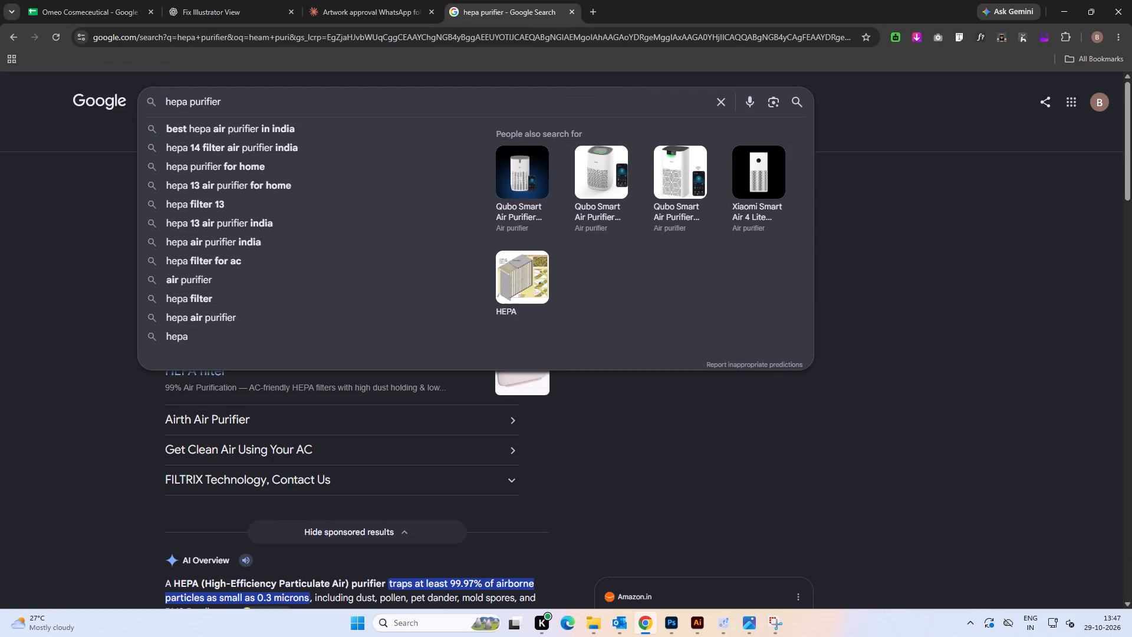
left_click(698, 616)
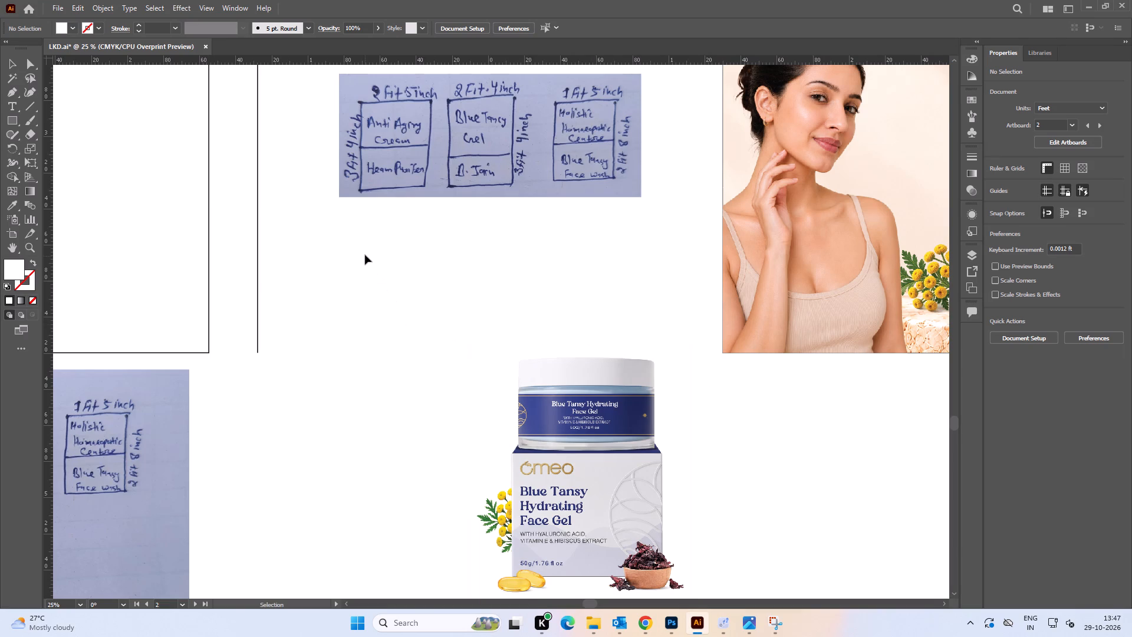
key("alt+Tab")
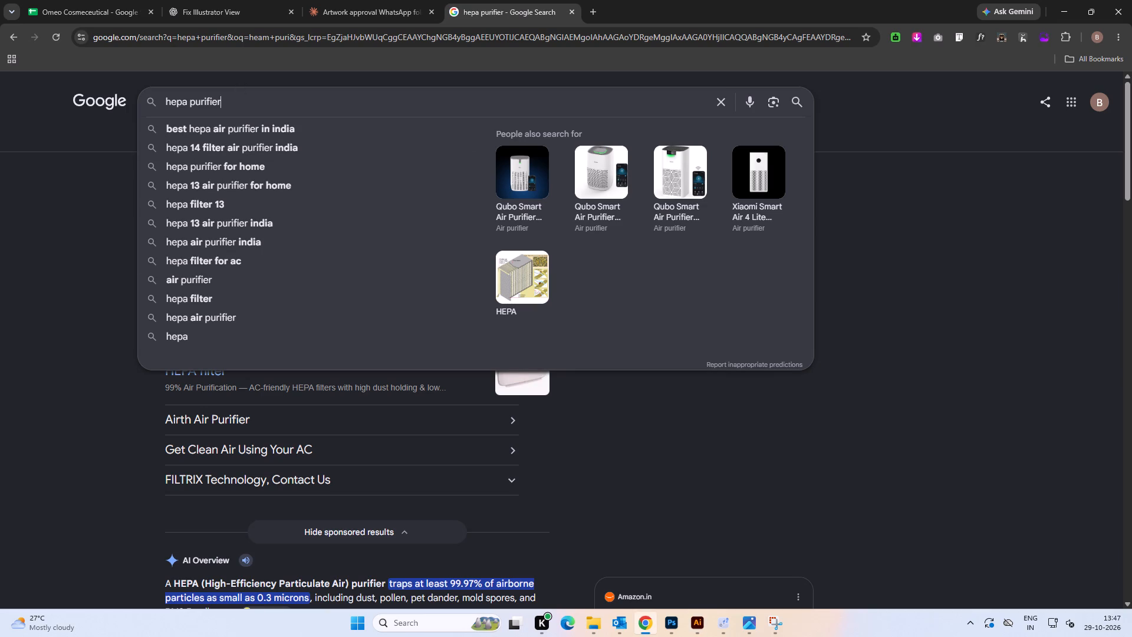
Correct the Google query to "heam purifier" and run the search.
key("Left")
key("Left")
key("Left")
key("Left")
key("Left")
key("Left")
key("Left")
key("Left")
key("Left")
key("ctrl+shift+Left")
key("shift+Right")
key("shift+Right")
key("shift+Right")
key("Left")
key("shift+Left")
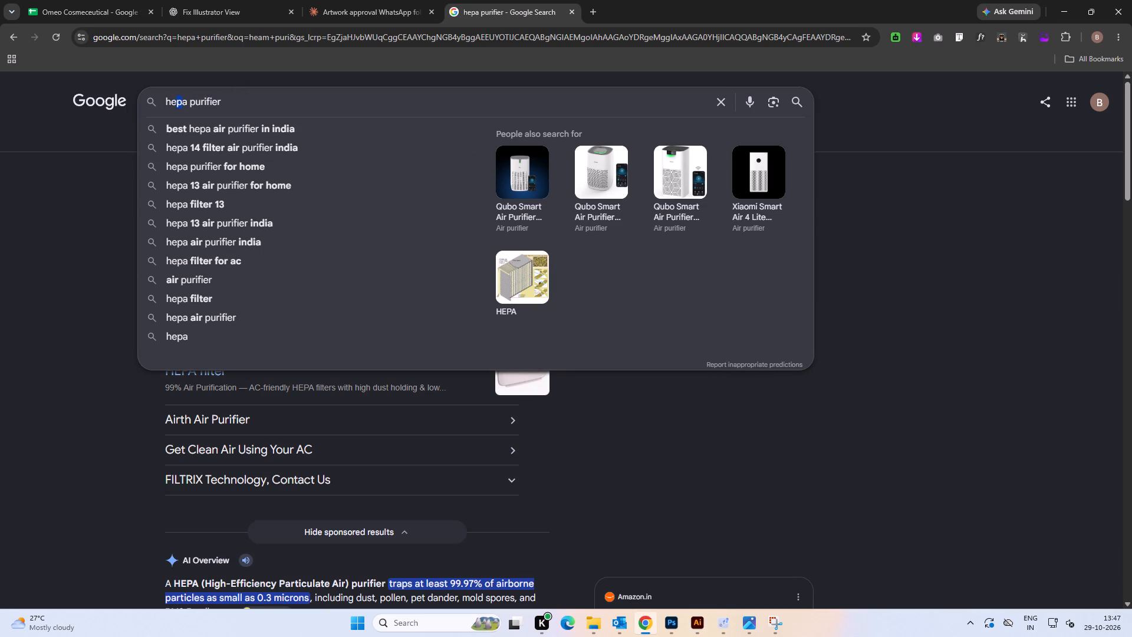
key("BackSpace")
key("Right")
key("m")
key("Return")
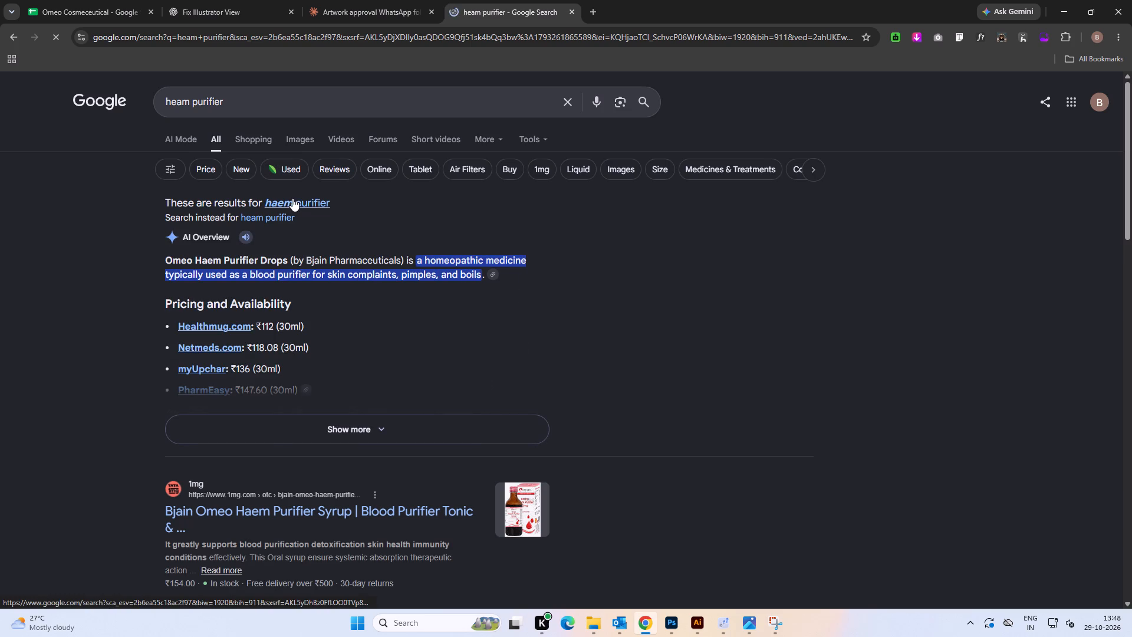
Switch to the "haem purifier" results and view the 1mg product page for Bjain Omeo Haem Purifier Syrup.
left_click(294, 200)
scroll(418, 284, "down", 3)
left_click(525, 287)
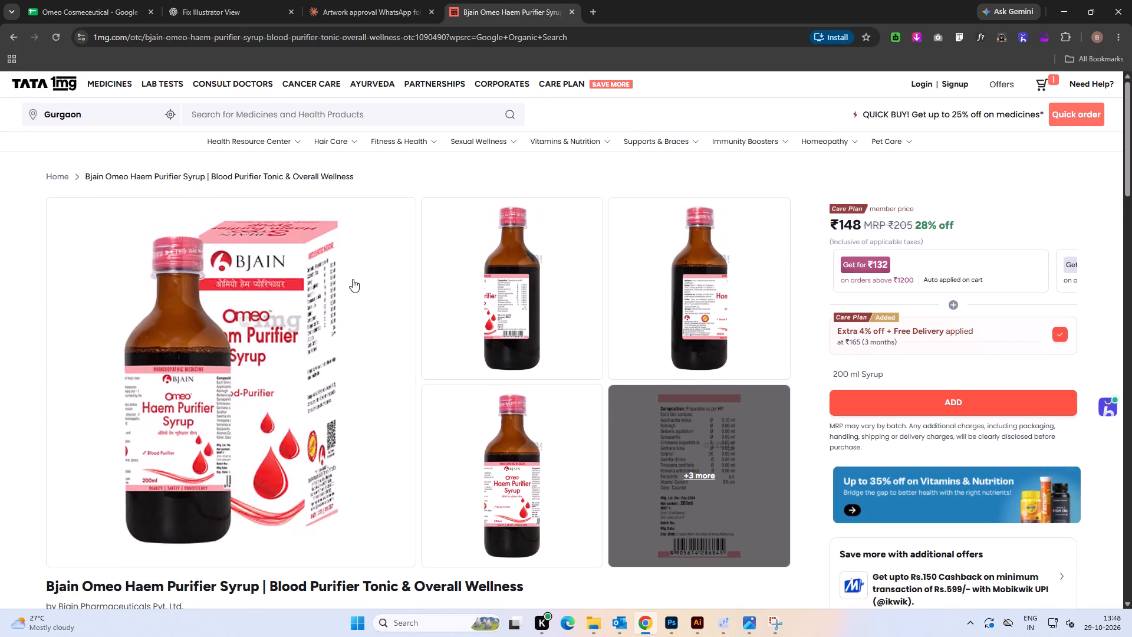
scroll(325, 280, "down", 1)
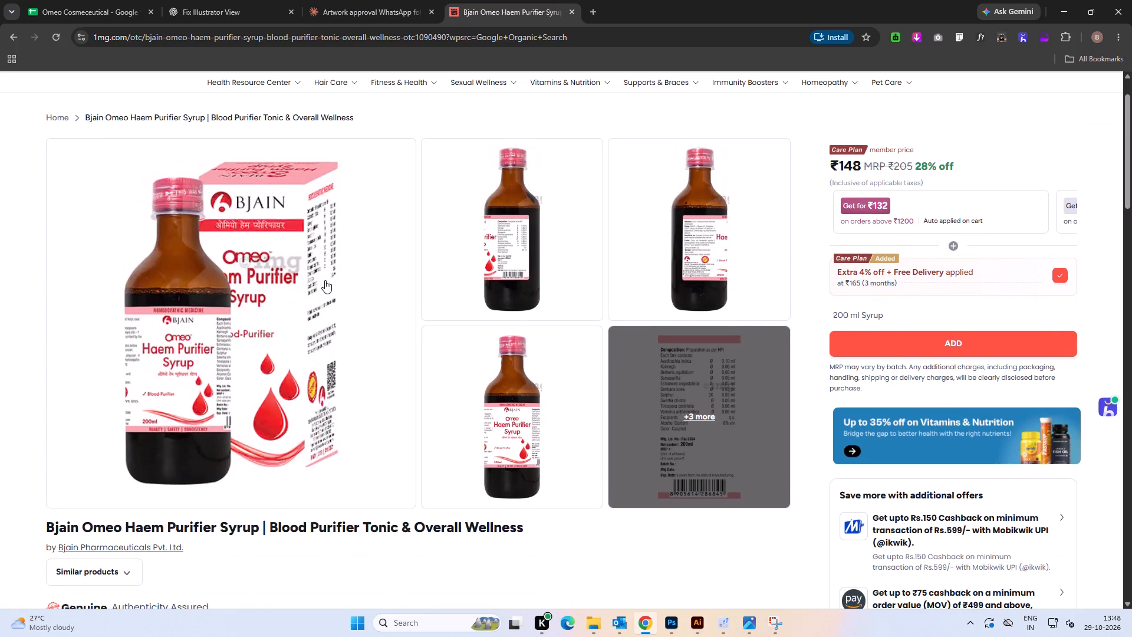
In File Explorer, open the Homeopathy Bjain folder on Local Disk (D:) and search it for "pur".
key("alt+Tab")
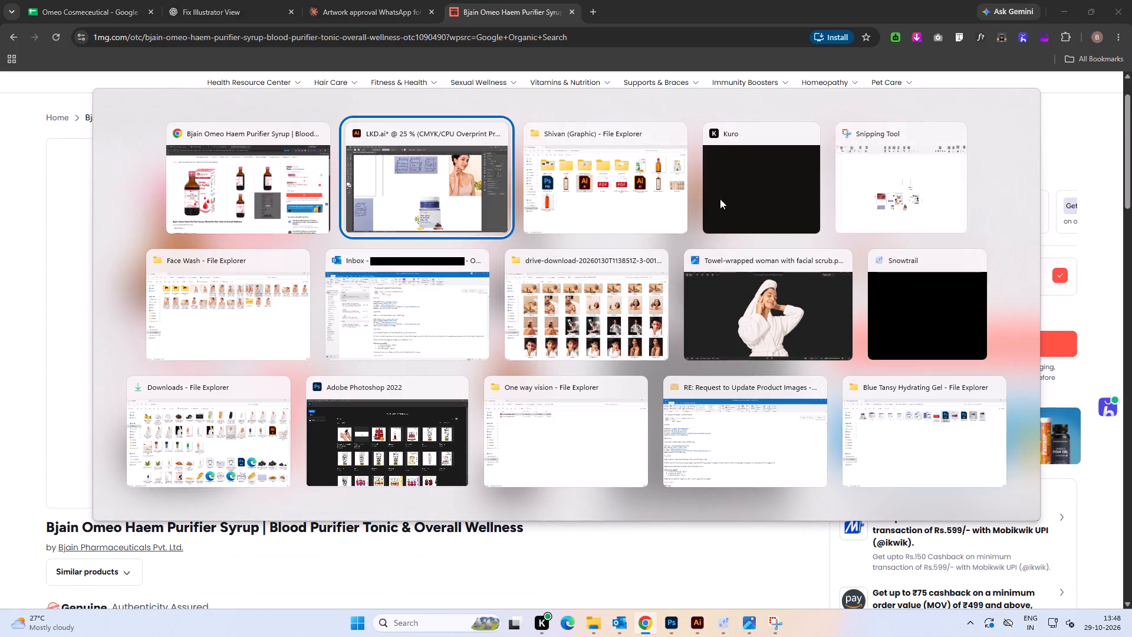
left_click(620, 211, "alt")
left_click(60, 413)
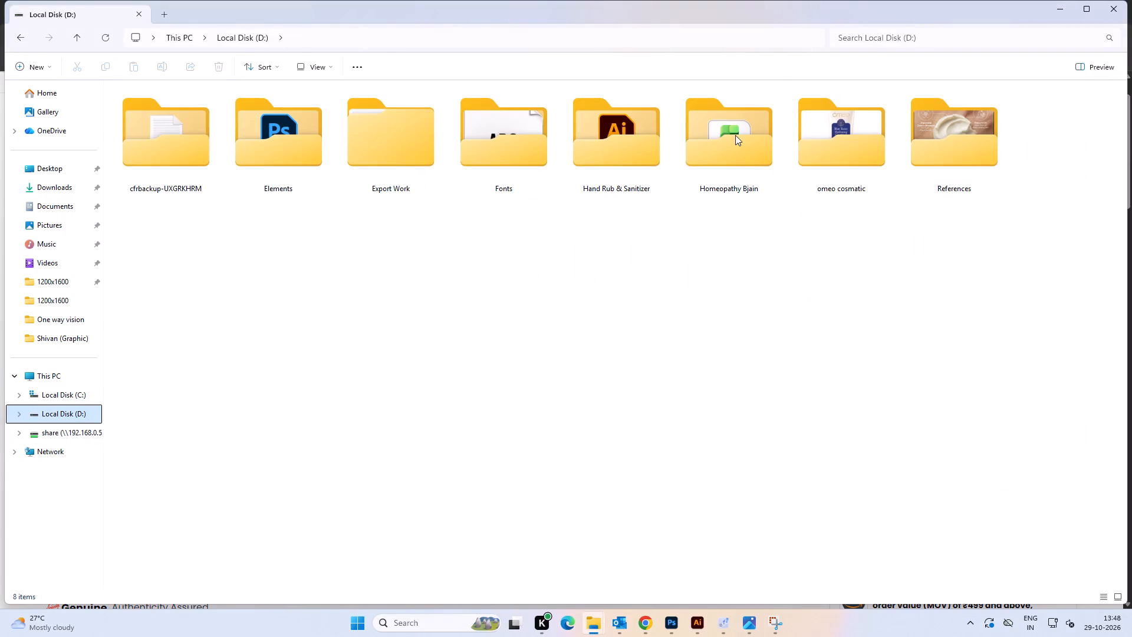
double_click(735, 135)
left_click(955, 48)
left_click(955, 42)
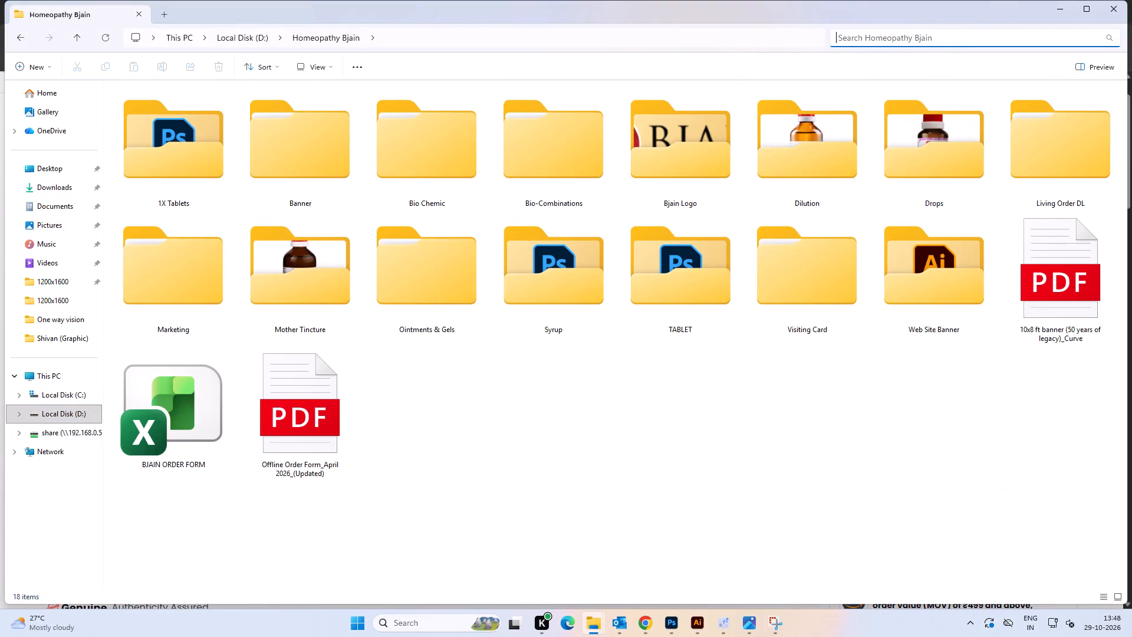
type("he")
key("BackSpace")
key("BackSpace")
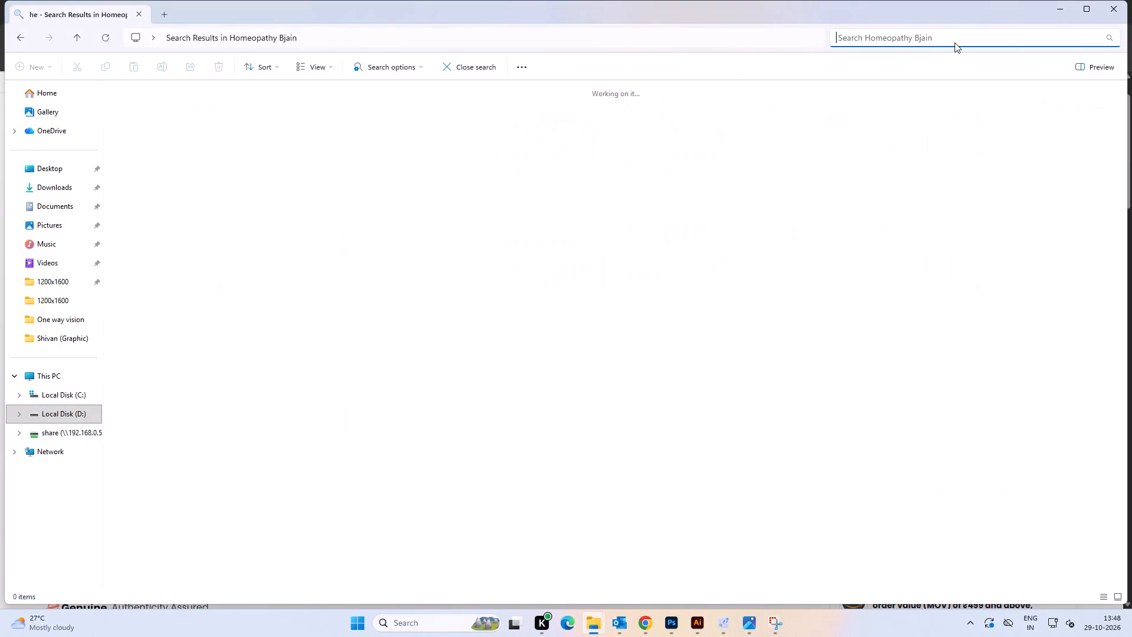
type("put")
key("BackSpace")
key("r")
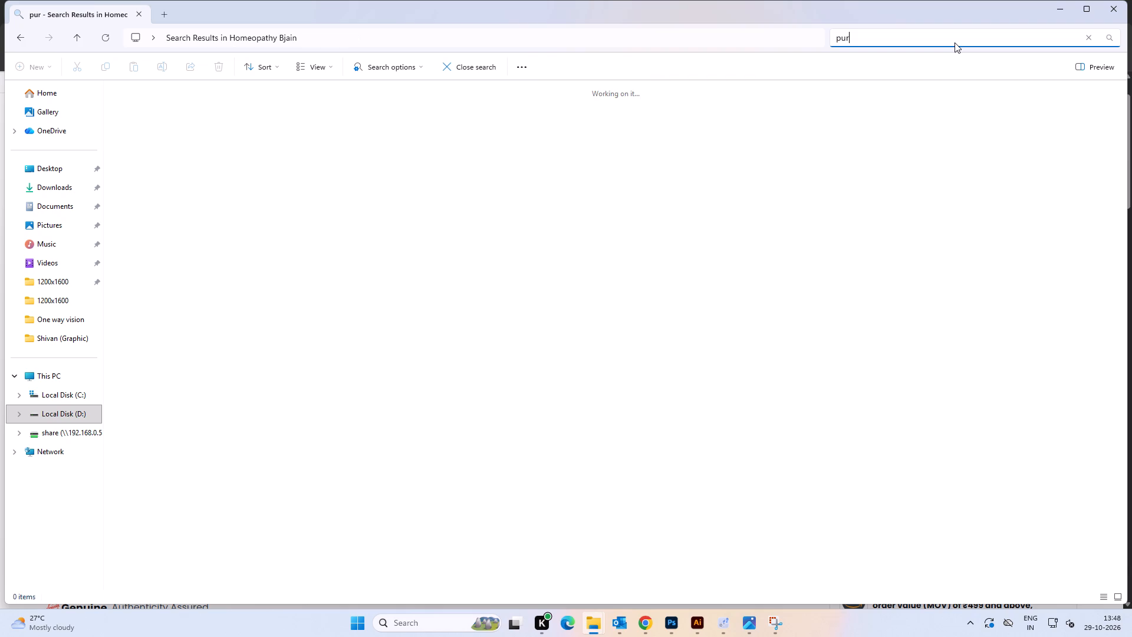
Open the Haem Purifier Syrup folder from the search results and look inside its 60ml subfolder.
double_click(266, 104)
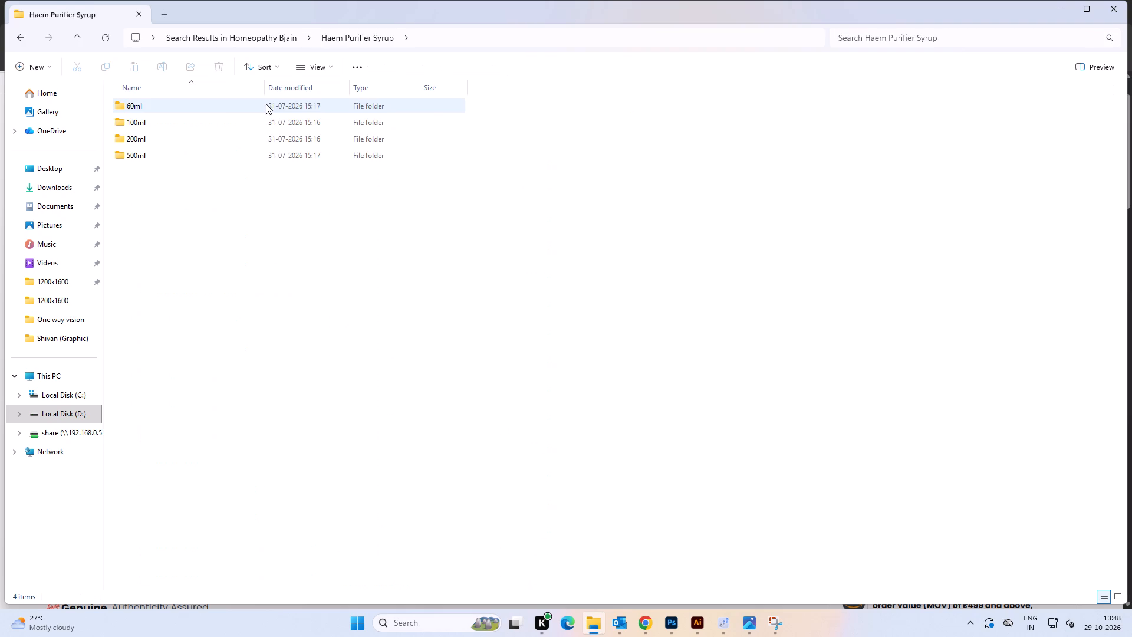
double_click(219, 109)
Go back to the Homeopathy Bjain folder and look over its product category folders.
triple_click(17, 37)
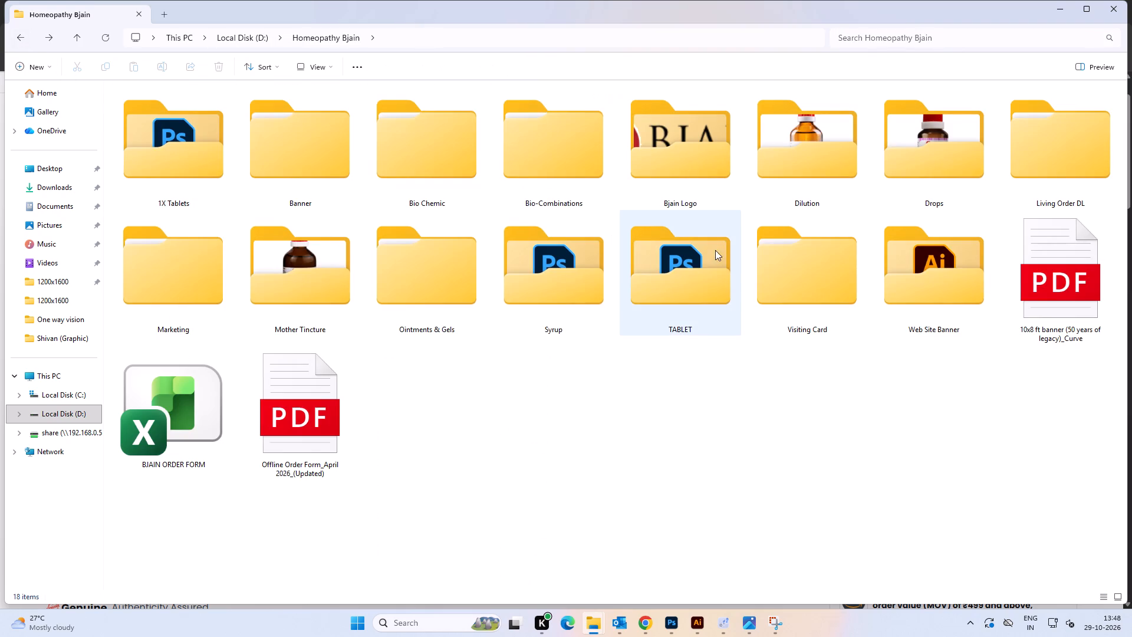
left_click(426, 272)
left_click(400, 168)
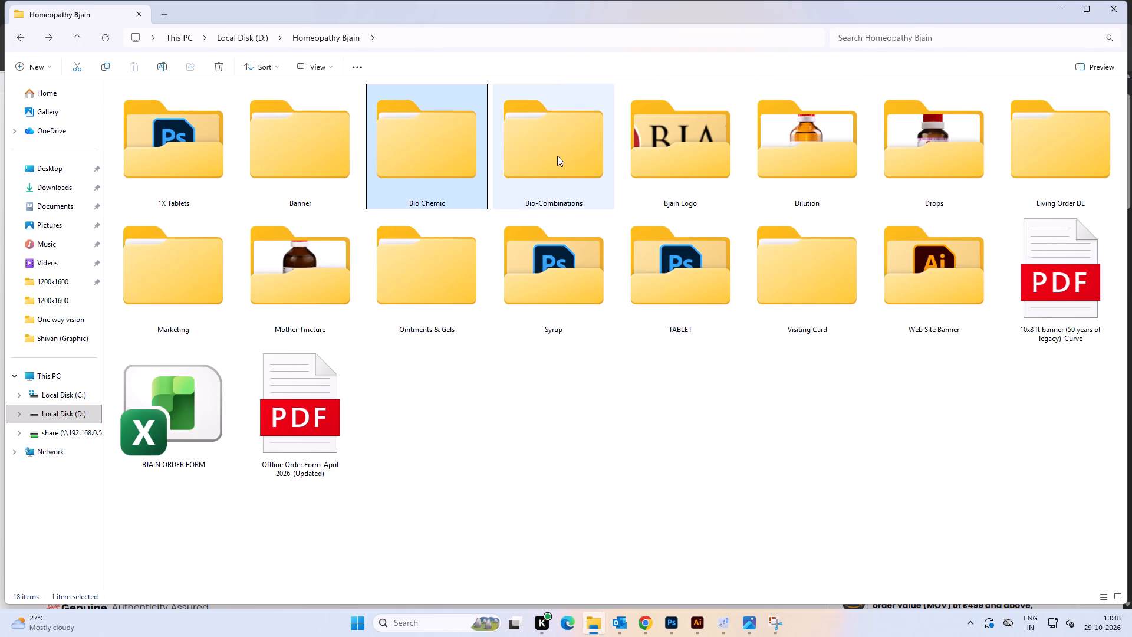
left_click(559, 156)
left_click(657, 168)
left_click(795, 155)
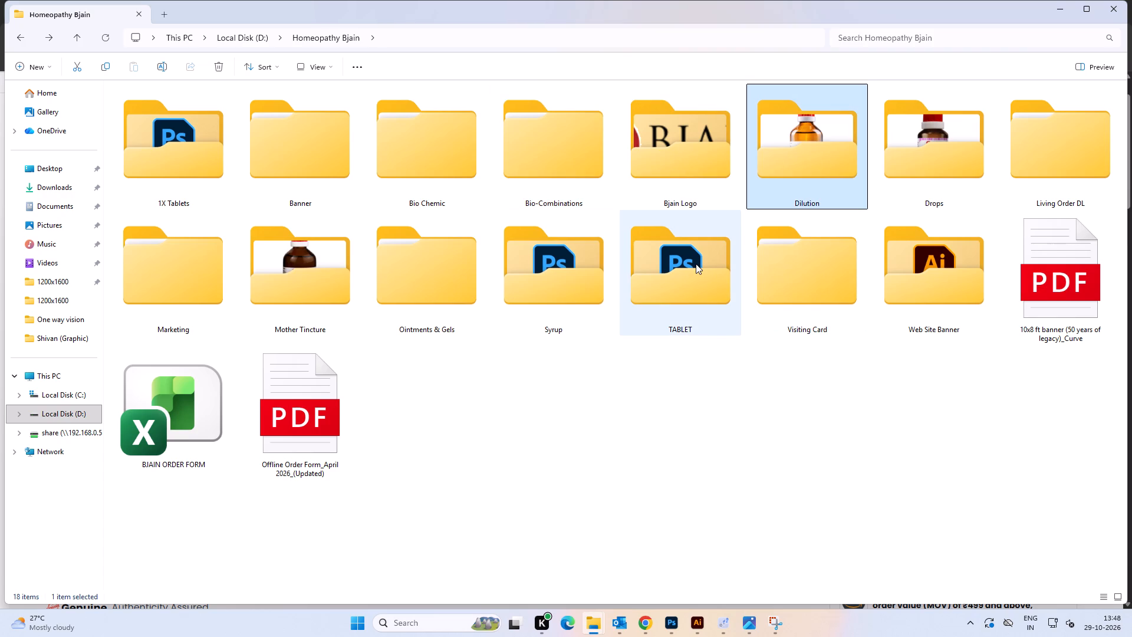
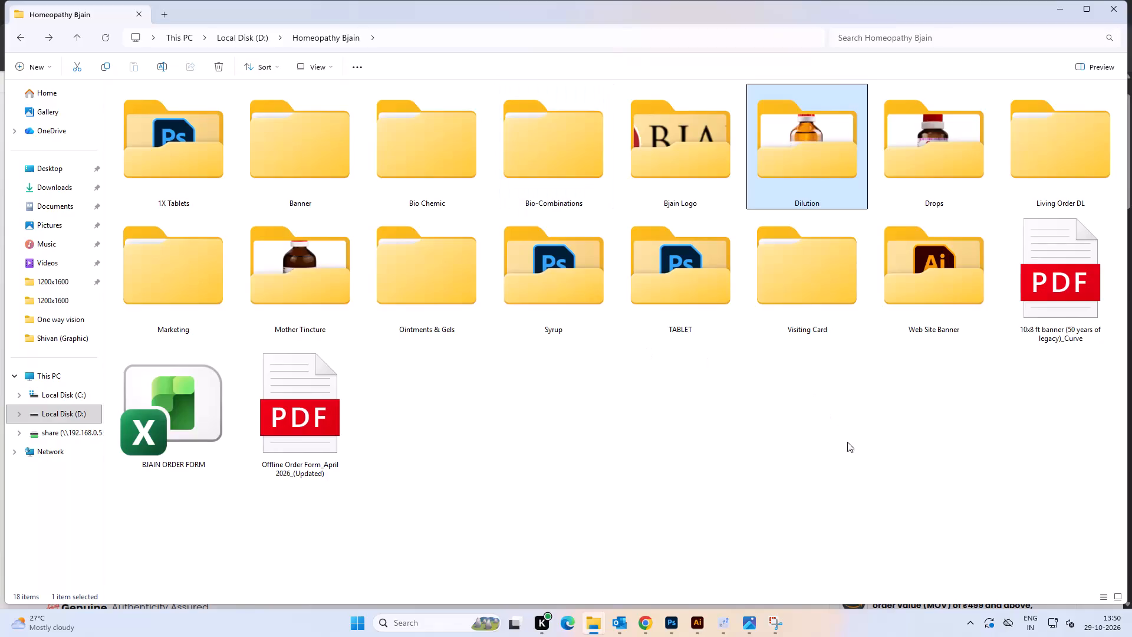
Reopen the Homeopathy Bjain folder from Local Disk (D:) and look over its product category folders.
key("alt+Tab")
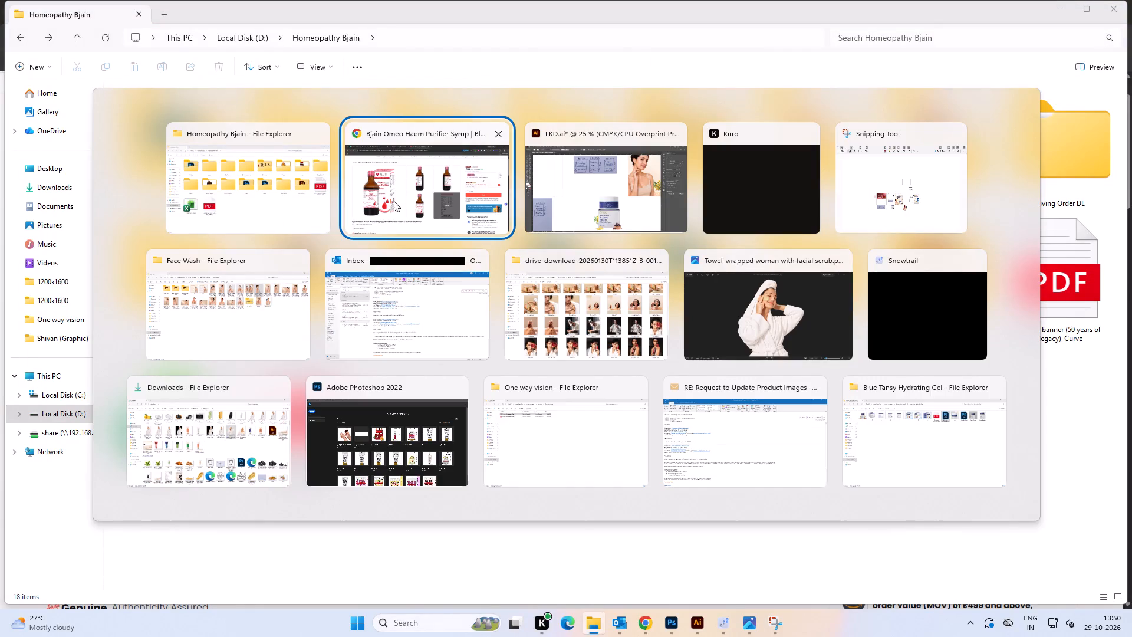
left_click(279, 198, "alt")
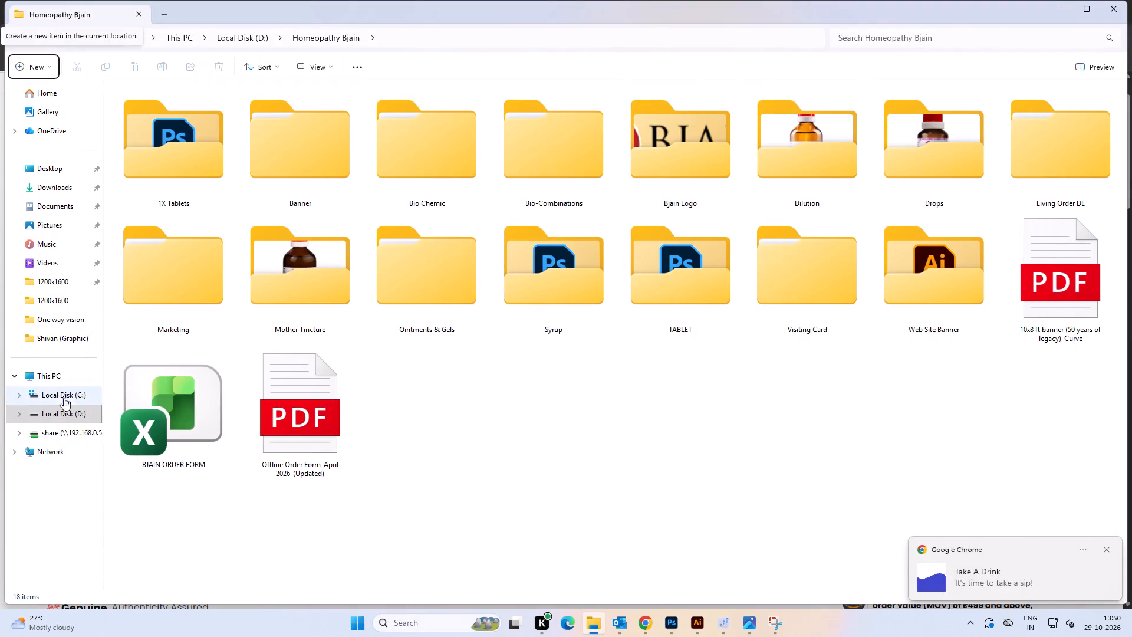
left_click(64, 416)
left_click(740, 142)
left_click(798, 147)
left_click(582, 143)
double_click(747, 144)
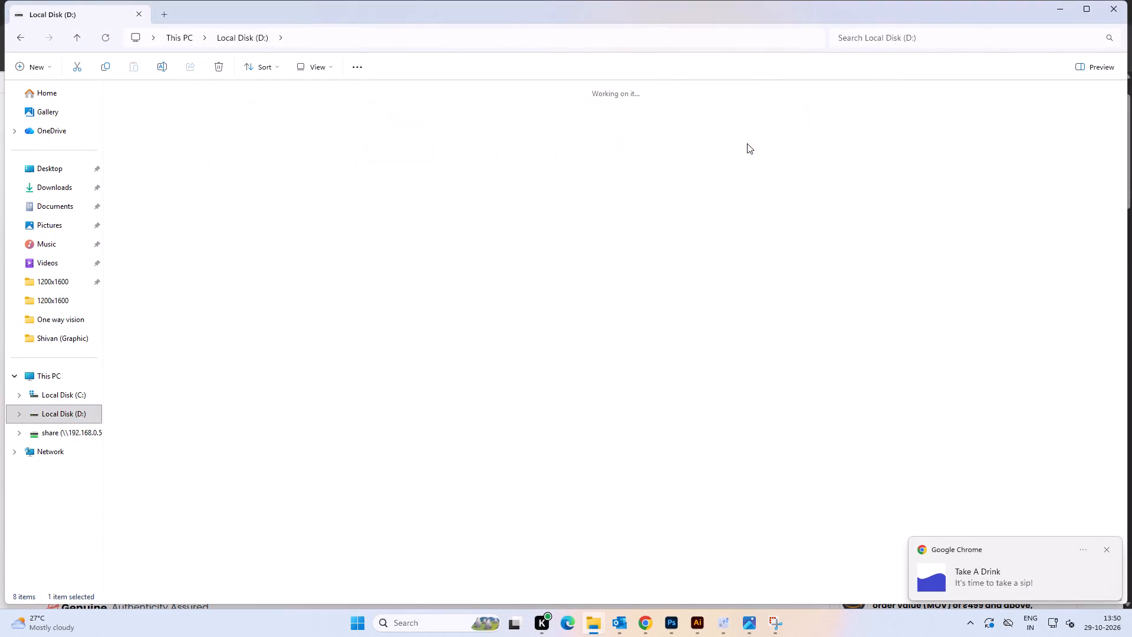
key("BackSpace")
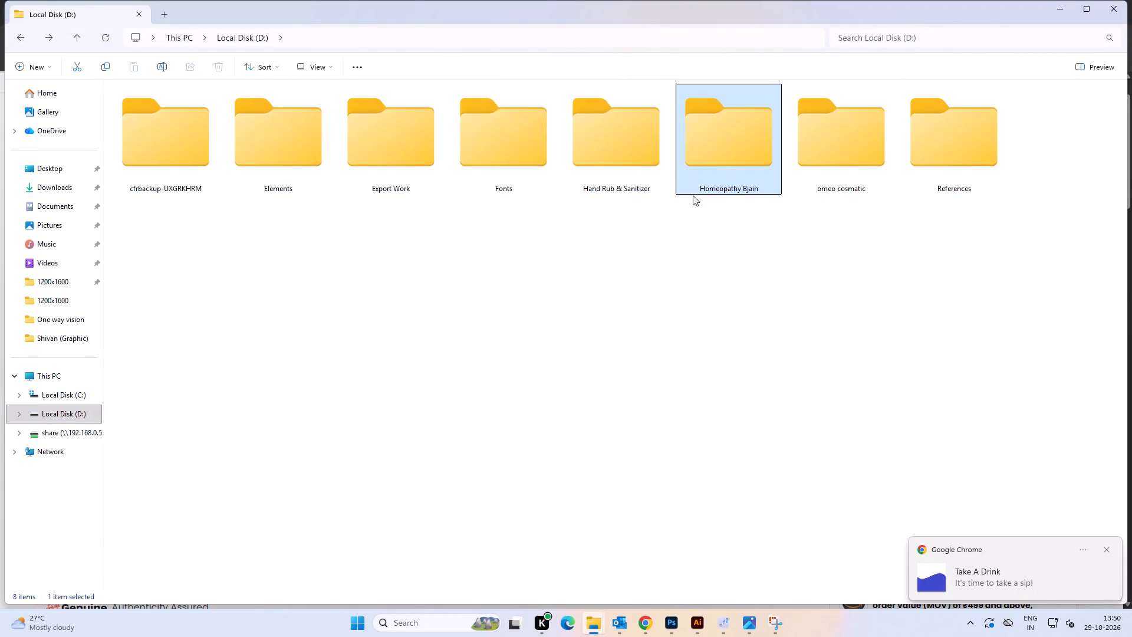
left_click(715, 151)
left_click(715, 151)
left_click(258, 160)
left_click(436, 142)
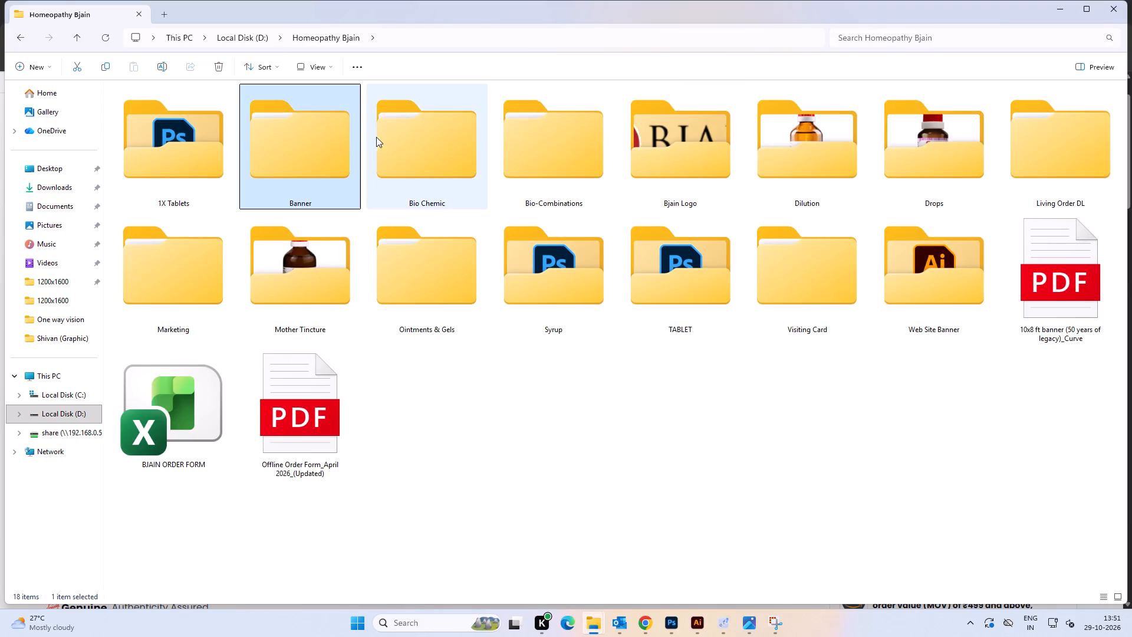
left_click(542, 159)
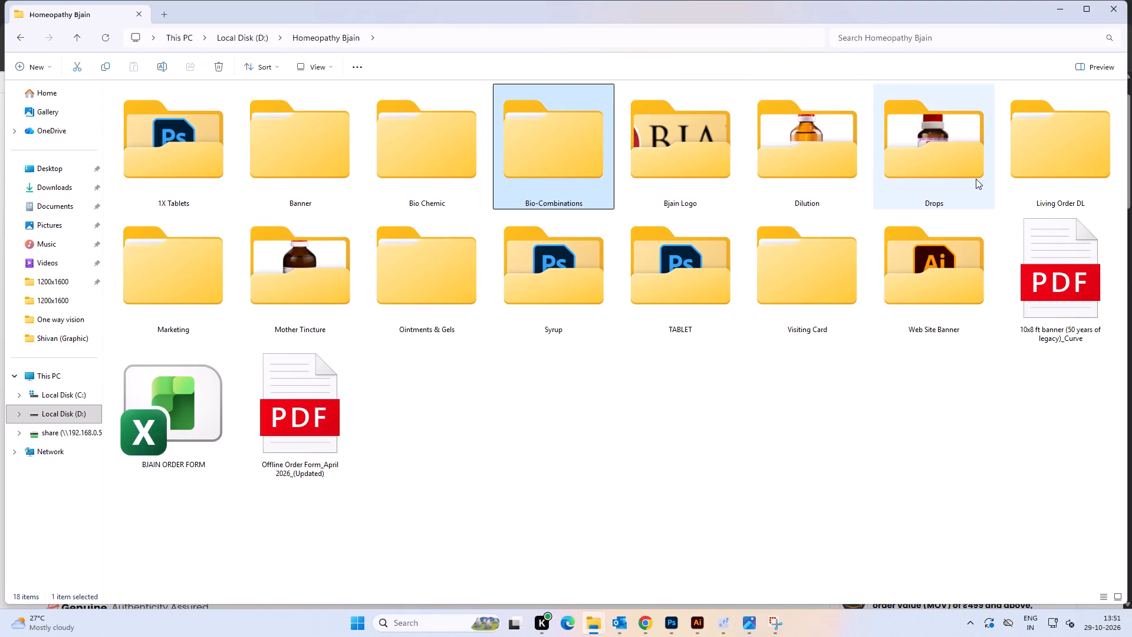
Switch to Chrome and check the product images and size options on the 1mg Haem Purifier Syrup page.
key("alt+Tab")
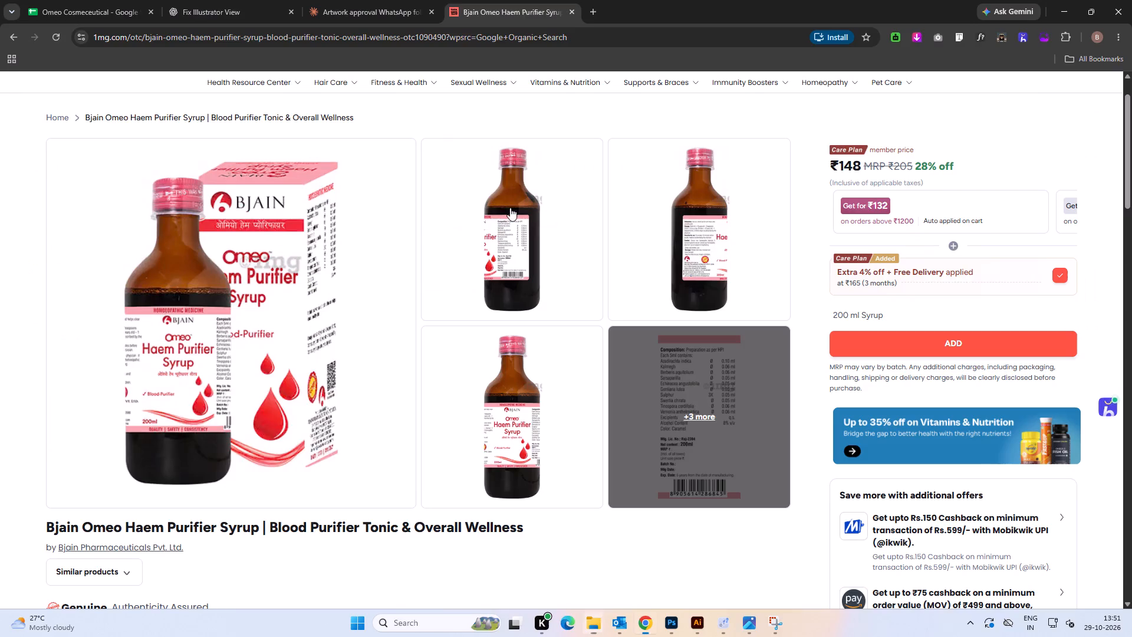
scroll(261, 327, "down", 3)
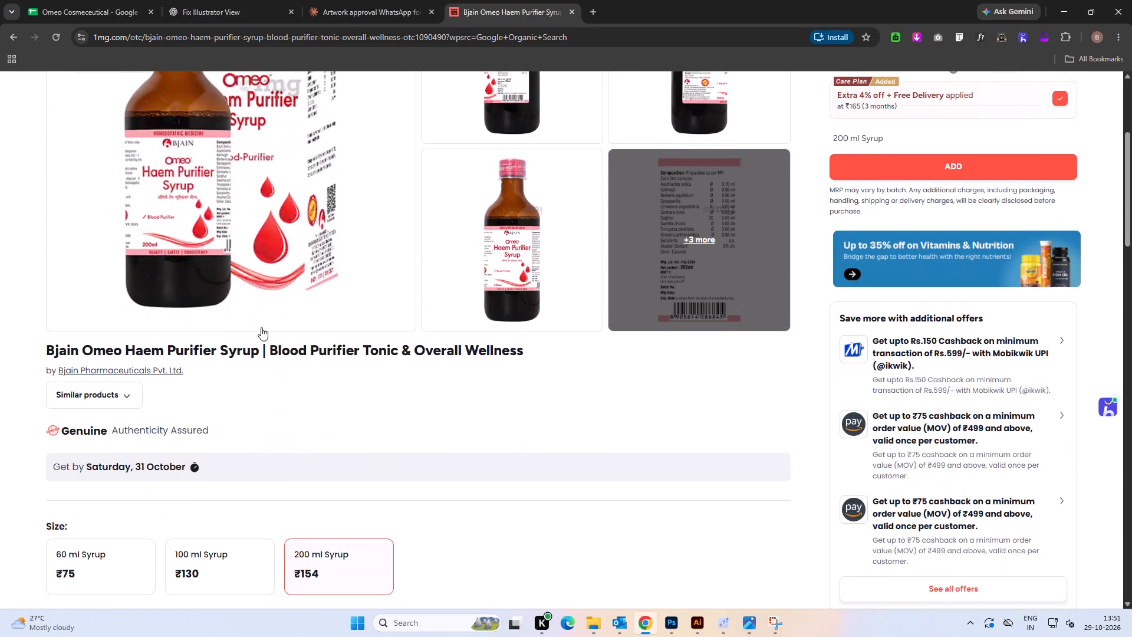
Back in File Explorer, look through the Syrup folder's Syrup images subfolder, then open Haem Purifier Syrup inside Labels.
key("alt+Tab")
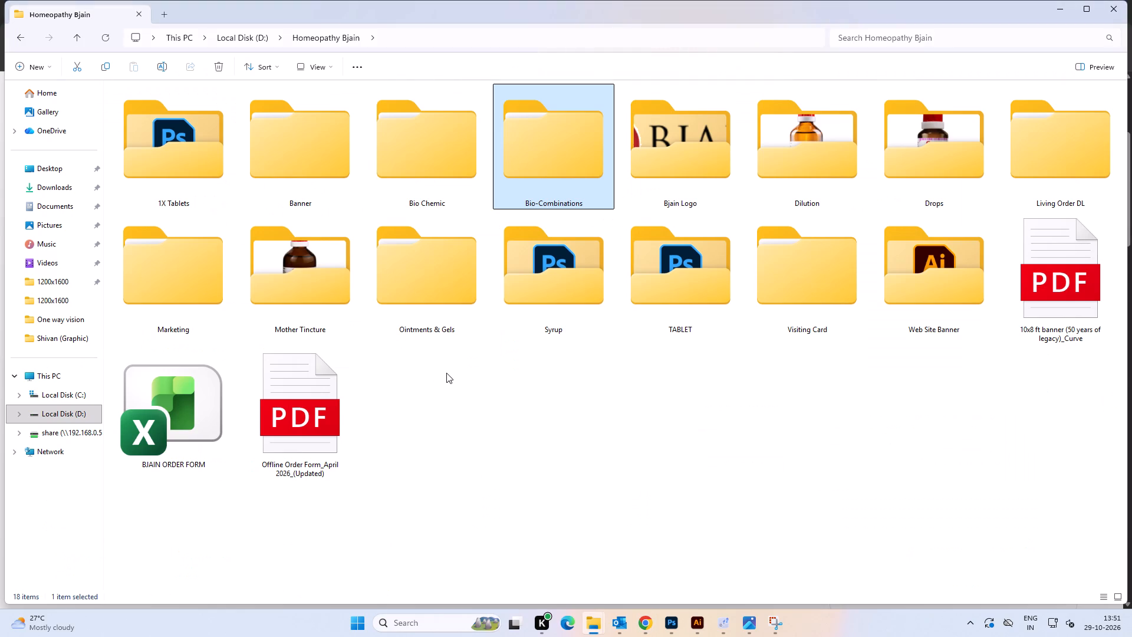
double_click(567, 283)
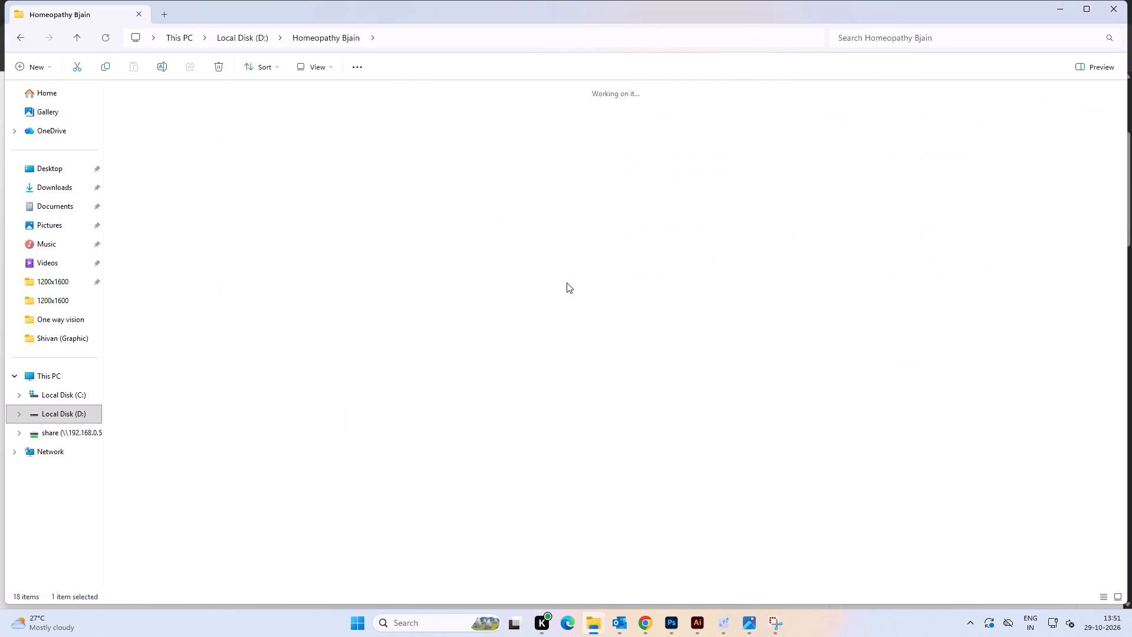
left_click(278, 113)
double_click(278, 113)
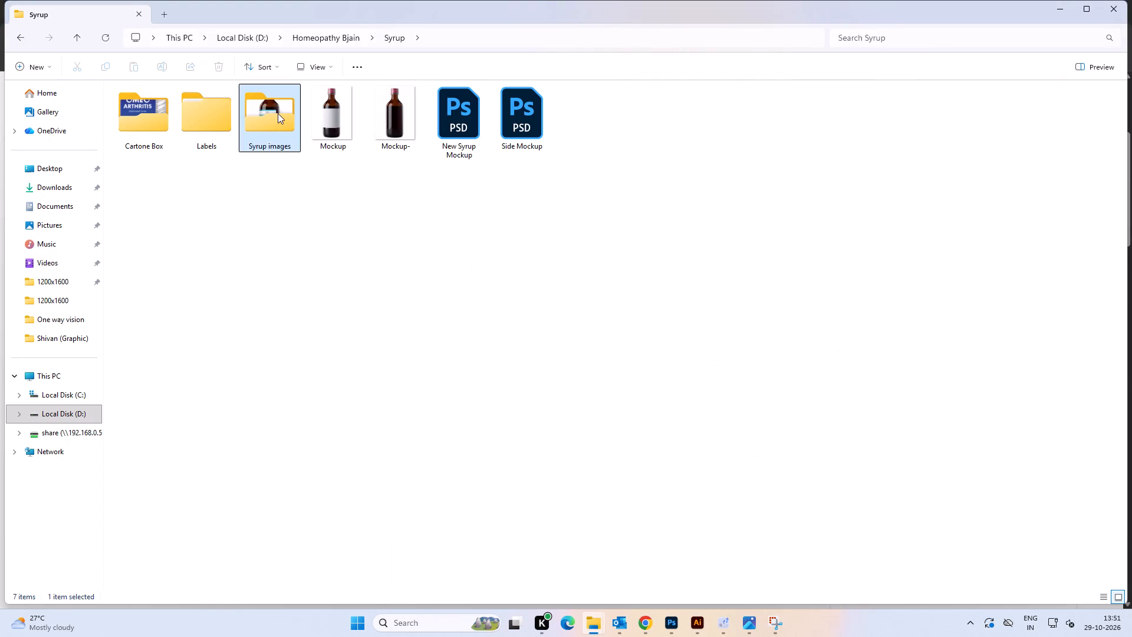
left_click(25, 41)
double_click(215, 118)
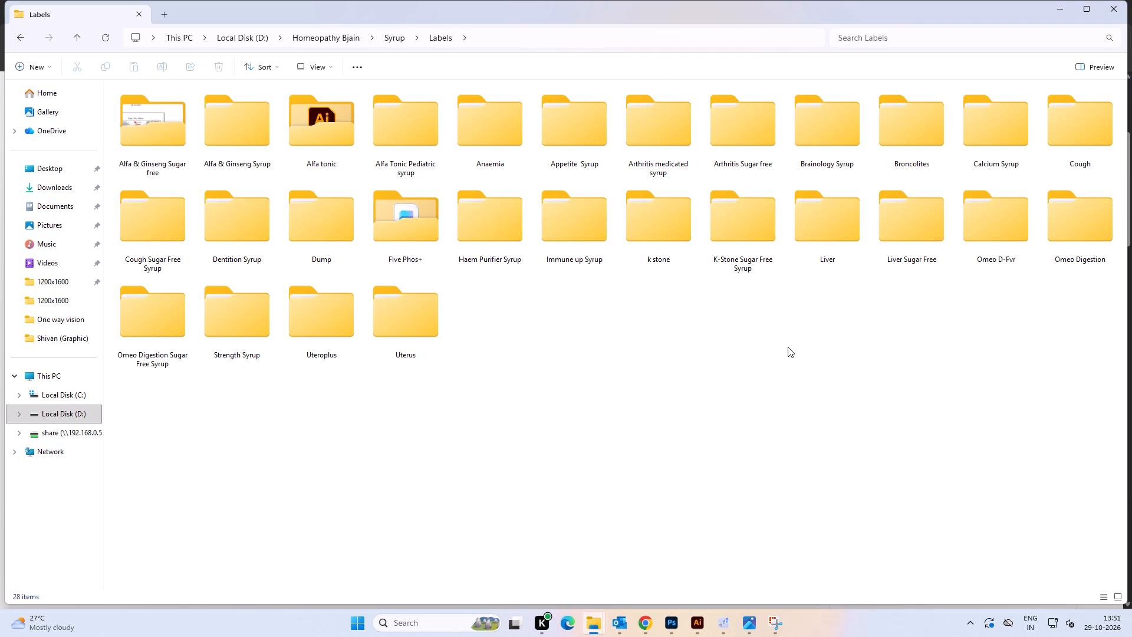
double_click(498, 238)
Switch to LKD.ai in Illustrator and examine the empty lower half of the first panel and the handwritten size sketch.
key("alt+Tab")
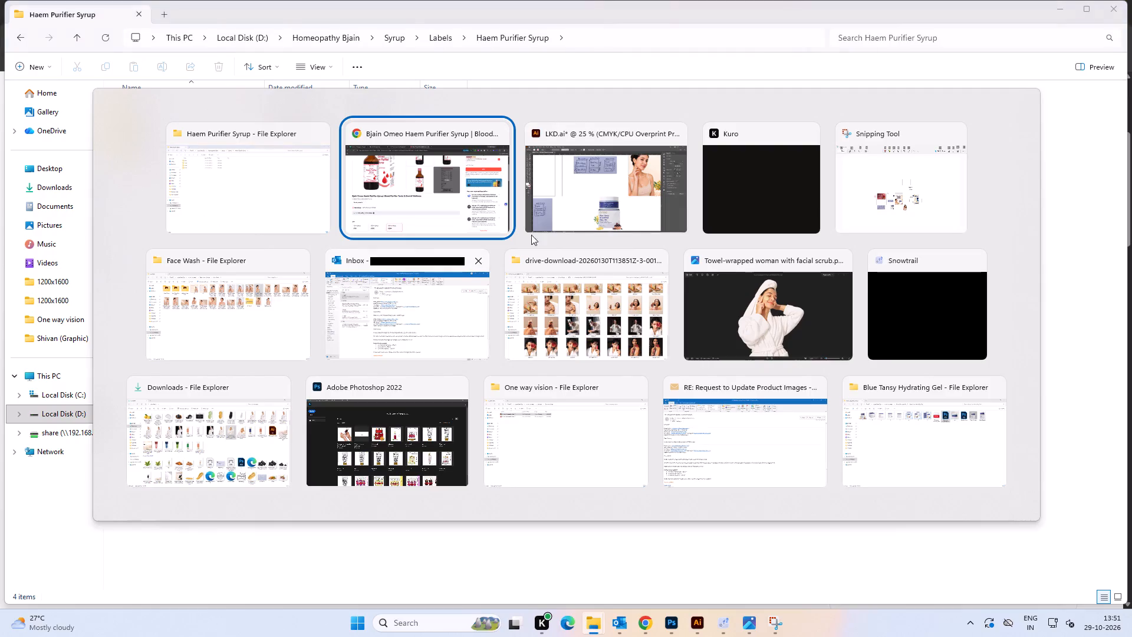
left_click(590, 198, "alt")
scroll(456, 298, "down", 4, "alt")
key("space")
left_click_drag(376, 322, 511, 319)
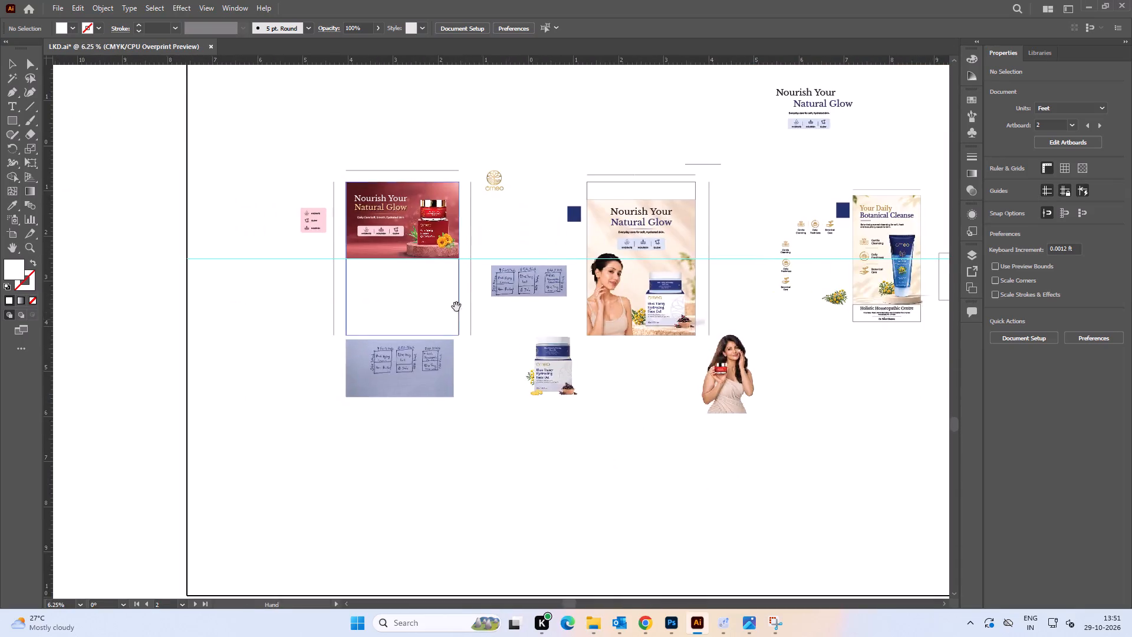
scroll(327, 295, "up", 3, "alt")
scroll(245, 296, "up", 1, "alt")
key("space")
left_click_drag(175, 280, 352, 292)
left_click(180, 255)
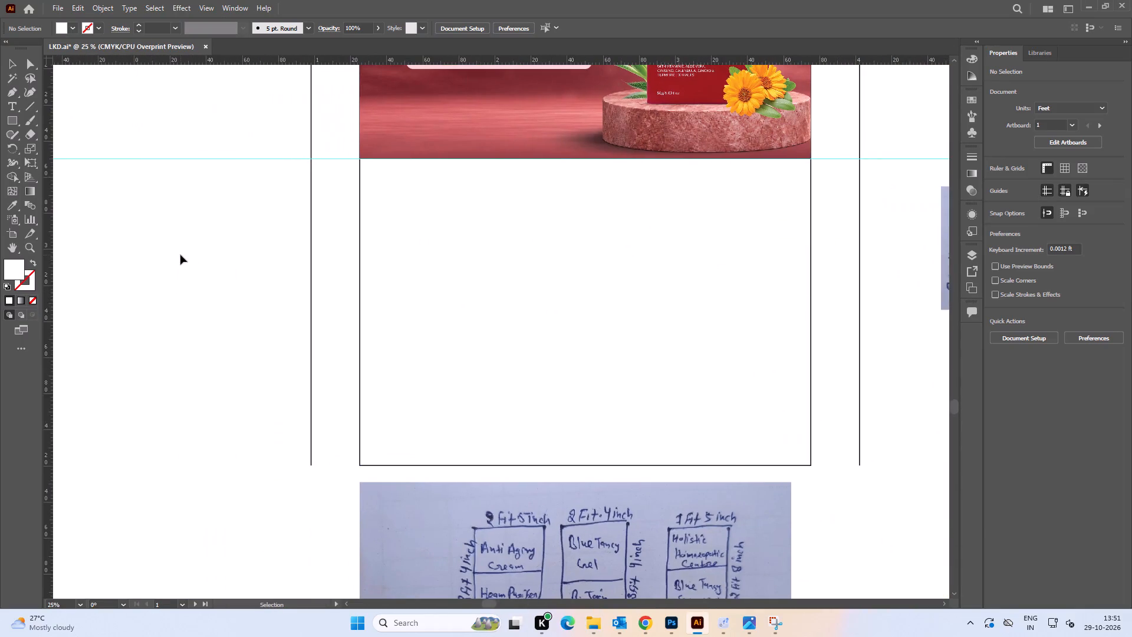
key("alt+Tab")
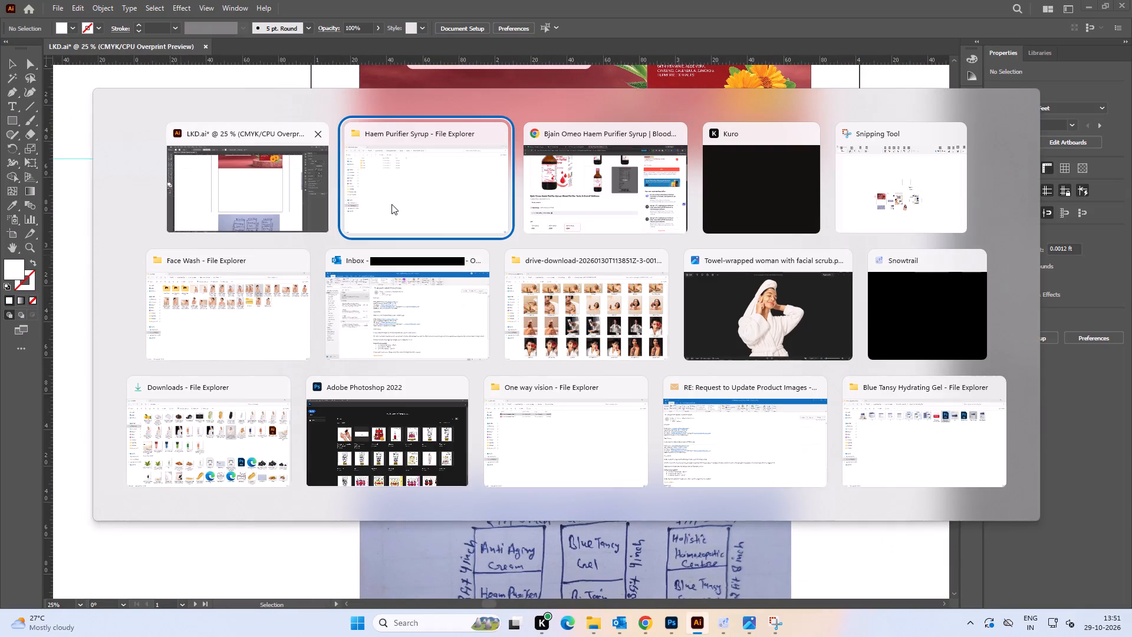
left_click(248, 212, "alt")
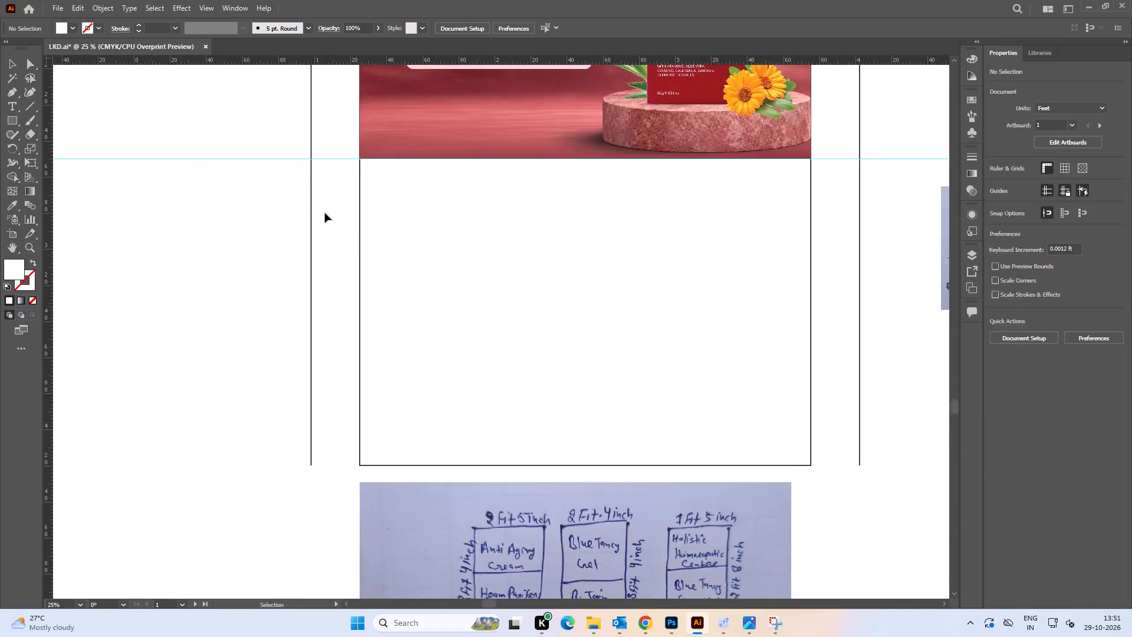
Open Koccher Homeopathy store_2 from the Banner folder's One way Vision subfolder in File Explorer, ignoring all missing linked files.
key("alt+Tab")
left_click(450, 192, "alt")
key("BackSpace")
key("BackSpace")
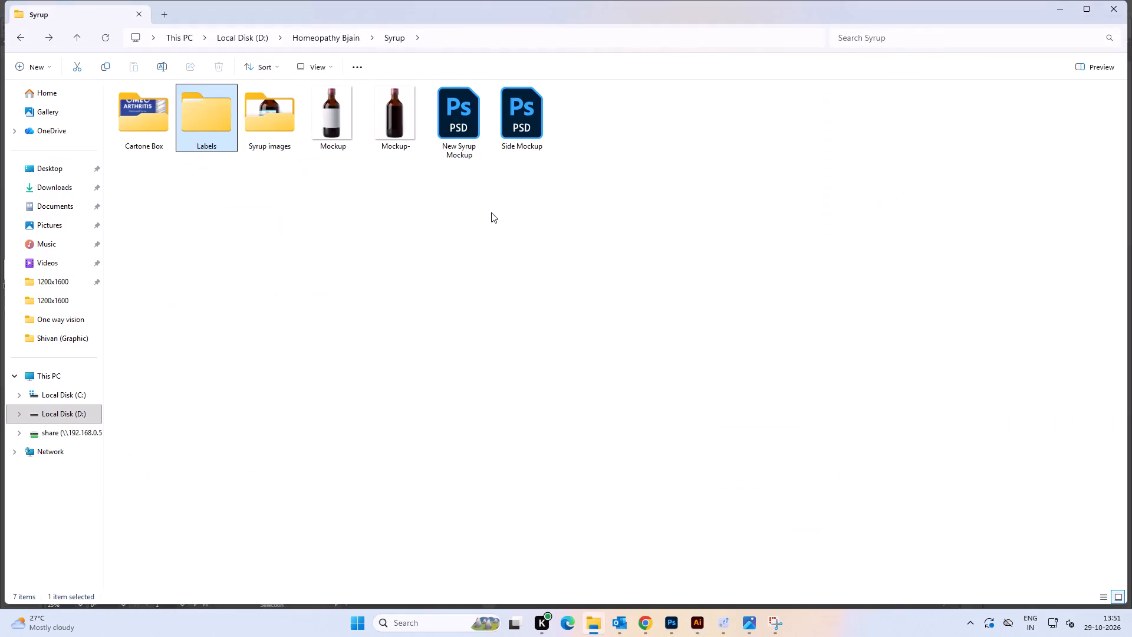
left_click_drag(519, 291, 522, 286)
key("BackSpace")
left_click(344, 153)
left_click(396, 154)
double_click(304, 153)
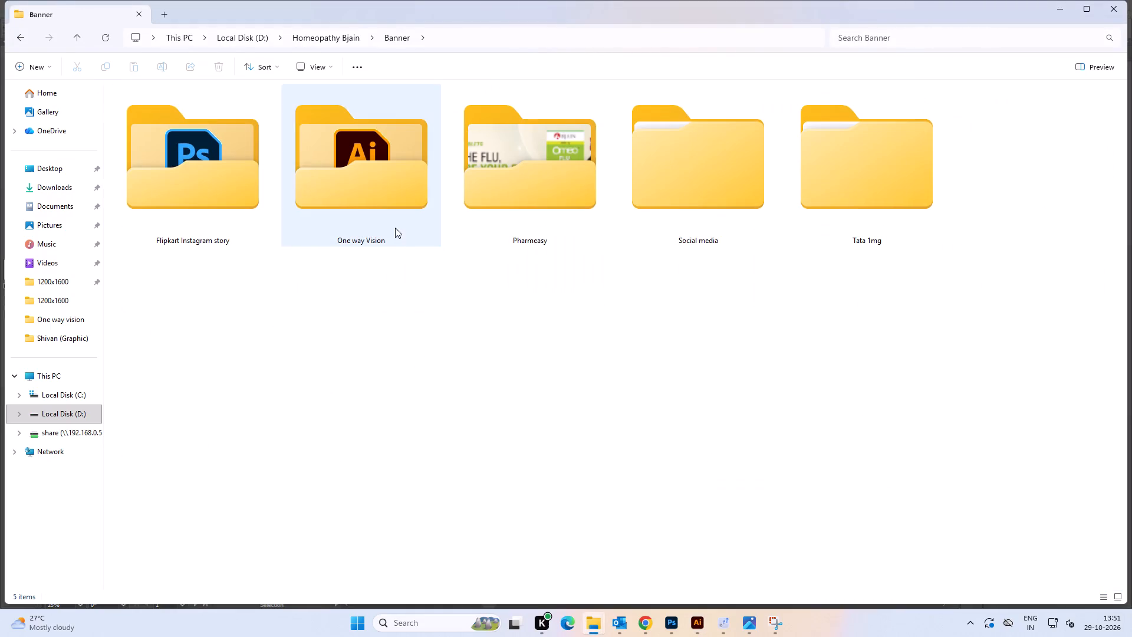
double_click(395, 226)
double_click(196, 109)
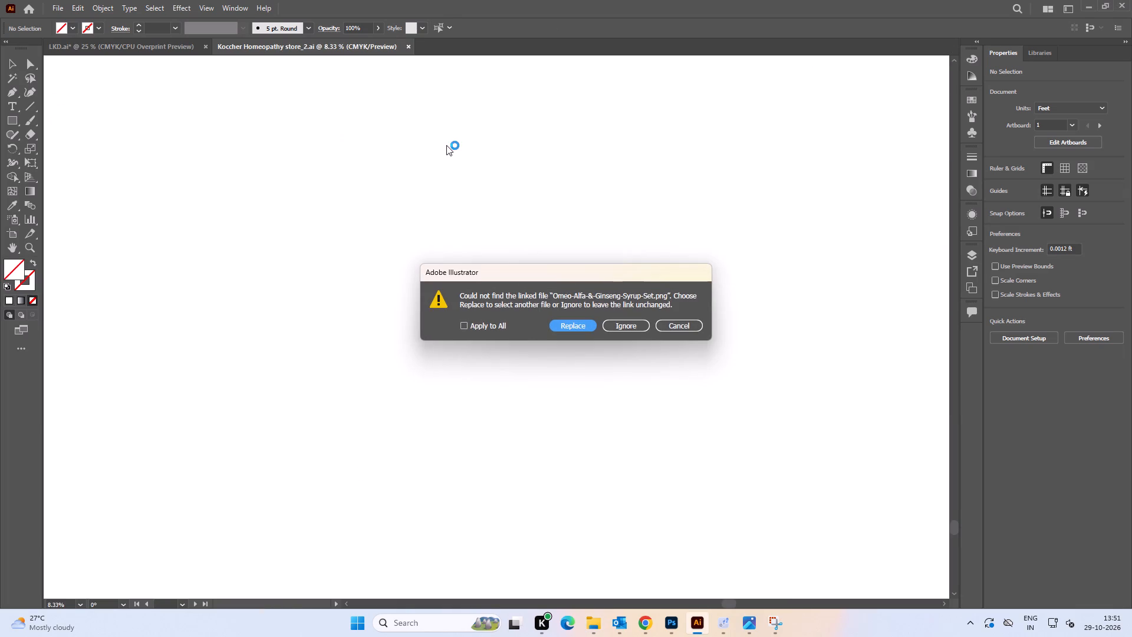
left_click(469, 316)
left_click(473, 326)
left_click(624, 323)
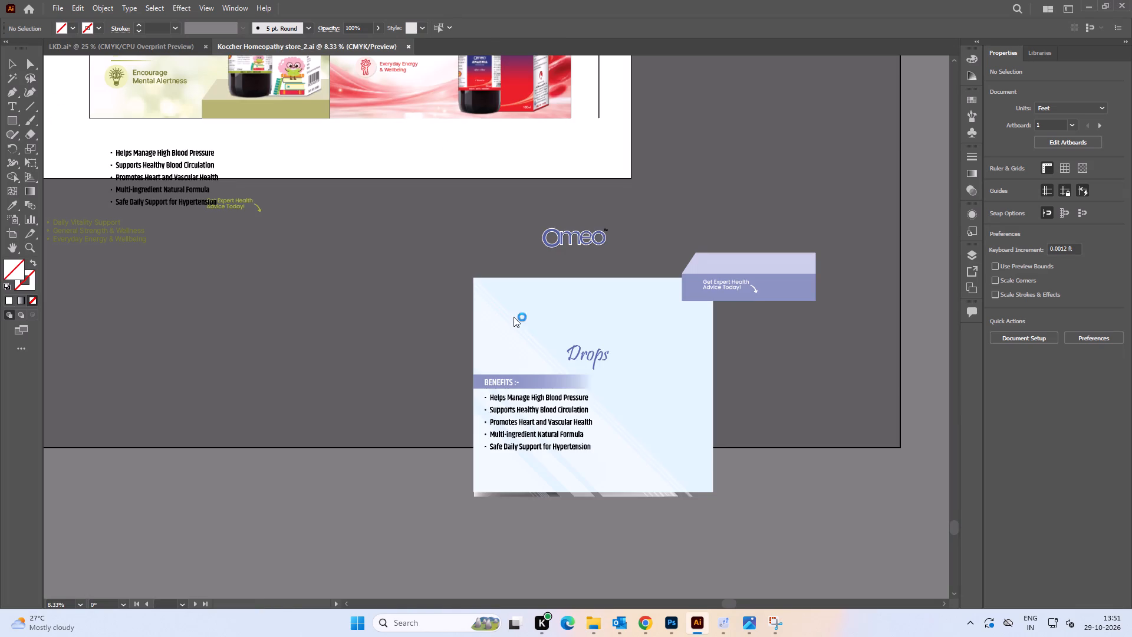
Look over the Bjain Pharmaceuticals four-panel syrup banner and the loose product images around its artboard.
scroll(499, 307, "down", 1, "alt")
key("space")
key("space")
key("space")
key("space")
key("space")
key("space")
key("space")
key("space")
key("space")
key("space")
key("space")
key("space")
key("space")
key("space")
key("space")
key("space")
key("space")
key("space")
key("space")
key("space")
left_click_drag(450, 294, 463, 357)
left_click_drag(561, 302, 479, 345)
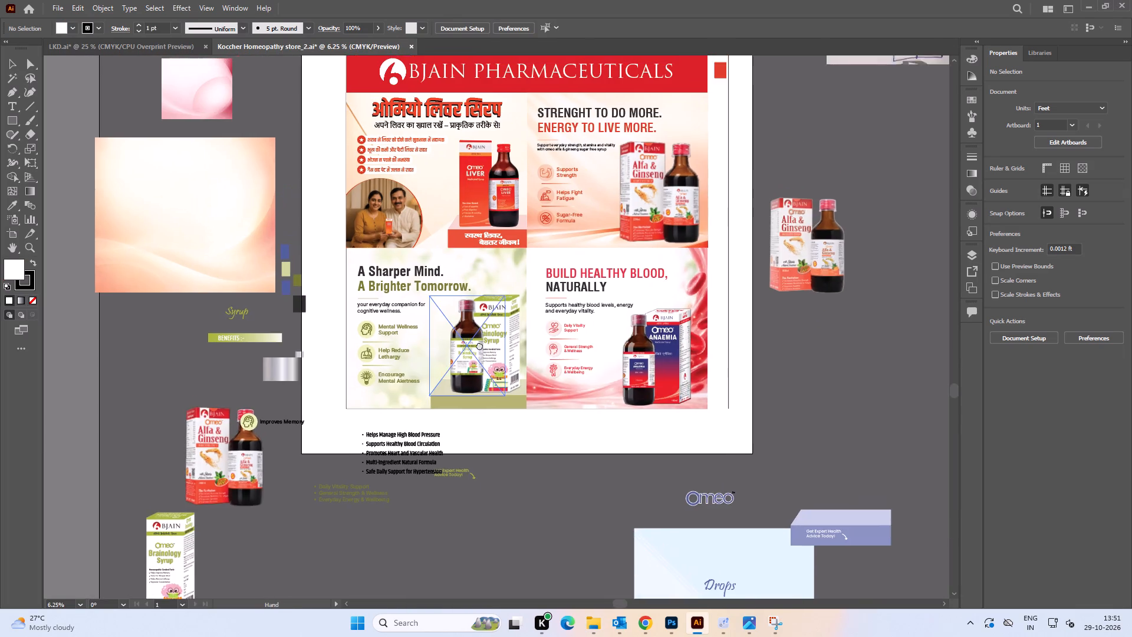
left_click_drag(479, 345, 465, 349)
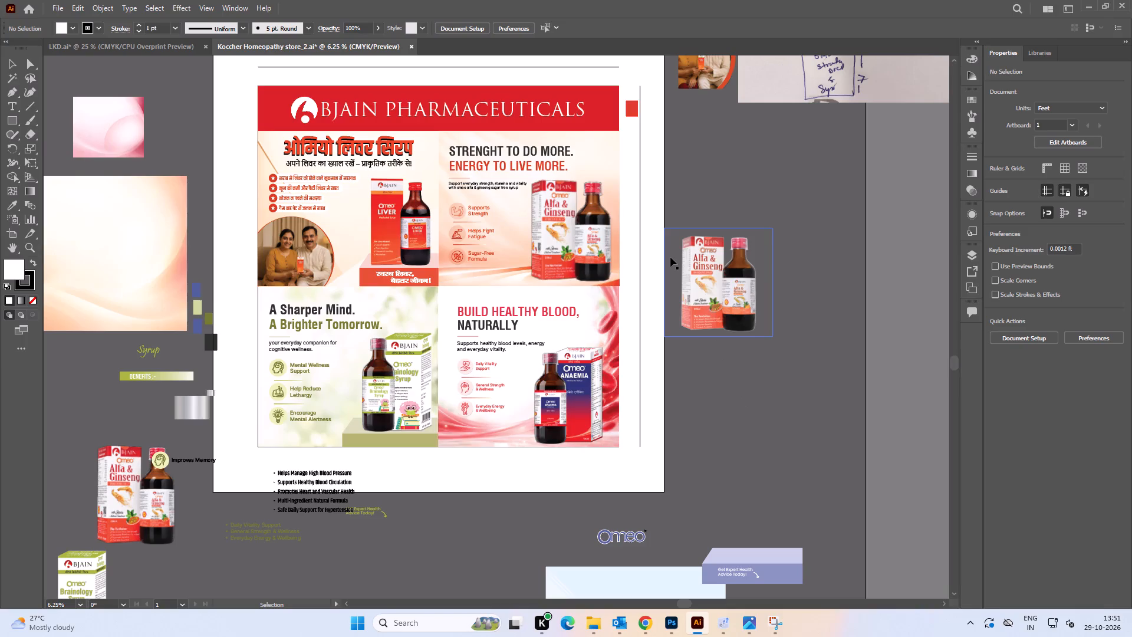
Open Strength Drops & Syrup (4X7 Feet) from the One way Vision folder, look over its artwork and close it.
key("alt+Tab")
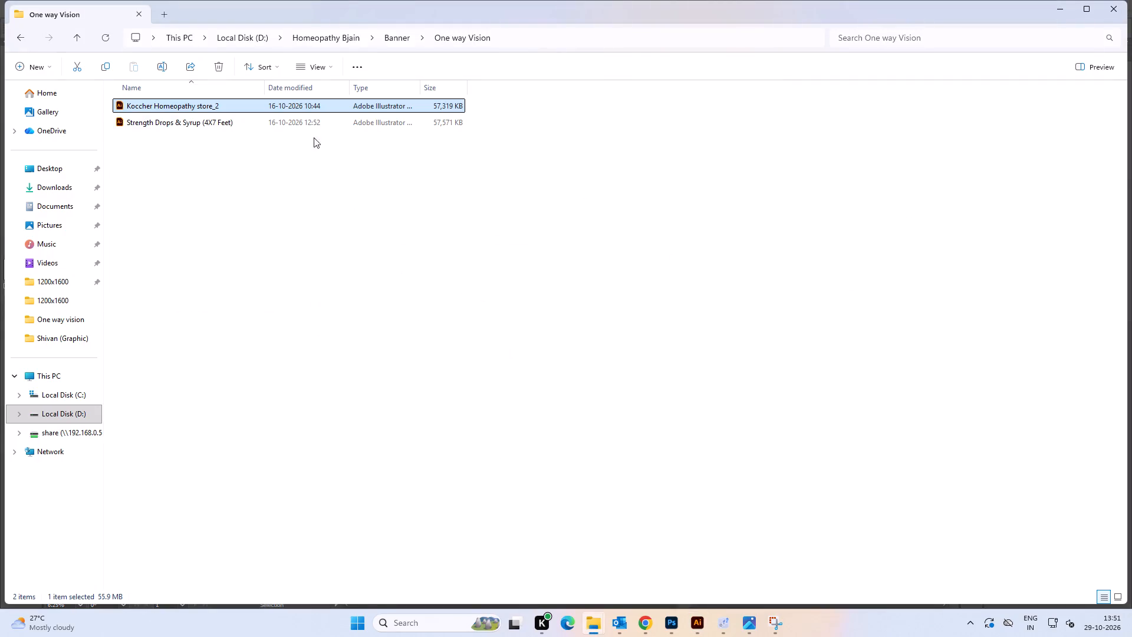
left_click(305, 122)
left_click(305, 122)
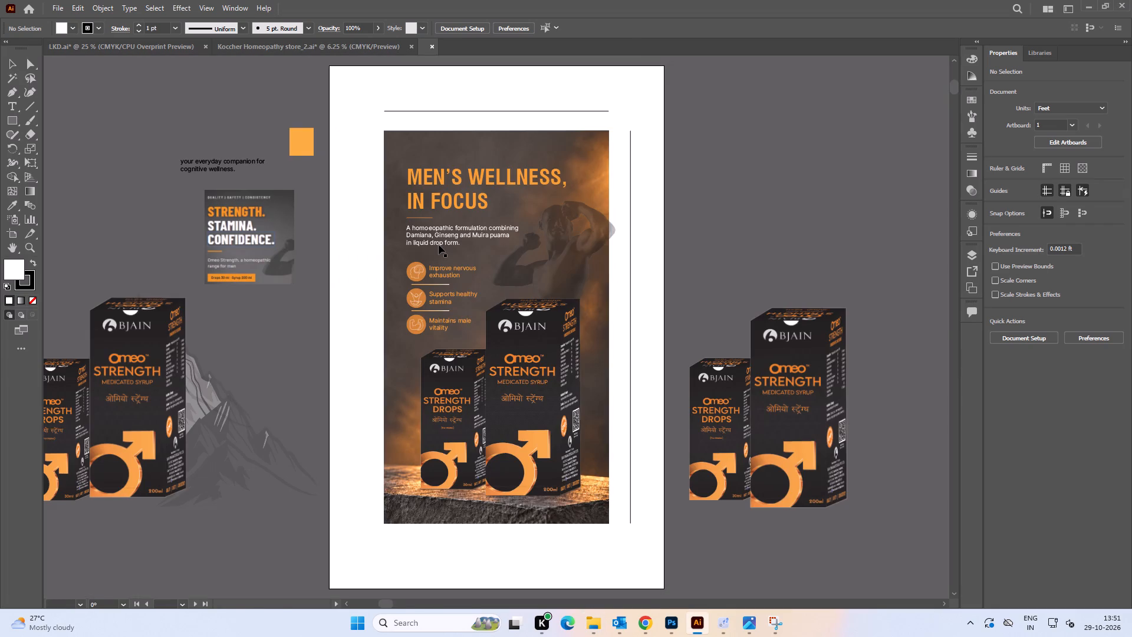
scroll(514, 307, "down", 2, "alt")
left_click(630, 45)
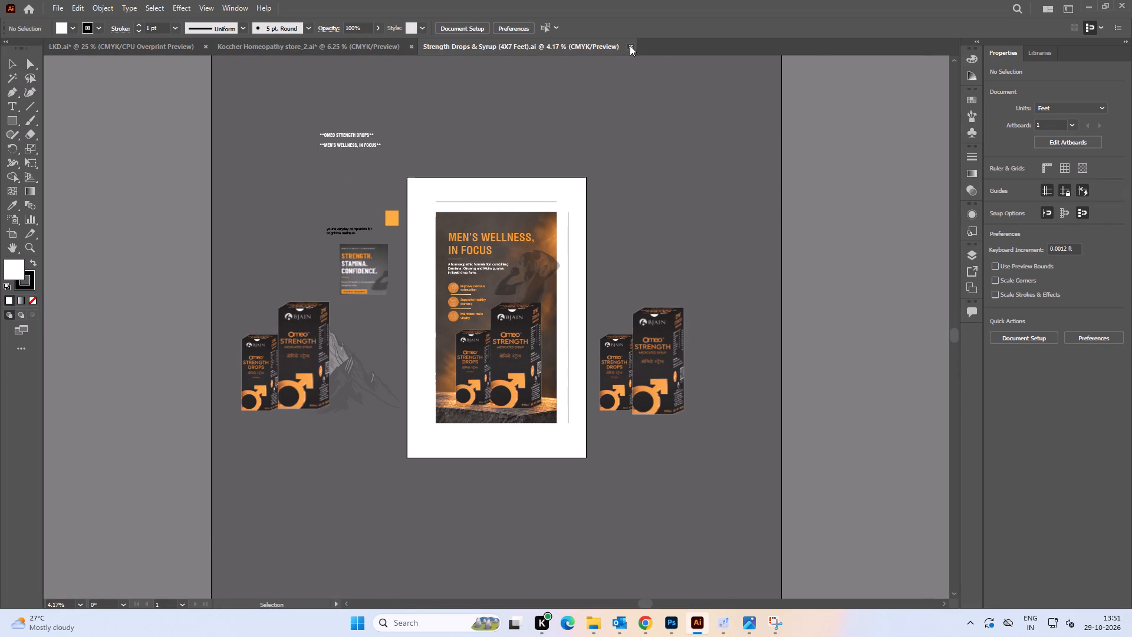
In Koccher Homeopathy store_2.ai, move the loose Alfa & Ginseng product image beside the artboard farther away from it.
key("space")
left_click_drag(406, 219, 377, 220)
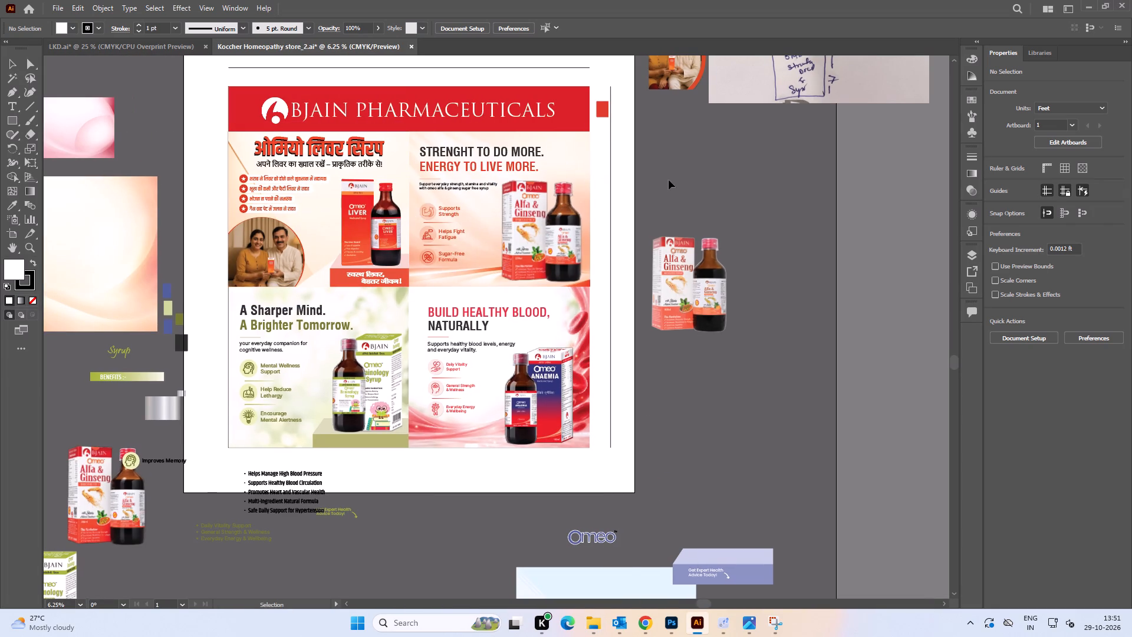
left_click(669, 180)
left_click_drag(682, 285, 776, 290)
left_click(686, 249)
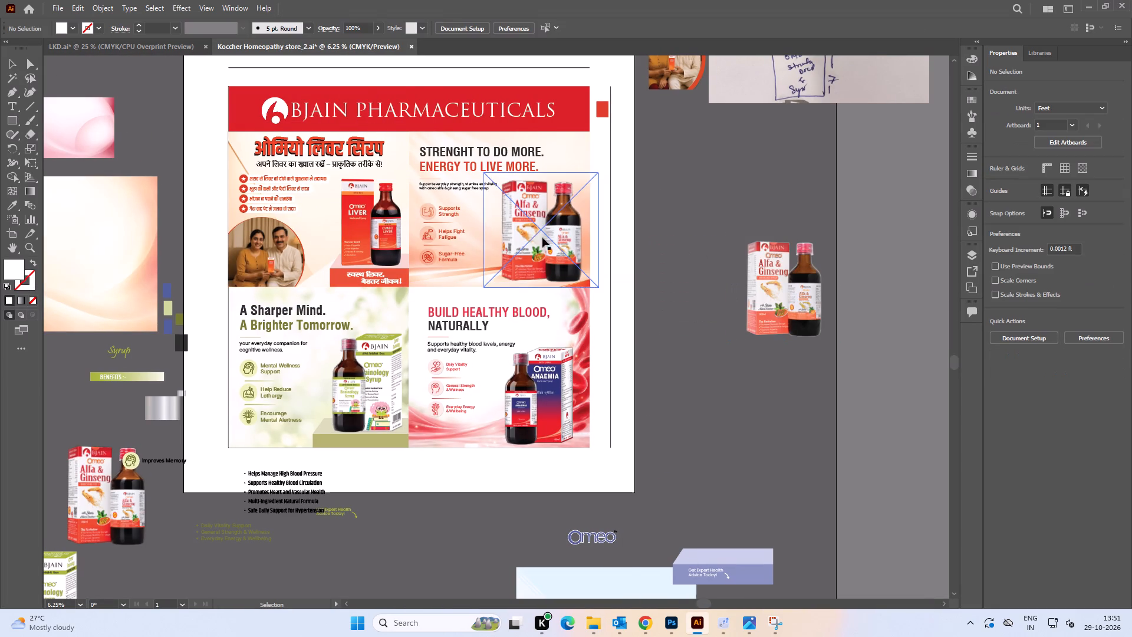
scroll(531, 238, "up", 1, "alt")
left_click(678, 260)
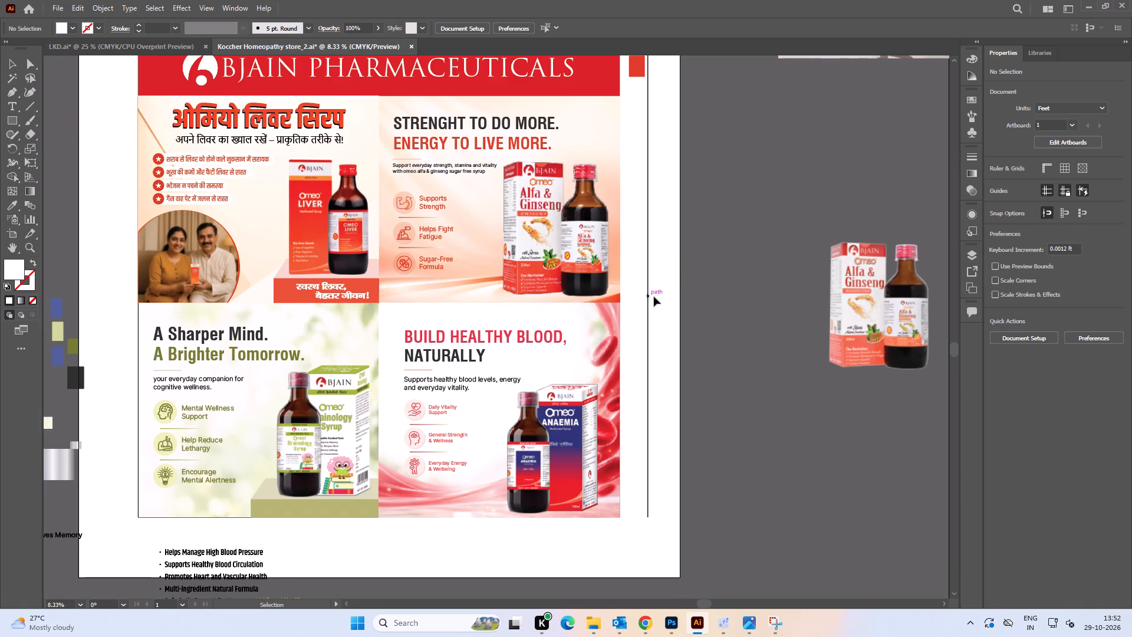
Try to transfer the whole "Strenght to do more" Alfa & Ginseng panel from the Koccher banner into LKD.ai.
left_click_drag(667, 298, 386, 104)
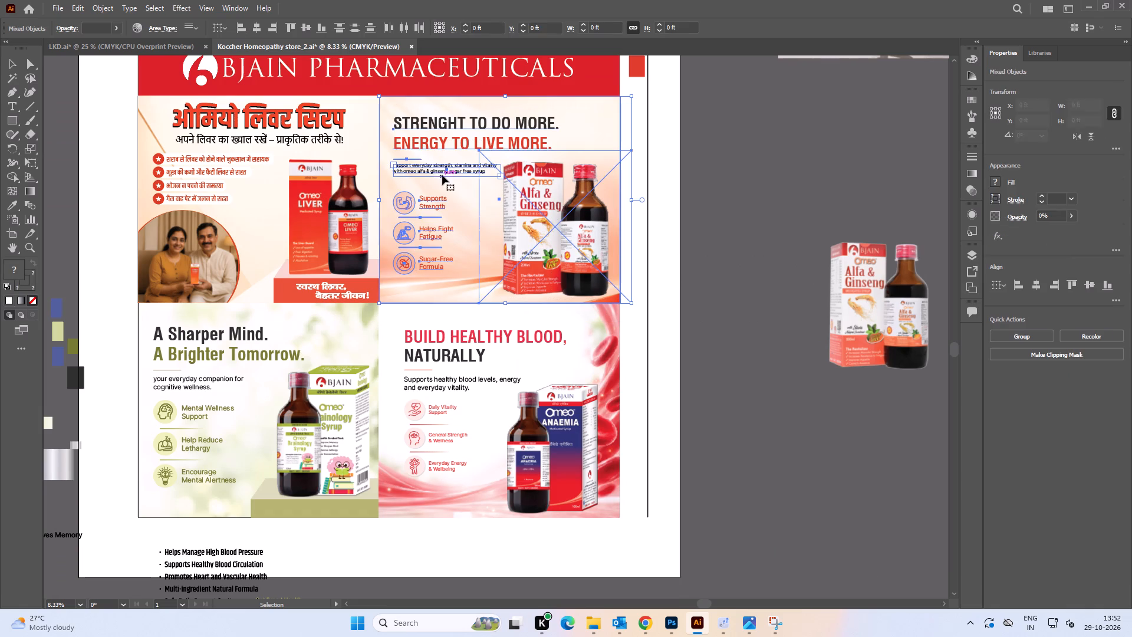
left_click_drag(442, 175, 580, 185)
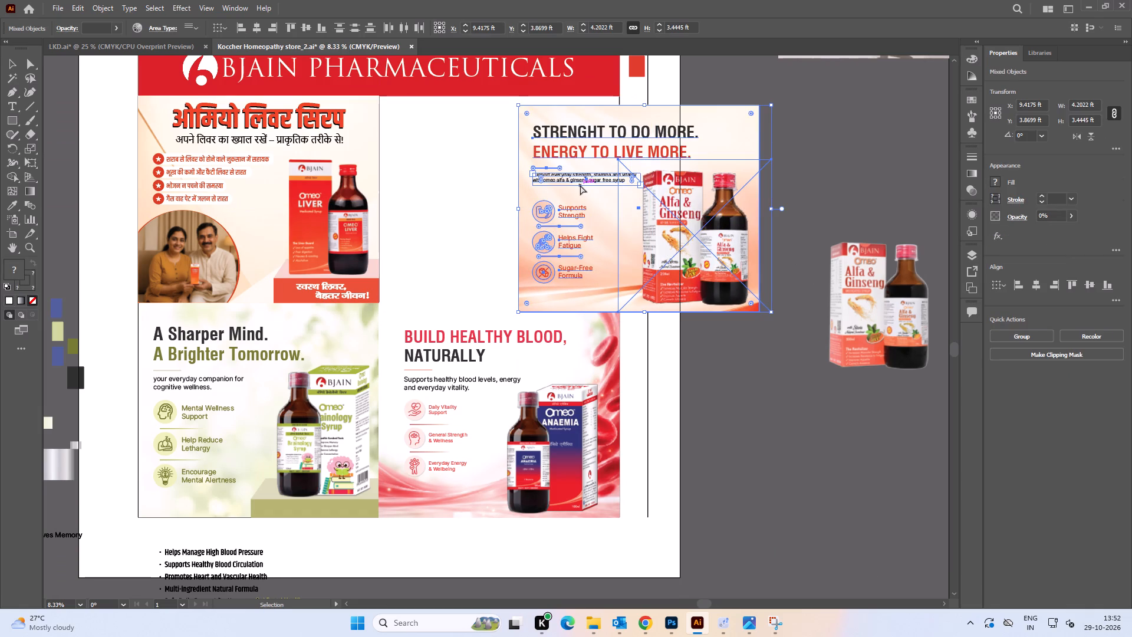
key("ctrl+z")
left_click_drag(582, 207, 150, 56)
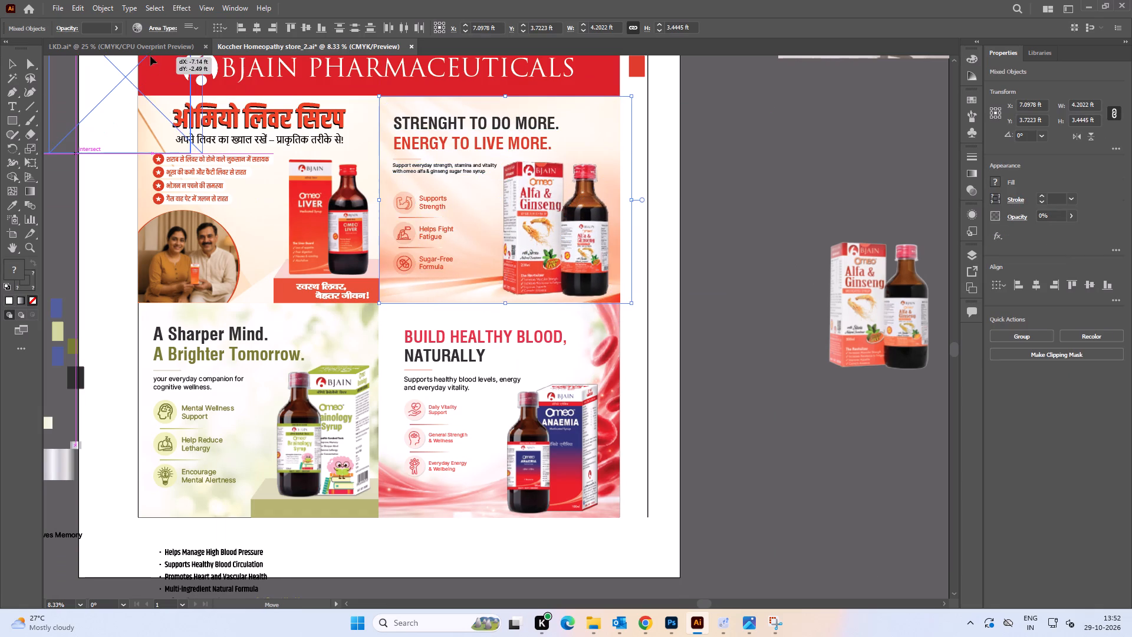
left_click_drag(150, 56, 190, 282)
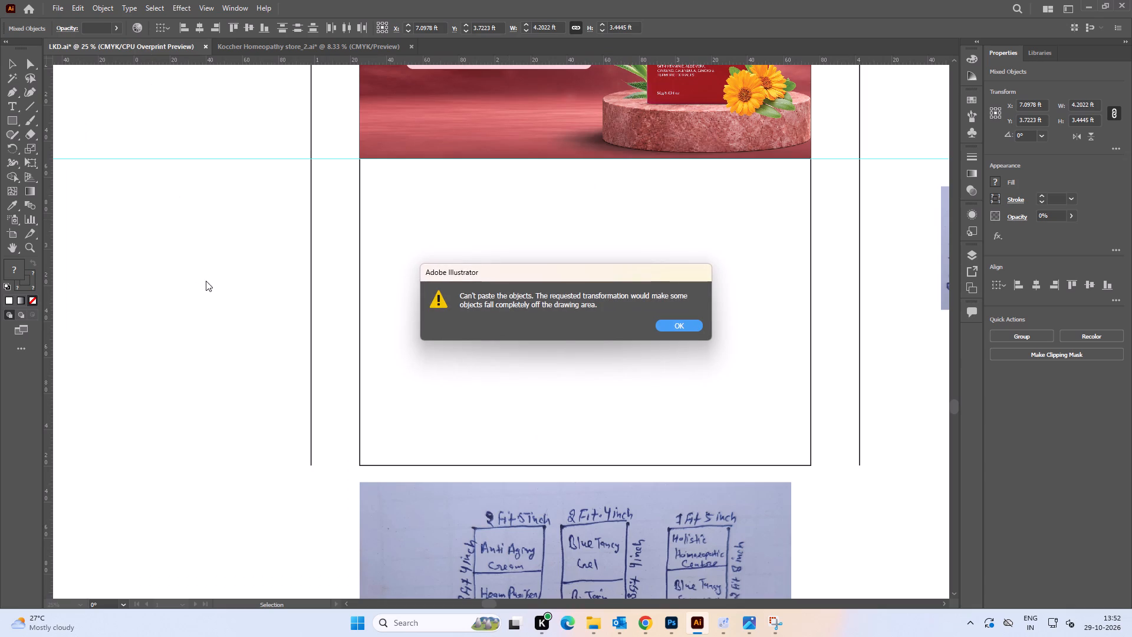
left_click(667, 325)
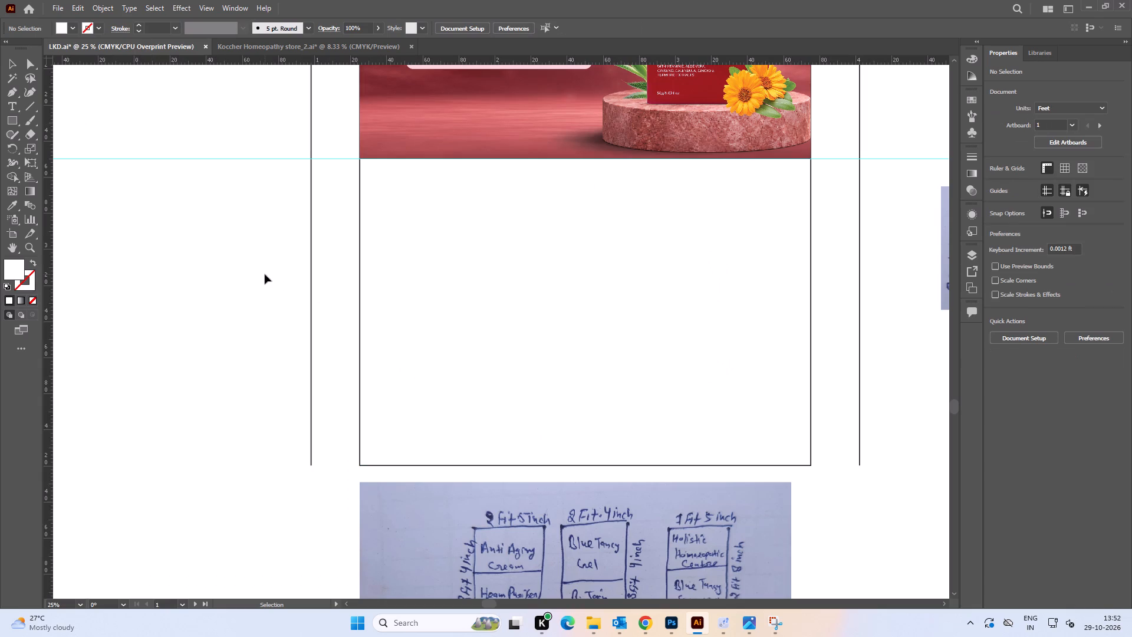
Copy the whole Alfa & Ginseng panel from Koccher Homeopathy store_2.ai and paste it into LKD.ai, ignoring all unreadable linked images.
scroll(265, 274, "down", 3, "alt")
key("space")
left_click_drag(208, 268, 422, 274)
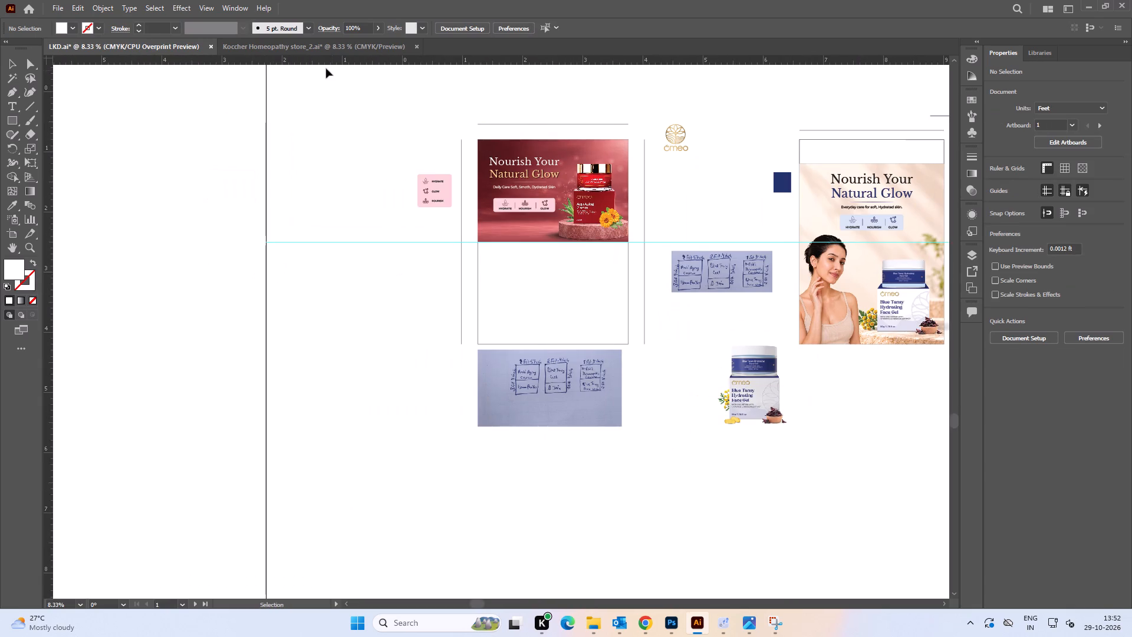
left_click(321, 50)
key("ctrl+c")
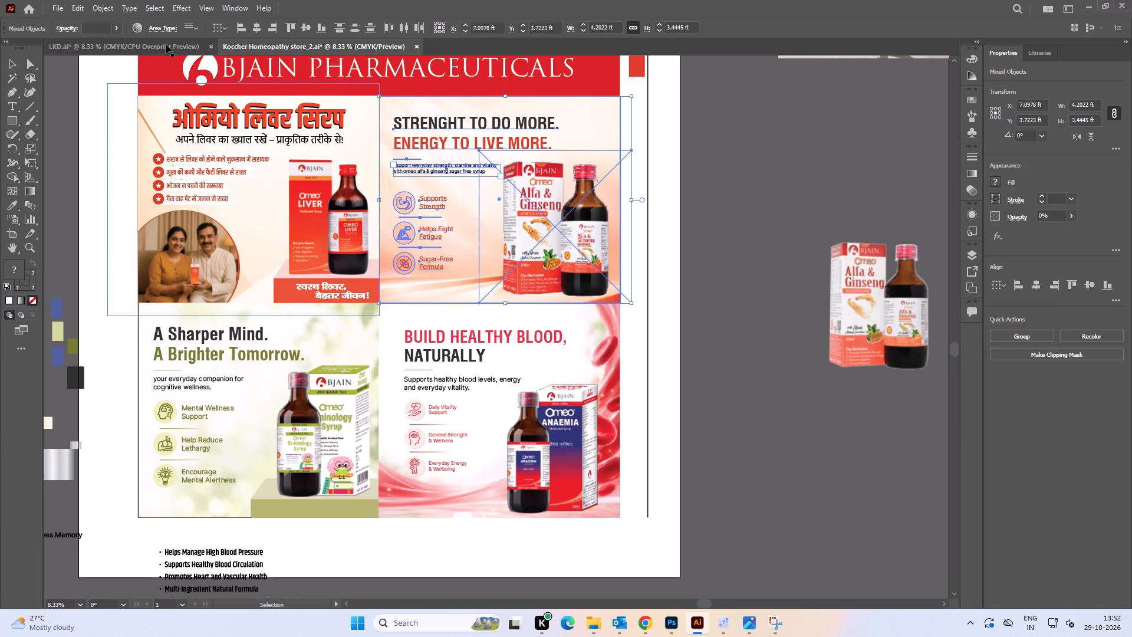
left_click(166, 44)
key("ctrl+v")
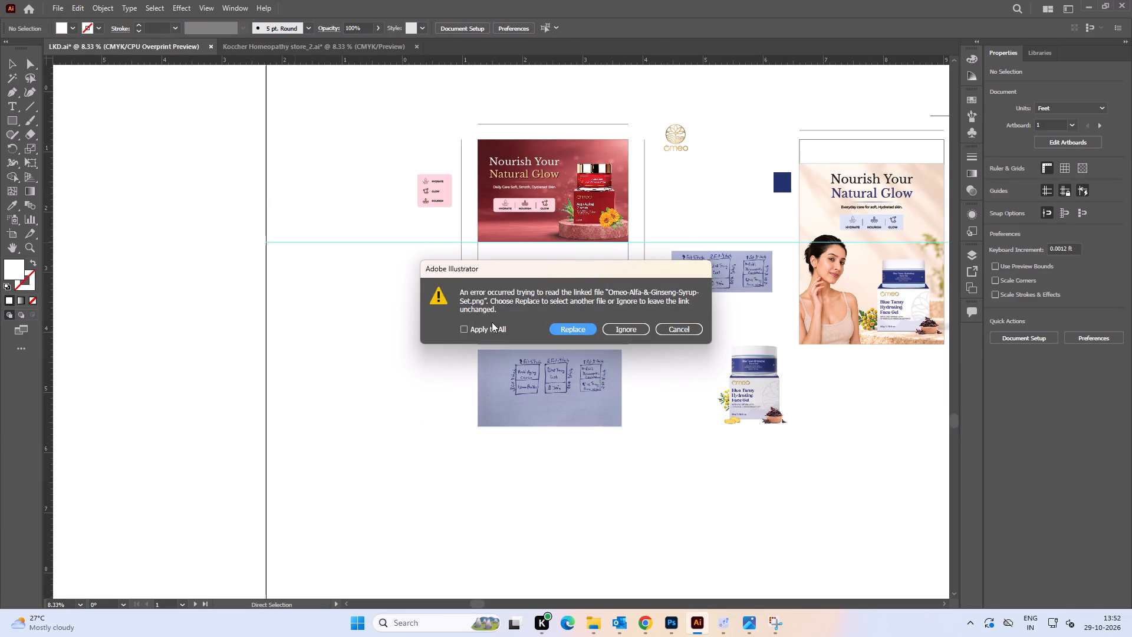
left_click(466, 327)
left_click(637, 330)
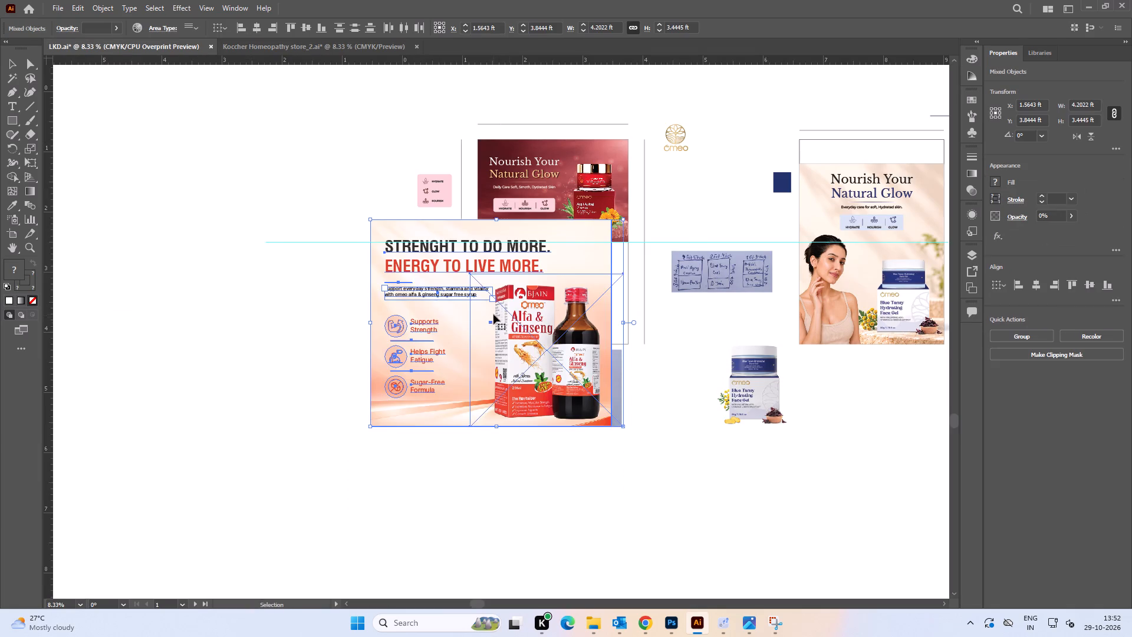
Shrink the pasted Alfa & Ginseng panel so its background is about 2.25 ft wide, and place it beside the blank lower panel.
left_click_drag(499, 316, 231, 311)
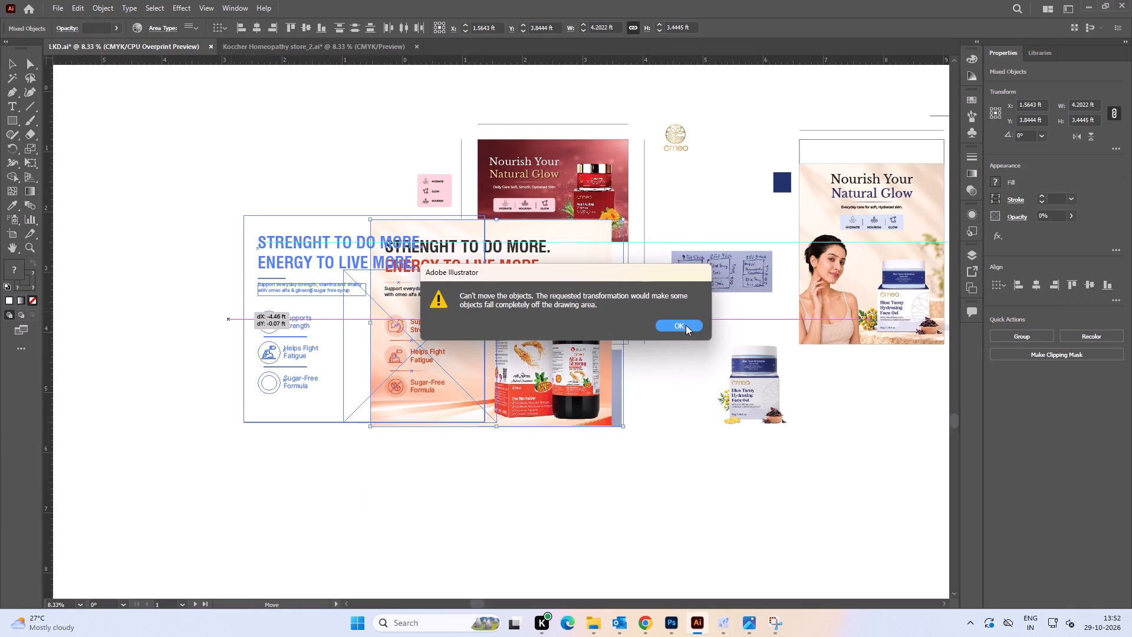
left_click(686, 325)
left_click_drag(496, 220, 489, 310, "shift")
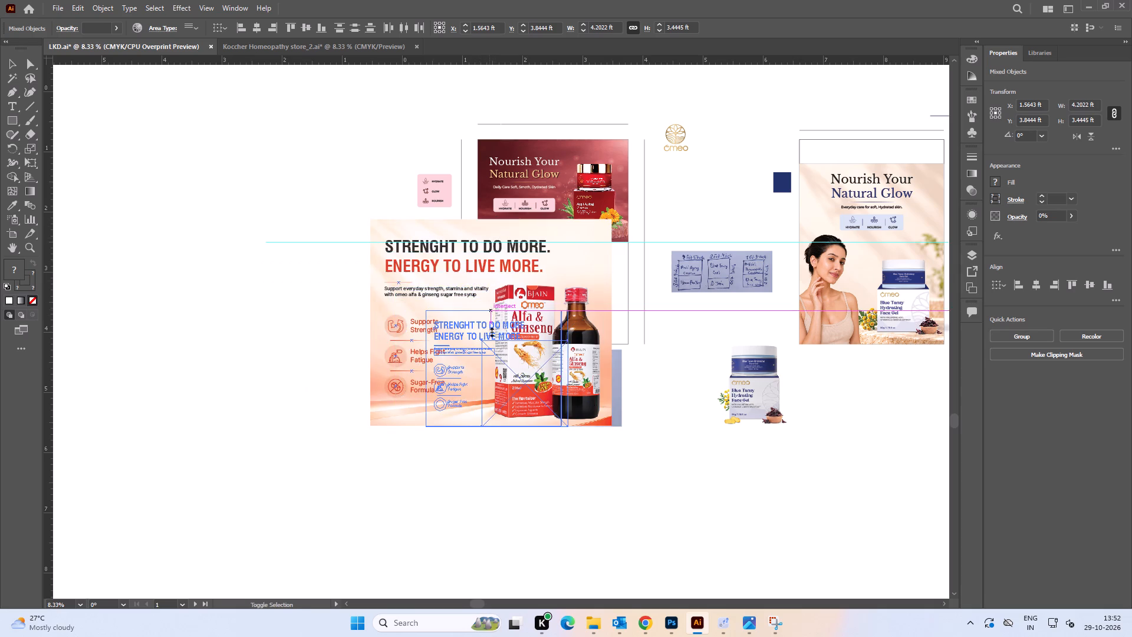
left_click_drag(502, 366, 393, 297)
left_click(351, 142)
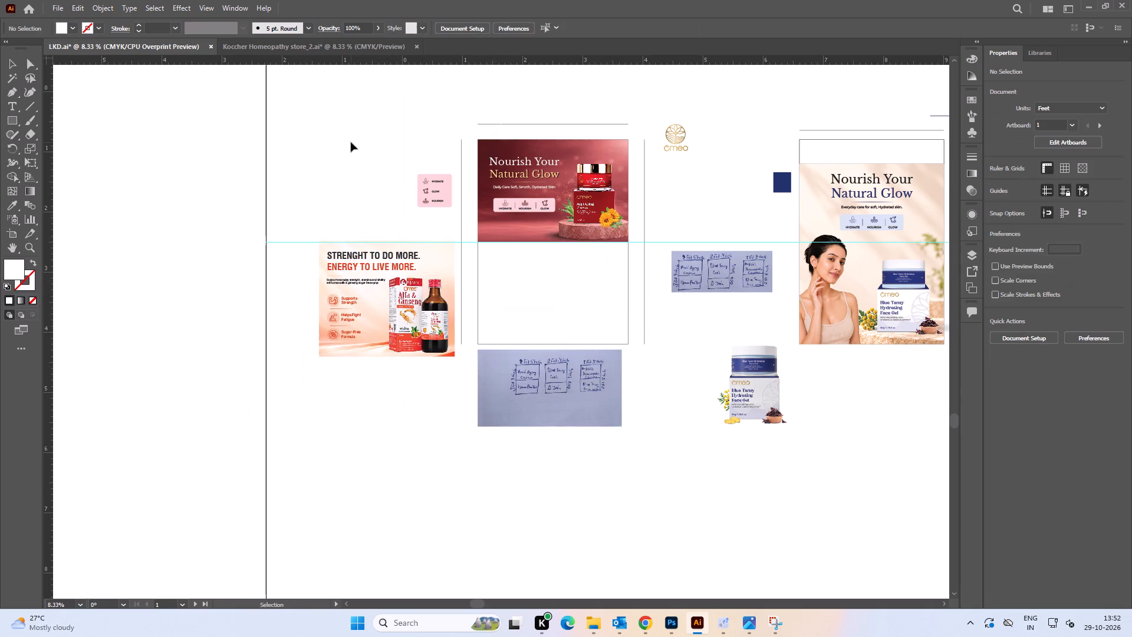
Close Koccher Homeopathy store_2.ai without saving its changes.
left_click(416, 47)
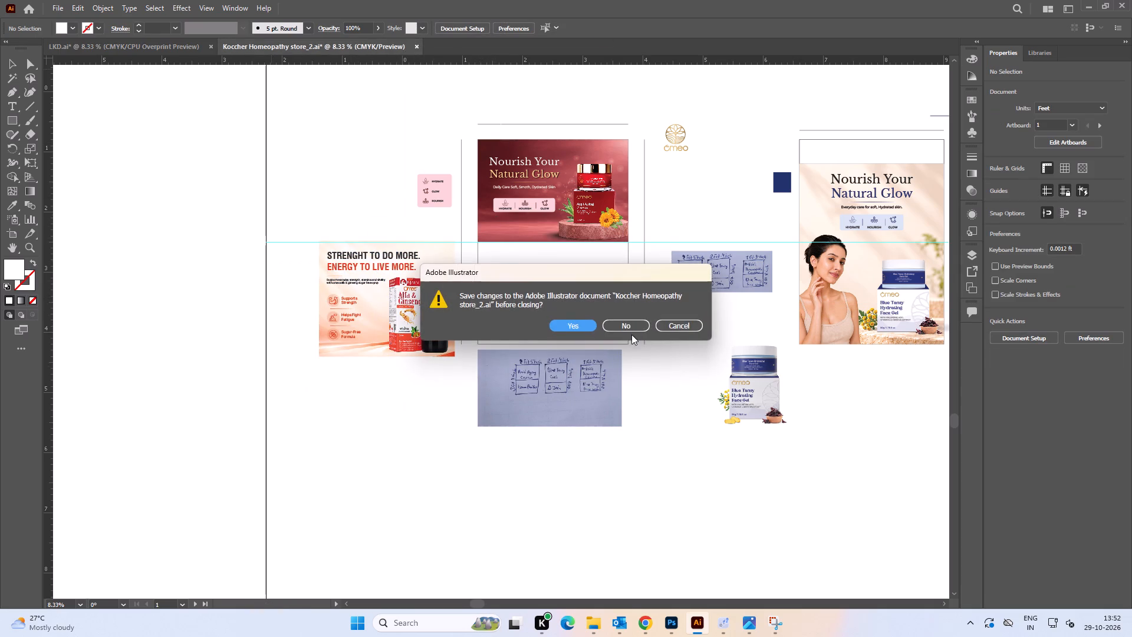
left_click(628, 329)
Delete the Alfa & Ginseng bottle and carton image from the pasted panel.
left_click(426, 408)
scroll(389, 326, "down", 1, "alt")
scroll(388, 326, "up", 2, "alt")
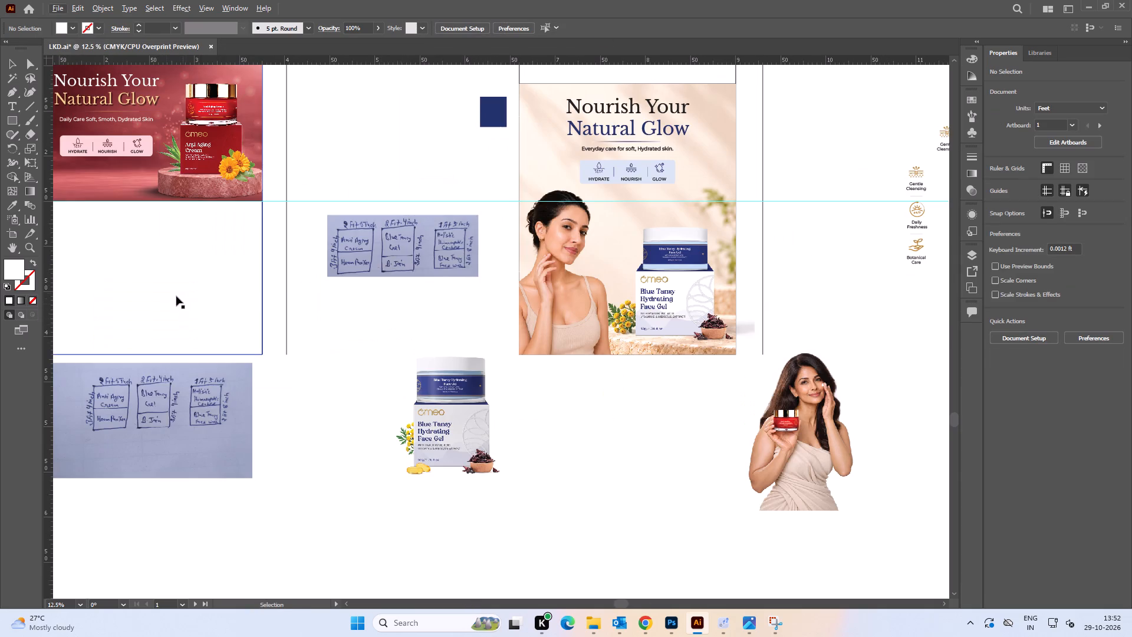
key("space")
key("space")
key("space")
key("space")
key("space")
key("space")
key("space")
key("space")
key("space")
key("space")
key("space")
left_click_drag(198, 293, 755, 293)
scroll(452, 325, "up", 1, "alt")
left_click_drag(355, 314, 384, 314)
key("Delete")
left_click(347, 433)
Move the remaining headline, text, icons and orange background of the pasted panel farther away from the blank lower panel.
left_click_drag(140, 132, 227, 386)
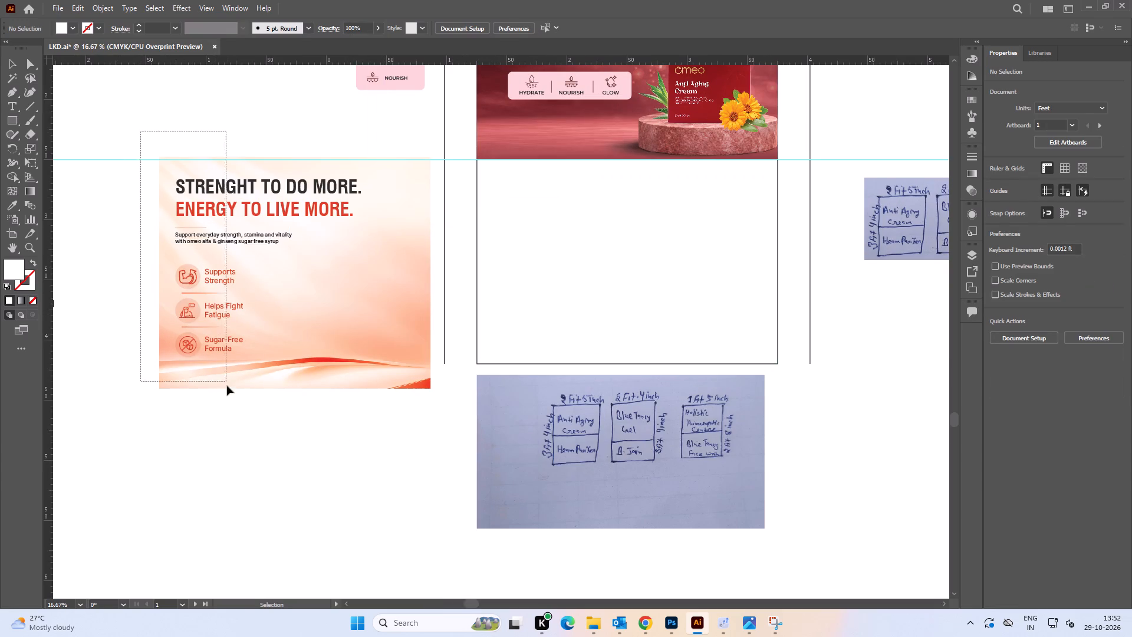
left_click_drag(227, 386, 228, 390)
left_click_drag(205, 307, 164, 335)
left_click(210, 133)
Separate the clipped orange wave background from the headline and icons, placing it in the empty area below them.
left_click_drag(326, 383, 674, 349)
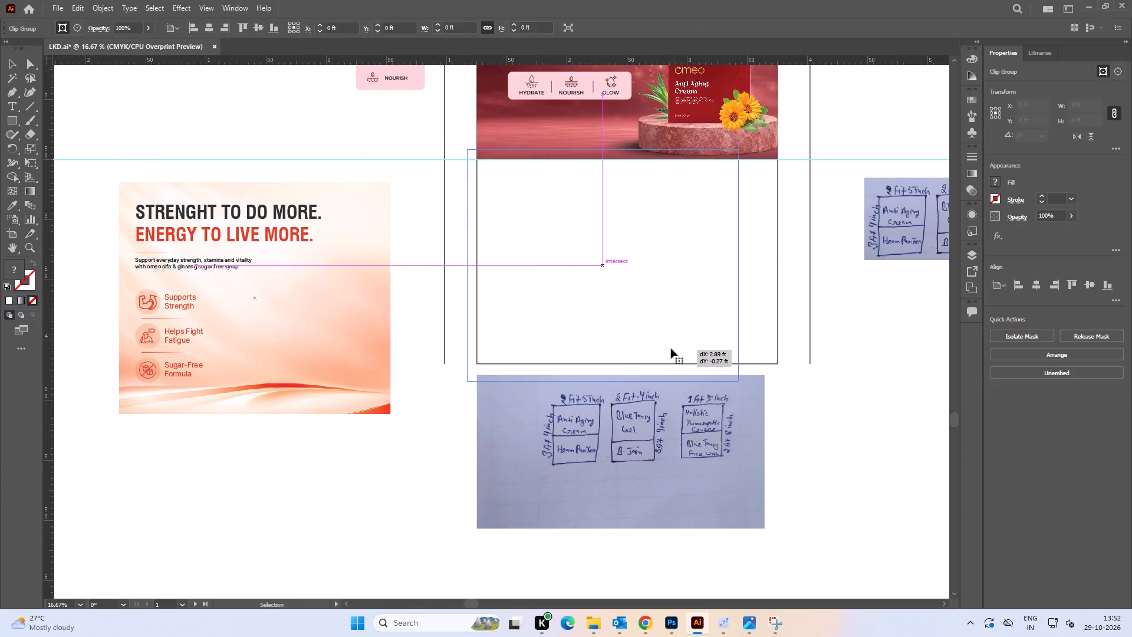
left_click_drag(667, 291, 408, 361)
left_click_drag(366, 339, 460, 332)
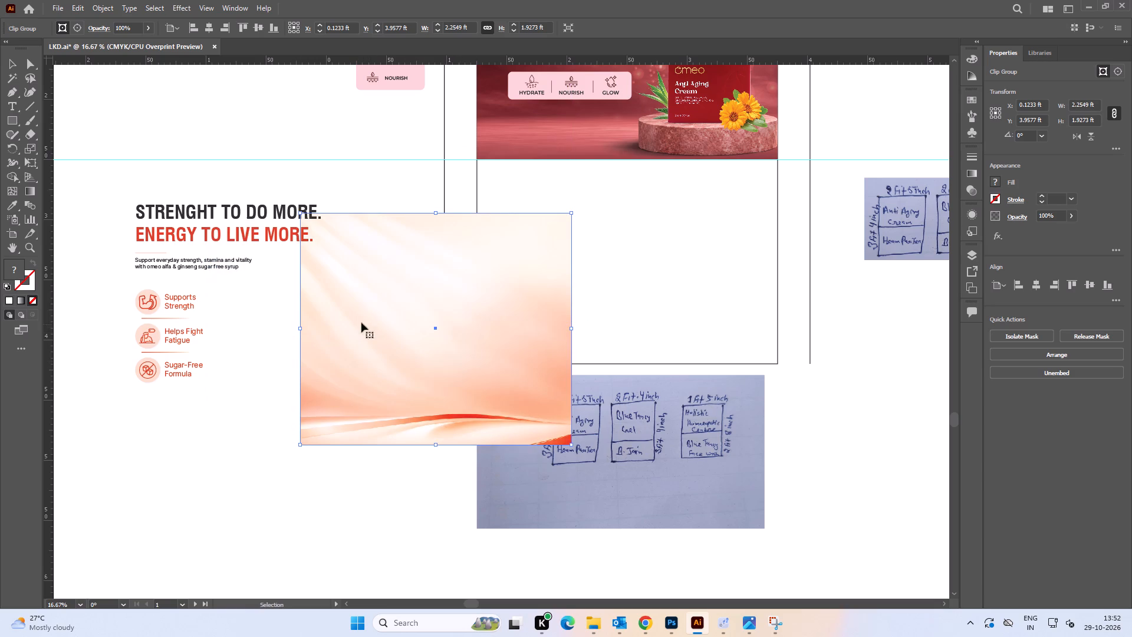
left_click(340, 321)
right_click(340, 321)
left_click(226, 418)
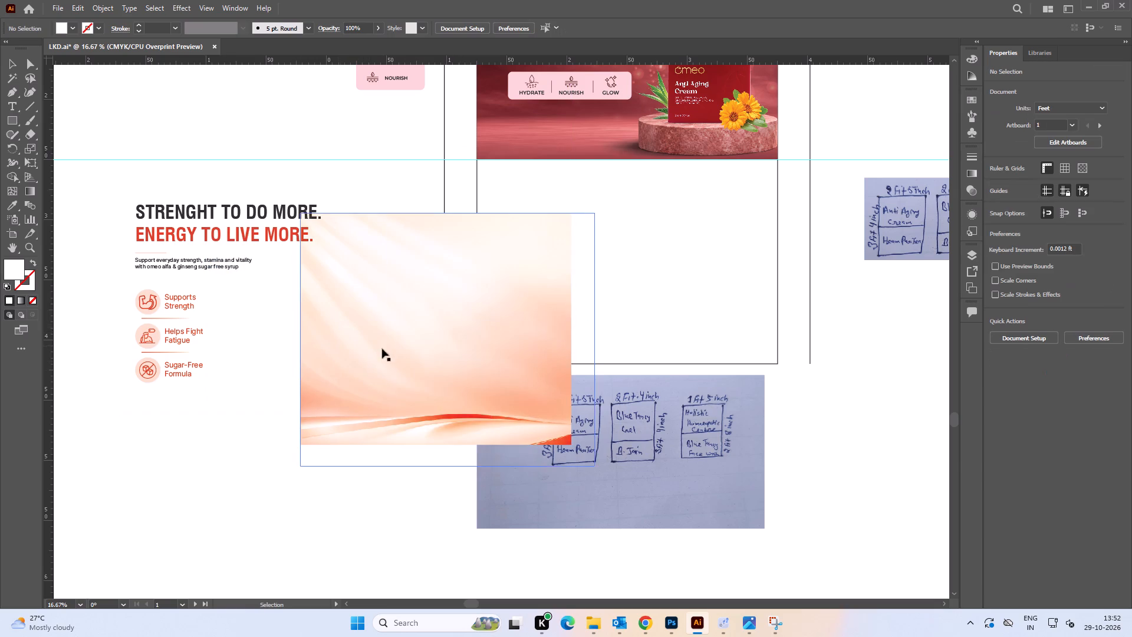
key("space")
left_click_drag(327, 376, 633, 216)
left_click_drag(646, 224, 476, 442)
key("space")
left_click_drag(535, 445, 448, 280)
left_click(832, 357)
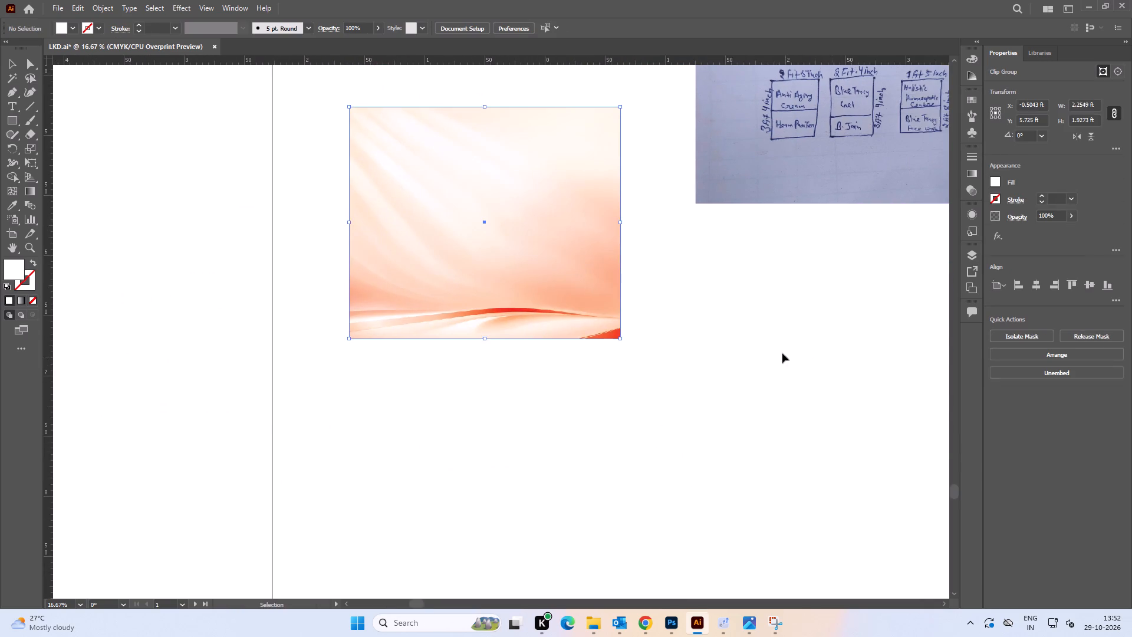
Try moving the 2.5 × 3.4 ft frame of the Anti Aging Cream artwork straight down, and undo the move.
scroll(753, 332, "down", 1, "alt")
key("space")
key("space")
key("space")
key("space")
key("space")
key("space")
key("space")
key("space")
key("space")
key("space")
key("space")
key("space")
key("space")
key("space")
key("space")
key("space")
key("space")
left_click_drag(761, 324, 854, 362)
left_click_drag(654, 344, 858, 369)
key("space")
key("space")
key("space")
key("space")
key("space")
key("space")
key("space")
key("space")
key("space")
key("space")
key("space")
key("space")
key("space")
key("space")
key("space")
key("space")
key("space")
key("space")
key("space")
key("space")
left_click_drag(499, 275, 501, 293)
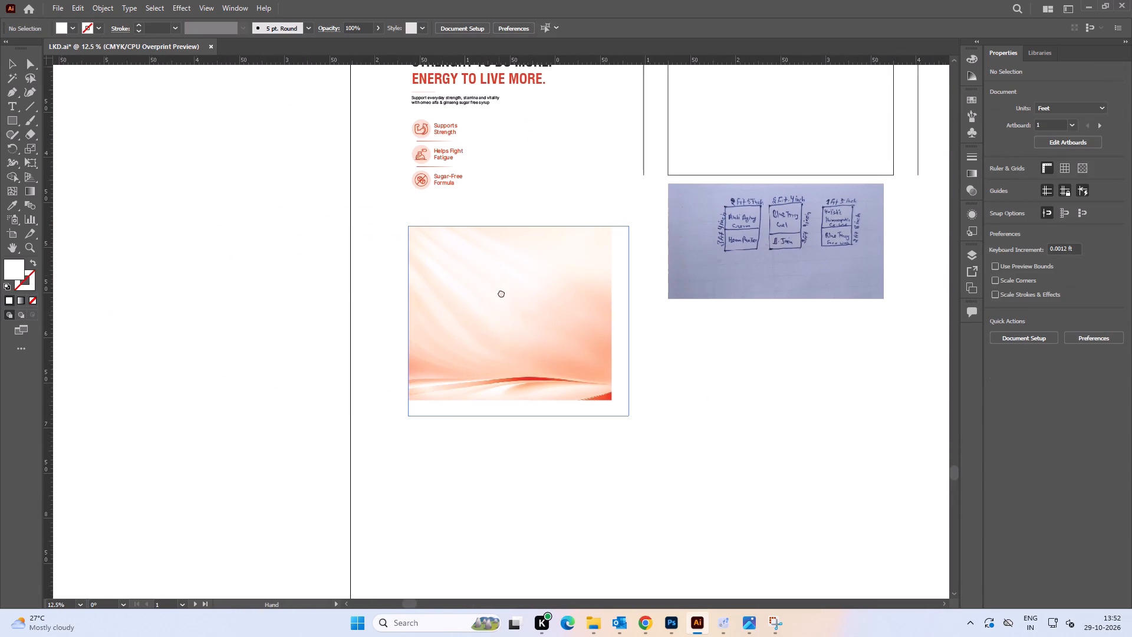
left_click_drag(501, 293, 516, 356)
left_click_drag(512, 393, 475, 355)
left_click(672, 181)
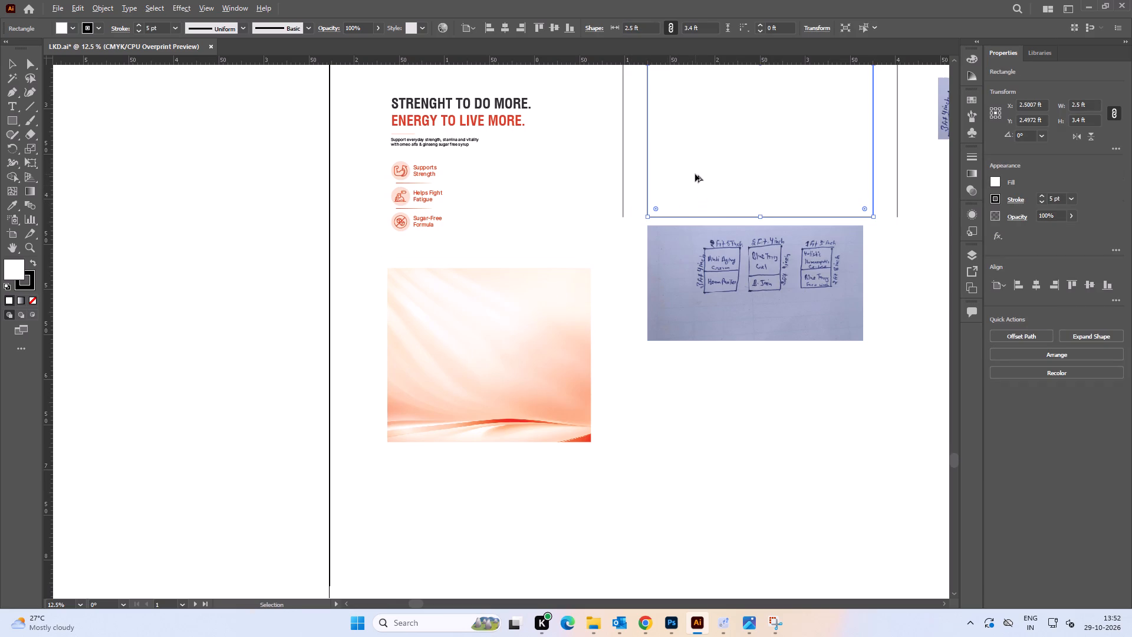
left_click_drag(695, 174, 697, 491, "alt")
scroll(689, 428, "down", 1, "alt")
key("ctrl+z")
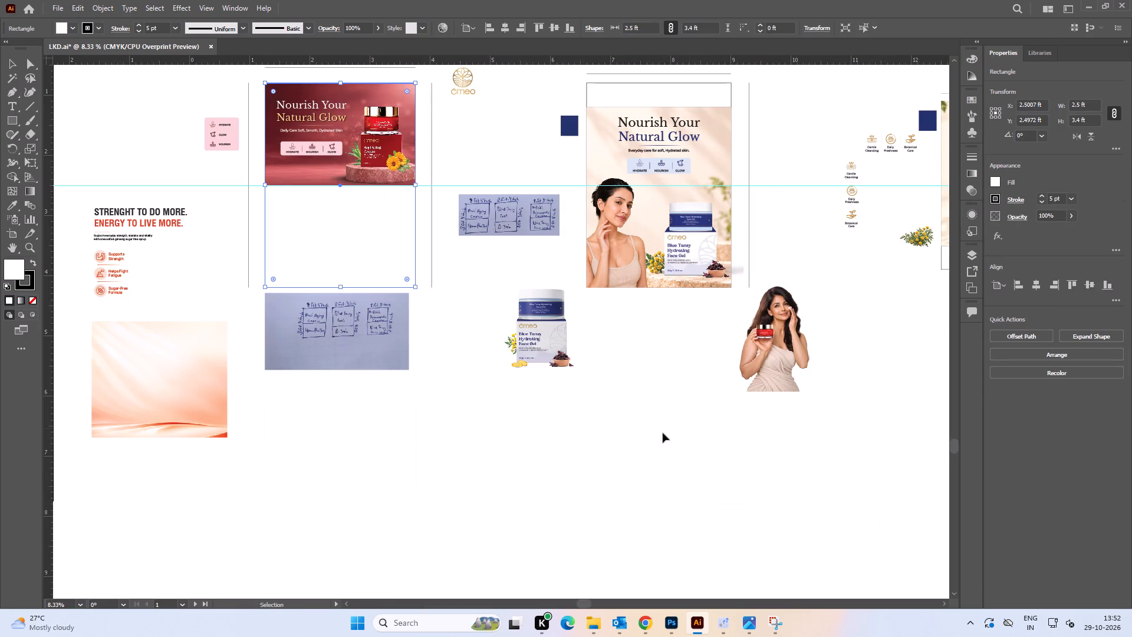
Release the clipping mask on the orange wave background and move the freed image away from its mask rectangle.
left_click(451, 441)
key("space")
left_click_drag(393, 441, 768, 389)
scroll(532, 349, "up", 1, "alt")
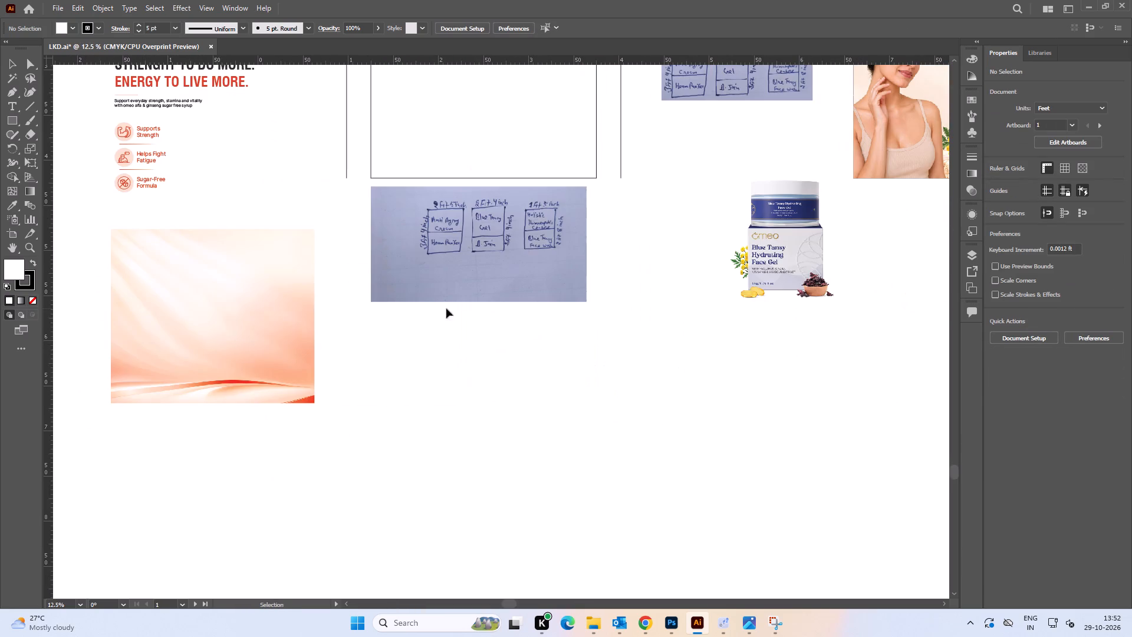
key("space")
left_click_drag(173, 326, 242, 334)
scroll(242, 333, "down", 1, "alt")
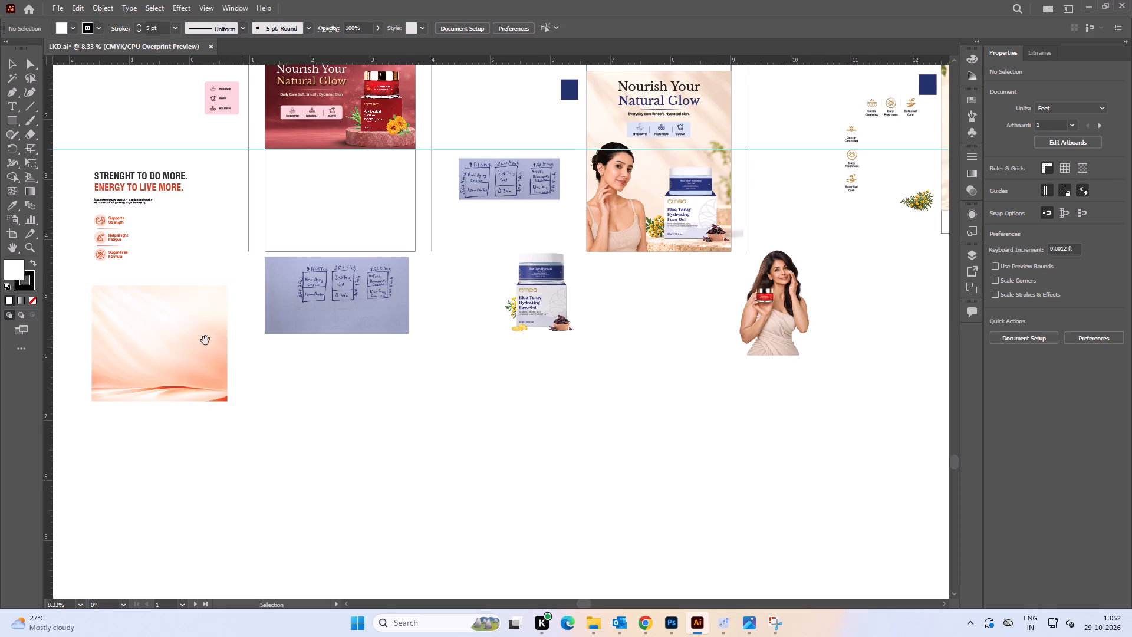
key("space")
key("space")
left_click_drag(194, 338, 363, 317)
left_click(282, 322)
right_click(282, 322)
left_click(325, 421)
left_click(521, 416)
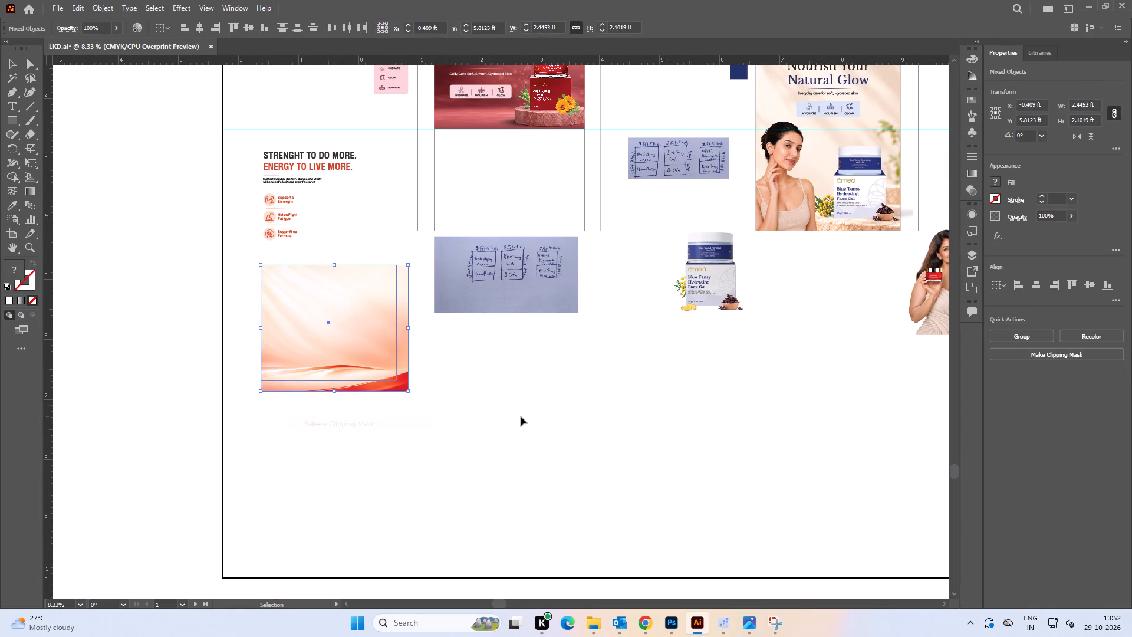
left_click_drag(363, 357, 256, 409)
Give the released mask rectangle a 1 pt black stroke.
left_click_drag(409, 381, 352, 307)
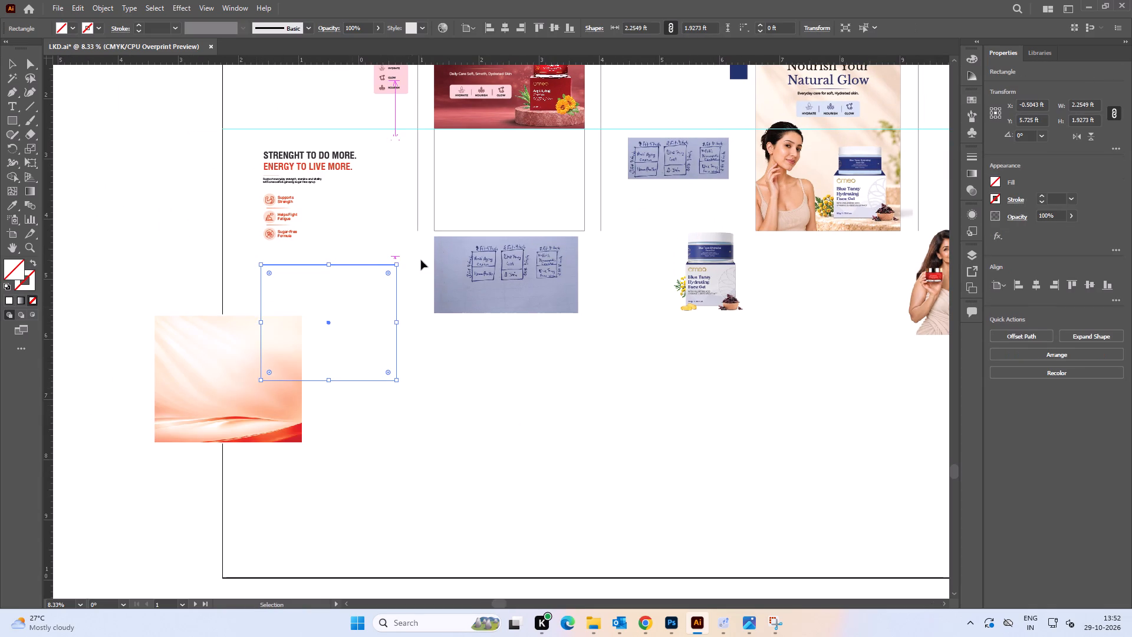
left_click(1040, 195)
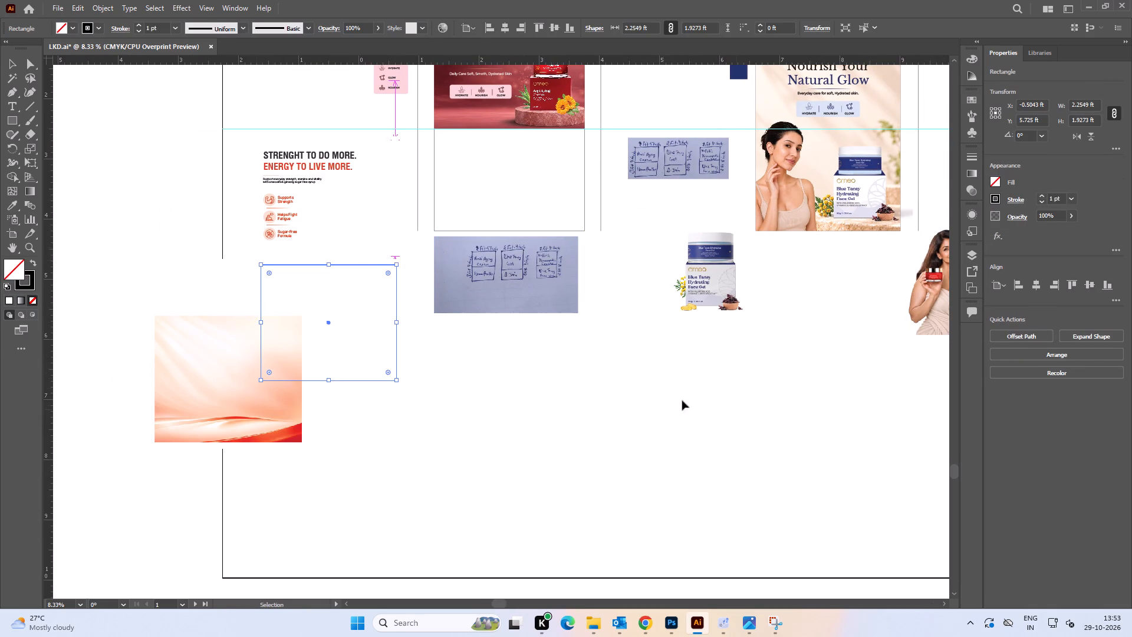
left_click_drag(615, 425, 611, 419)
Move the stroked rectangle into the blank lower panel, aligning its top-left corner with the bottom-left corner of the red cream artwork.
scroll(446, 197, "up", 1, "alt")
left_click_drag(240, 300, 442, 163)
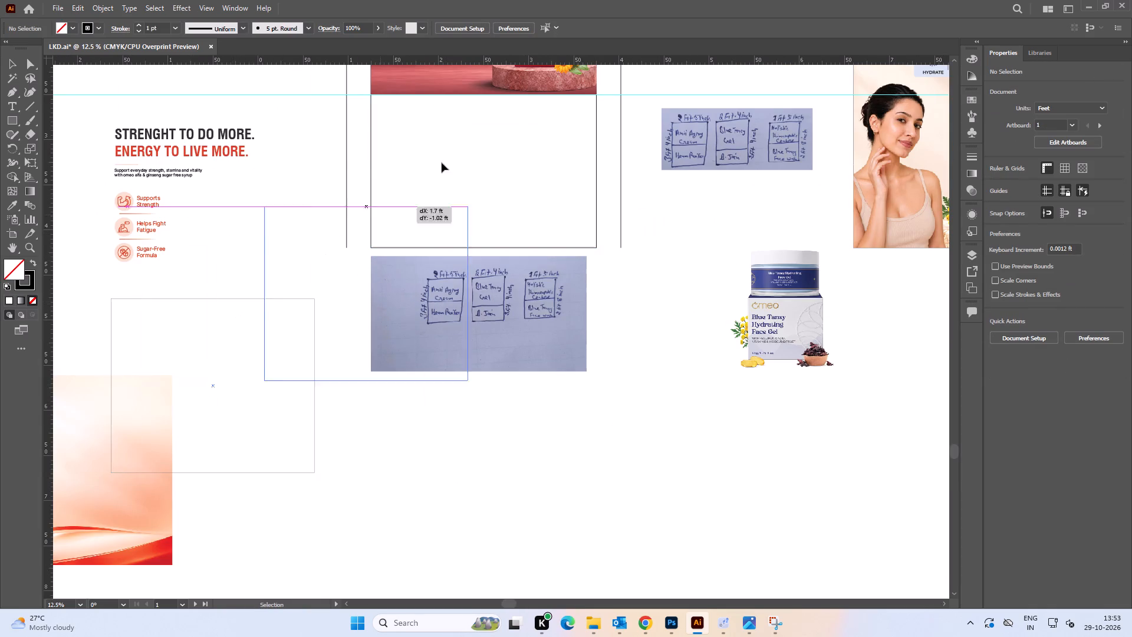
left_click_drag(442, 163, 473, 122)
key("space")
key("space")
key("space")
key("space")
key("space")
key("space")
left_click_drag(438, 129, 385, 352)
scroll(356, 390, "up", 3, "alt")
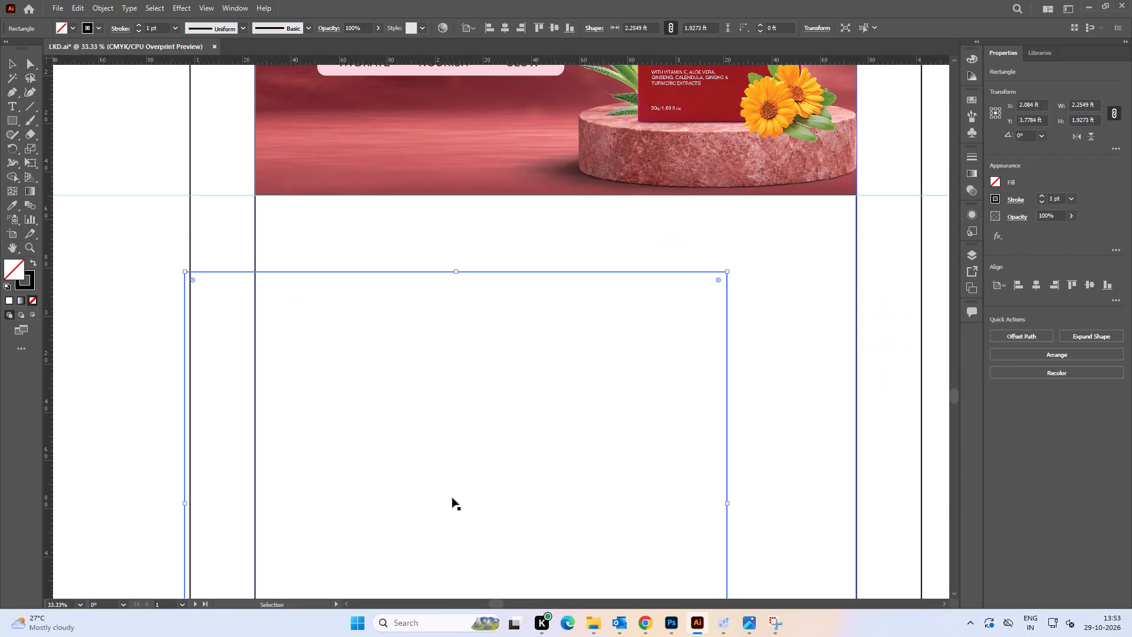
left_click_drag(455, 504, 524, 426)
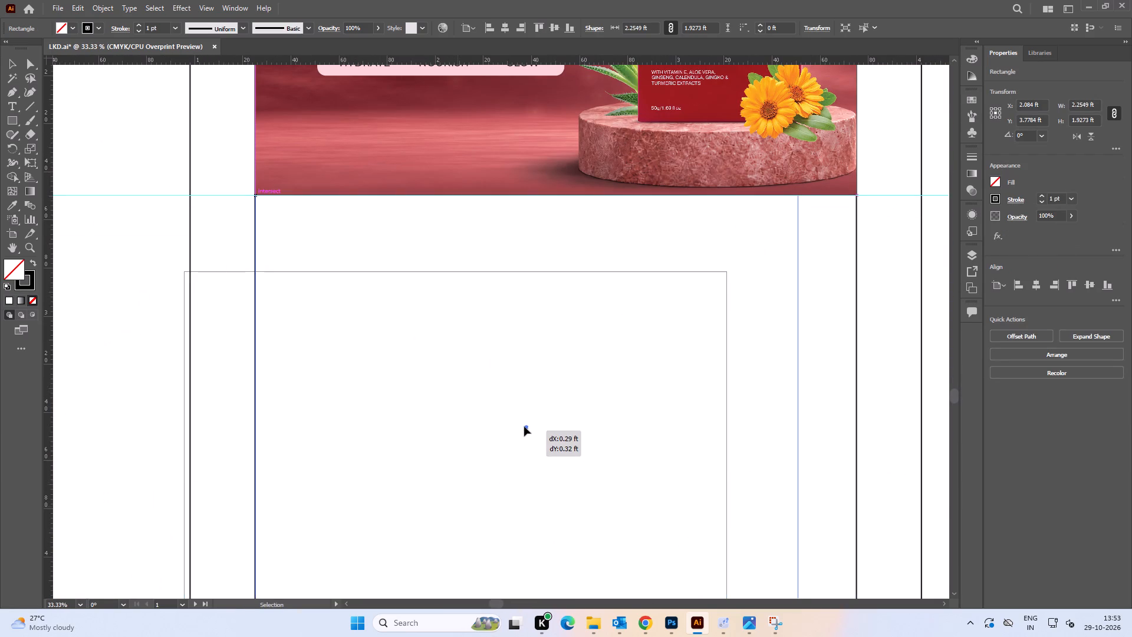
left_click_drag(524, 426, 525, 426)
Resize the rectangle to 2.5 ft wide by 1.7 ft high so it fills the blank lower panel.
scroll(535, 412, "down", 1, "alt")
key("space")
left_click_drag(567, 442, 481, 347)
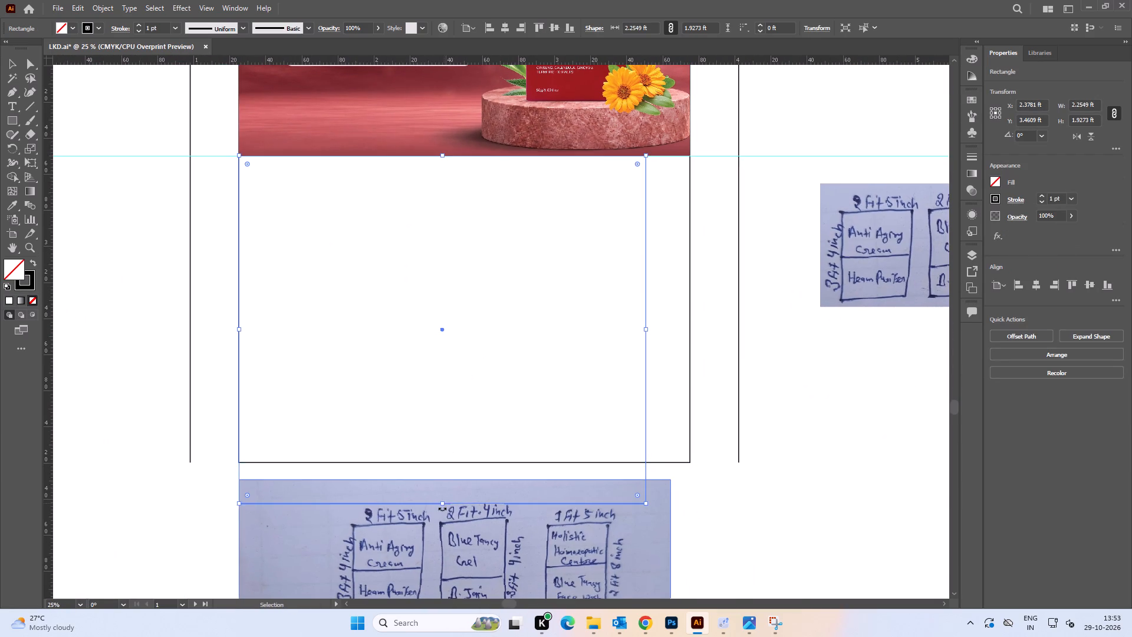
left_click_drag(442, 504, 443, 463)
key("space")
left_click_drag(466, 379, 298, 360)
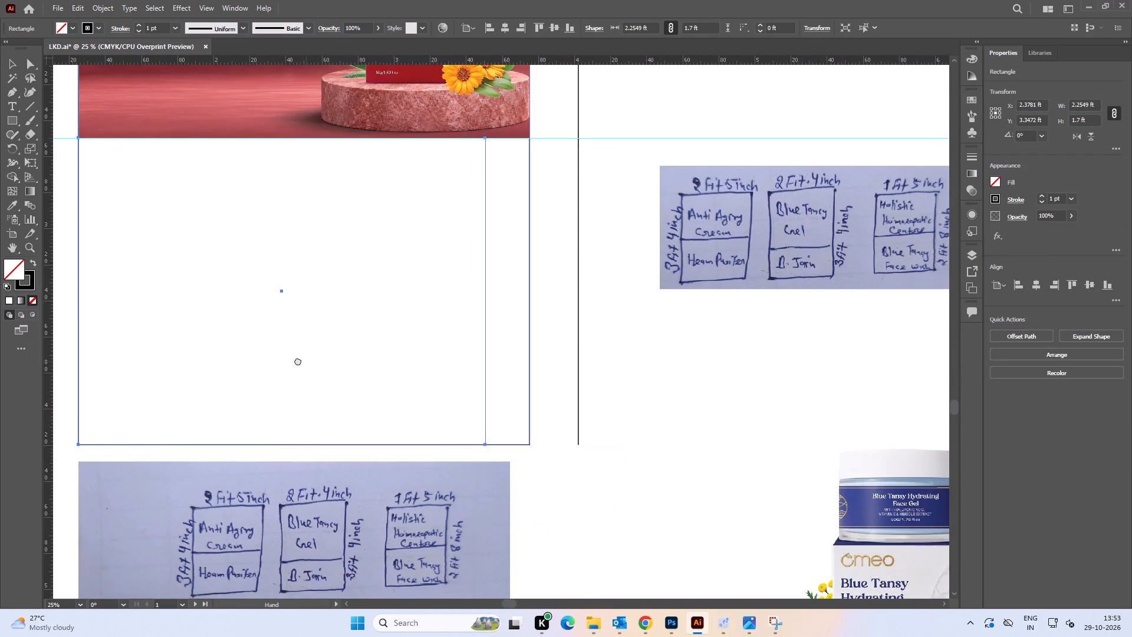
left_click_drag(298, 360, 298, 360)
scroll(463, 288, "up", 2, "alt")
left_click_drag(487, 294, 507, 293)
key("ctrl+z")
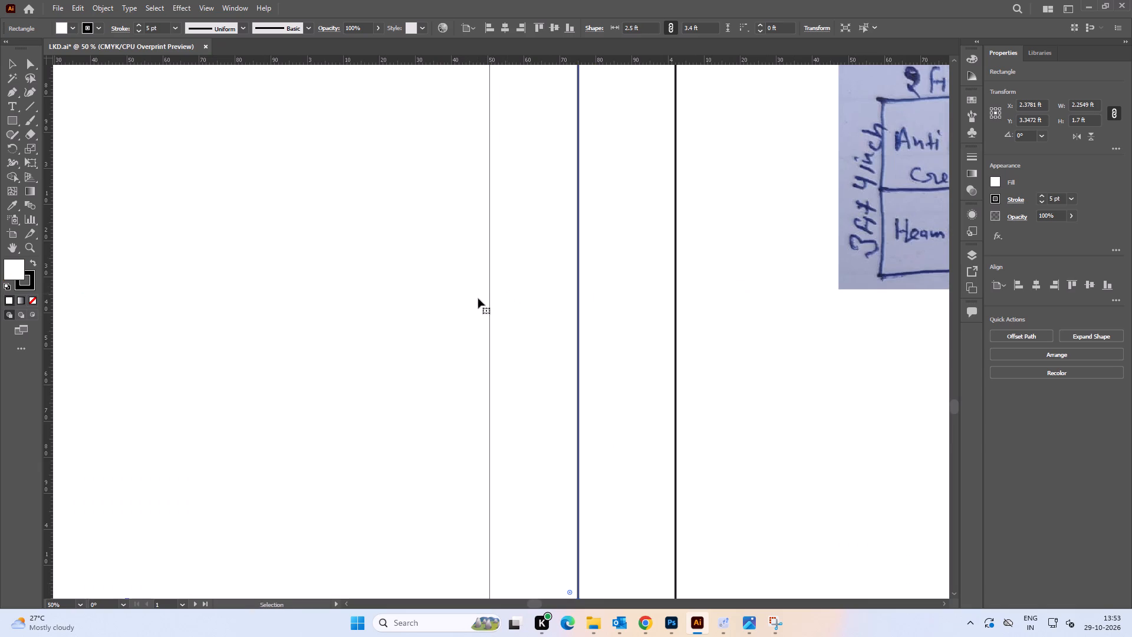
left_click(486, 302)
left_click(488, 306)
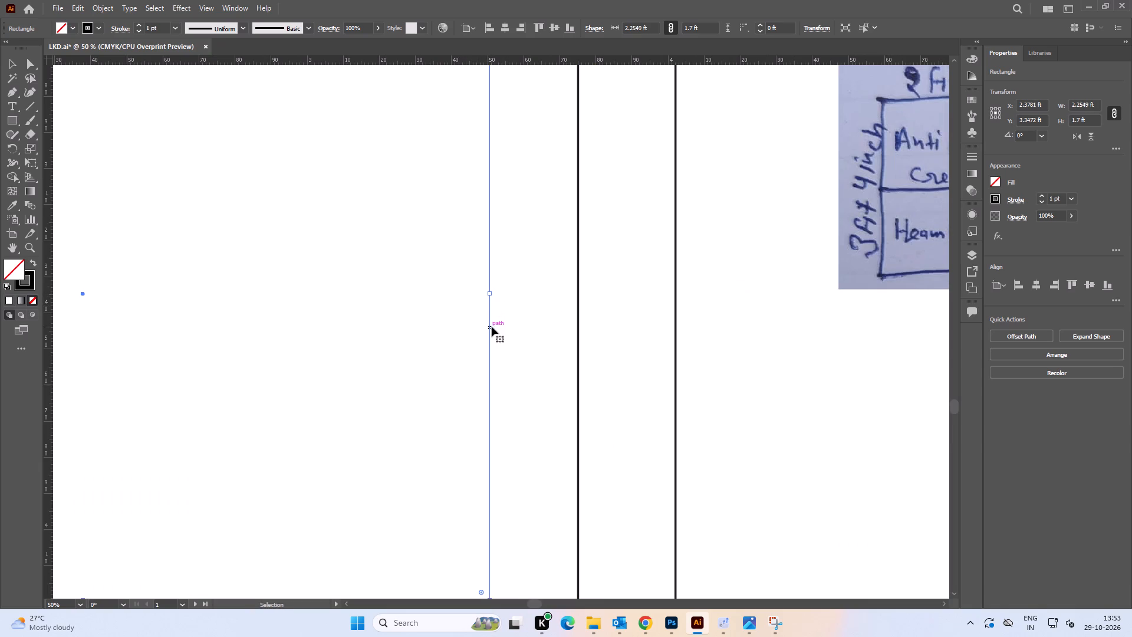
left_click_drag(489, 293, 574, 299)
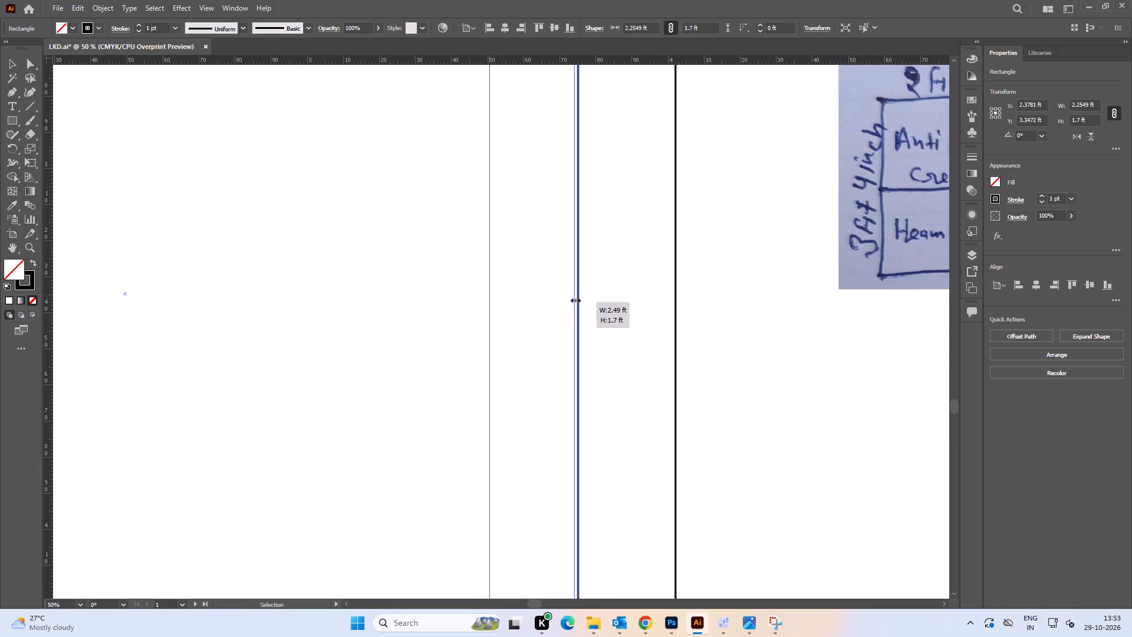
left_click_drag(574, 299, 578, 300)
Place a duplicate of the 2.5 ft by 1.7 ft rectangle in the empty area below the panel, near the loose orange wave image.
scroll(411, 317, "down", 3, "alt")
key("space")
left_click_drag(340, 330, 558, 256)
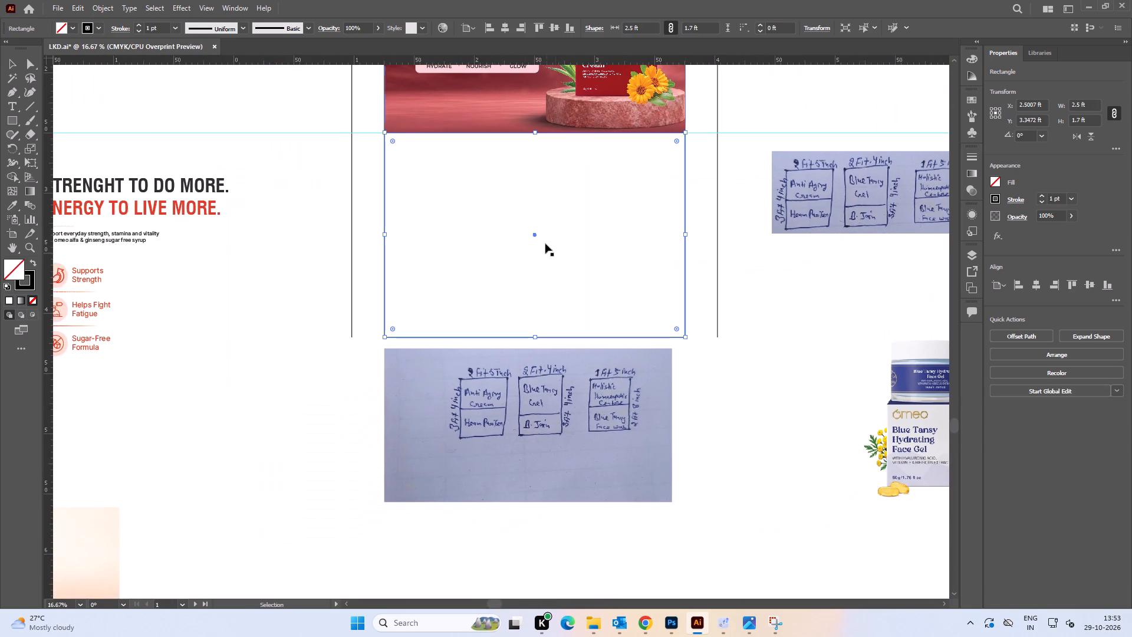
scroll(482, 270, "down", 2, "alt")
key("space")
key("space")
key("space")
key("space")
key("space")
key("space")
key("space")
left_click_drag(456, 277, 718, 203)
left_click_drag(601, 176, 508, 330)
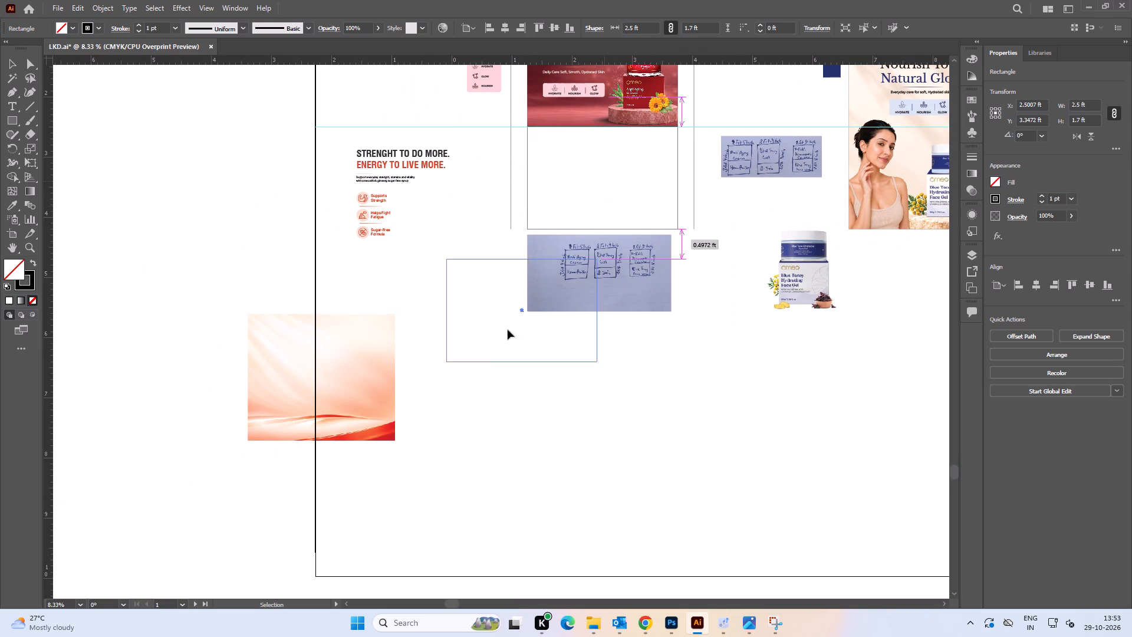
left_click_drag(508, 330, 486, 380)
left_click(591, 376)
Move the loose orange wave image onto the duplicated rectangle, aligning their top edges.
key("space")
left_click_drag(583, 393, 648, 336)
left_click_drag(336, 314, 466, 337)
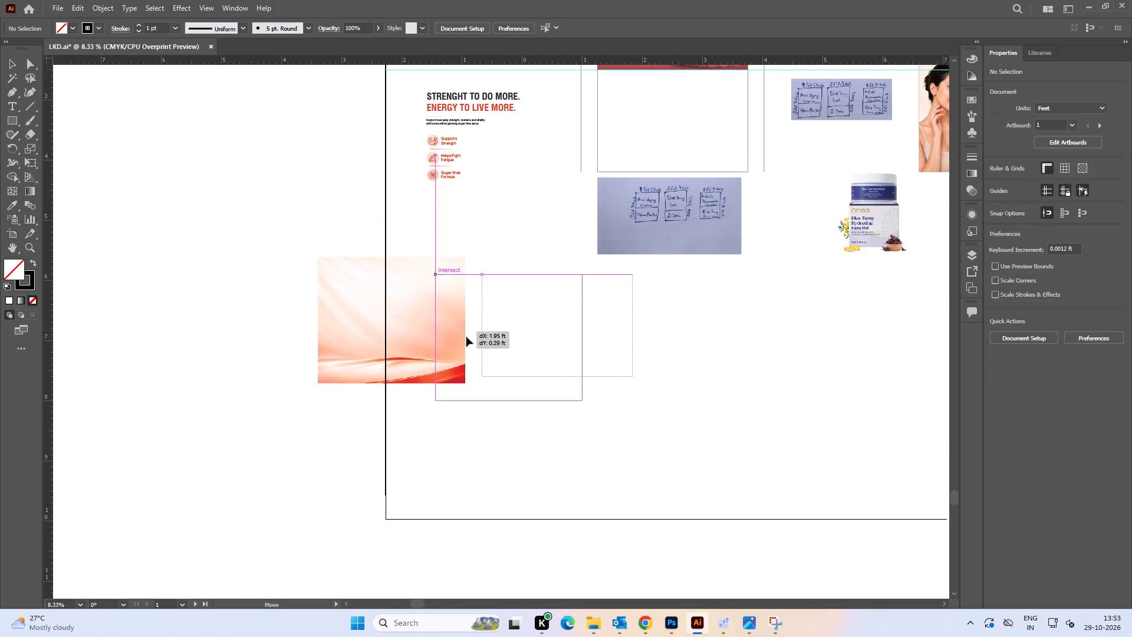
left_click_drag(466, 337, 483, 338)
scroll(516, 331, "up", 3, "alt")
key("space")
left_click_drag(190, 331, 673, 301)
left_click_drag(548, 311, 597, 309)
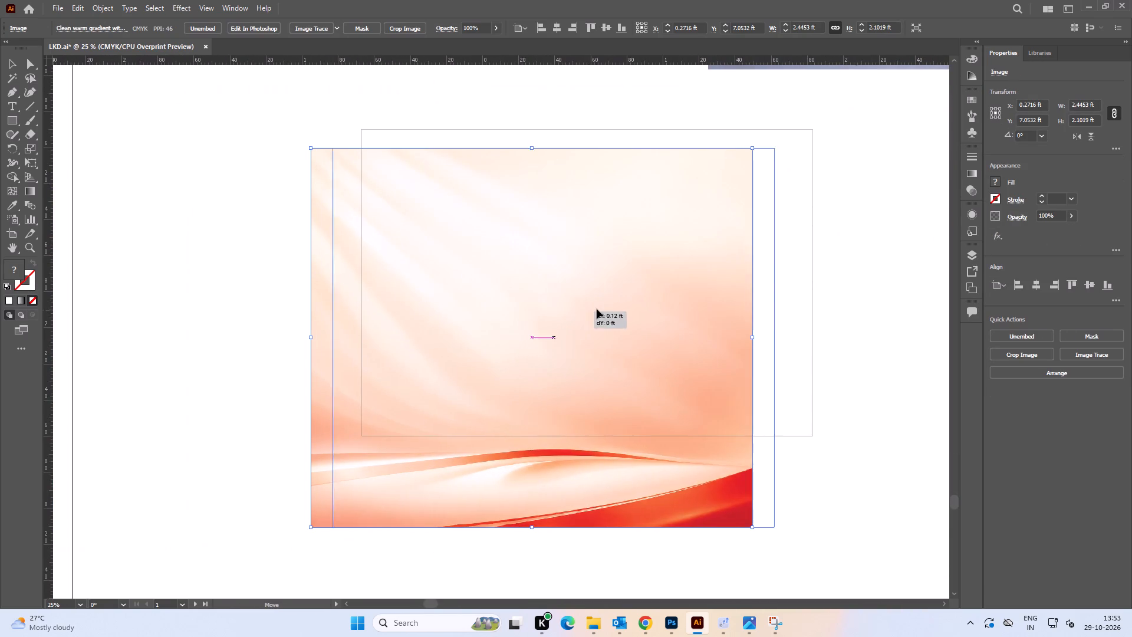
left_click_drag(597, 309, 592, 291)
Resize the orange wave image to about 2.64 ft wide by 1.89 ft high and shift it up slightly to cover the rectangle.
key("space")
left_click_drag(723, 401, 715, 395)
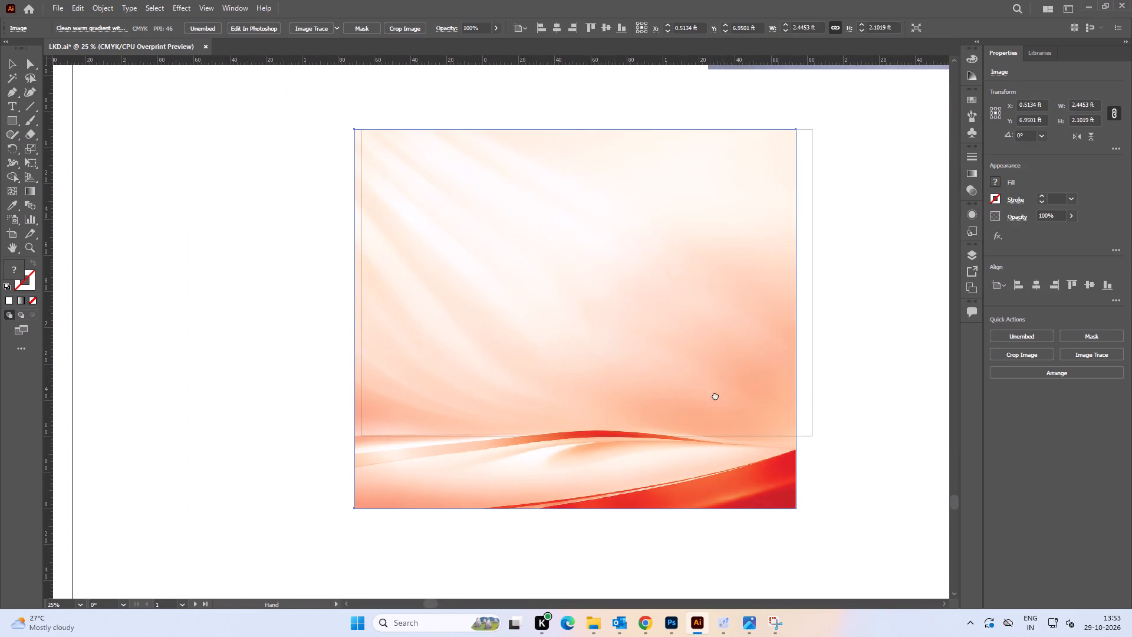
left_click_drag(715, 395, 625, 354)
left_click_drag(697, 272, 734, 271)
left_click(766, 343)
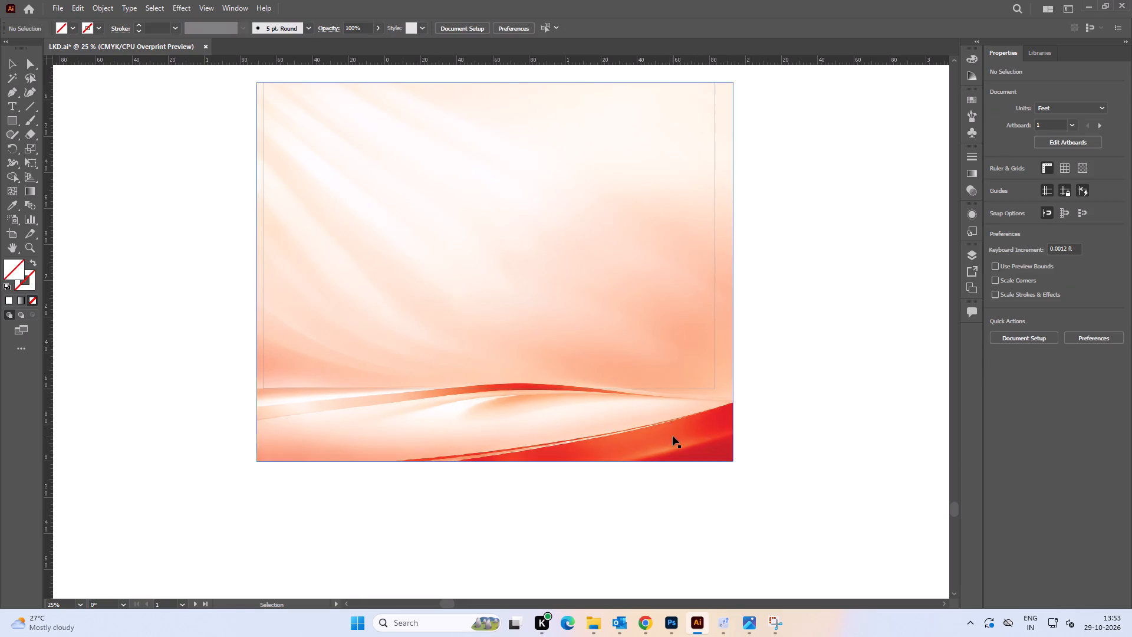
key("space")
left_click_drag(627, 379, 624, 429)
left_click(650, 462)
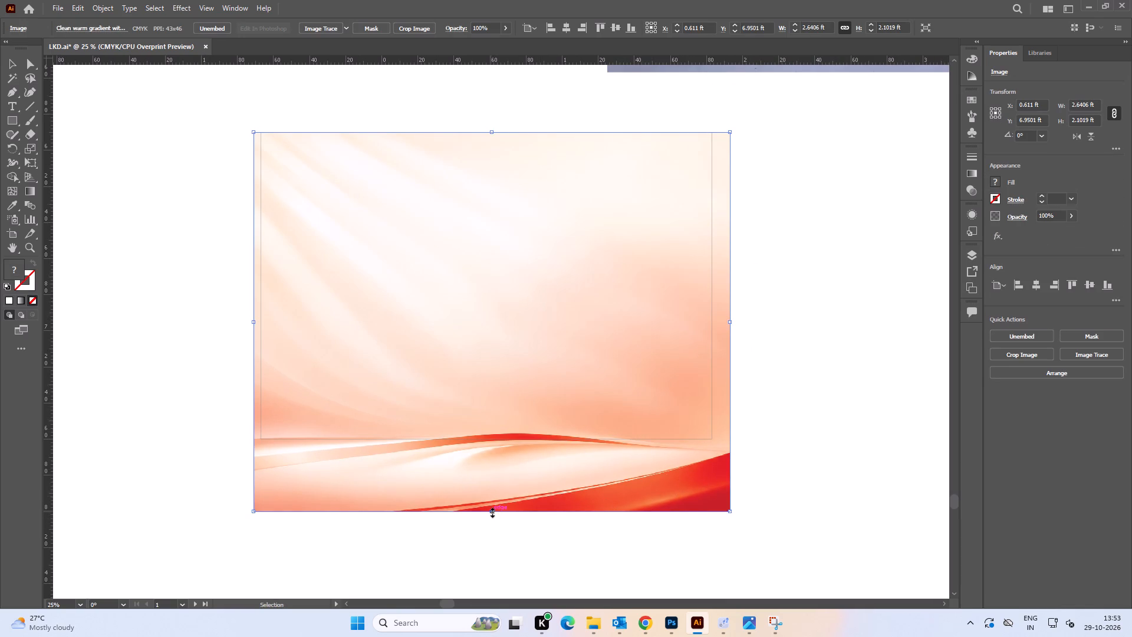
left_click_drag(491, 511, 497, 474)
left_click(793, 415)
key("space")
left_click_drag(792, 392, 799, 408)
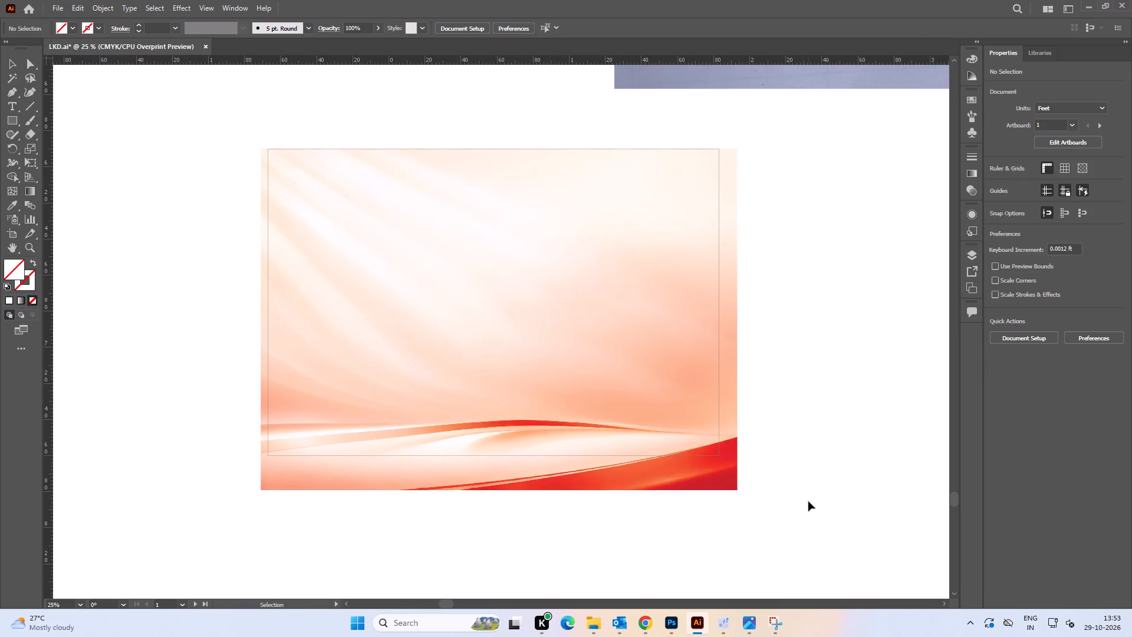
left_click_drag(577, 380, 577, 375)
left_click(784, 420)
Make a clipping mask from the orange wave image and the duplicated rectangle.
left_click_drag(795, 497, 504, 298)
right_click(503, 298)
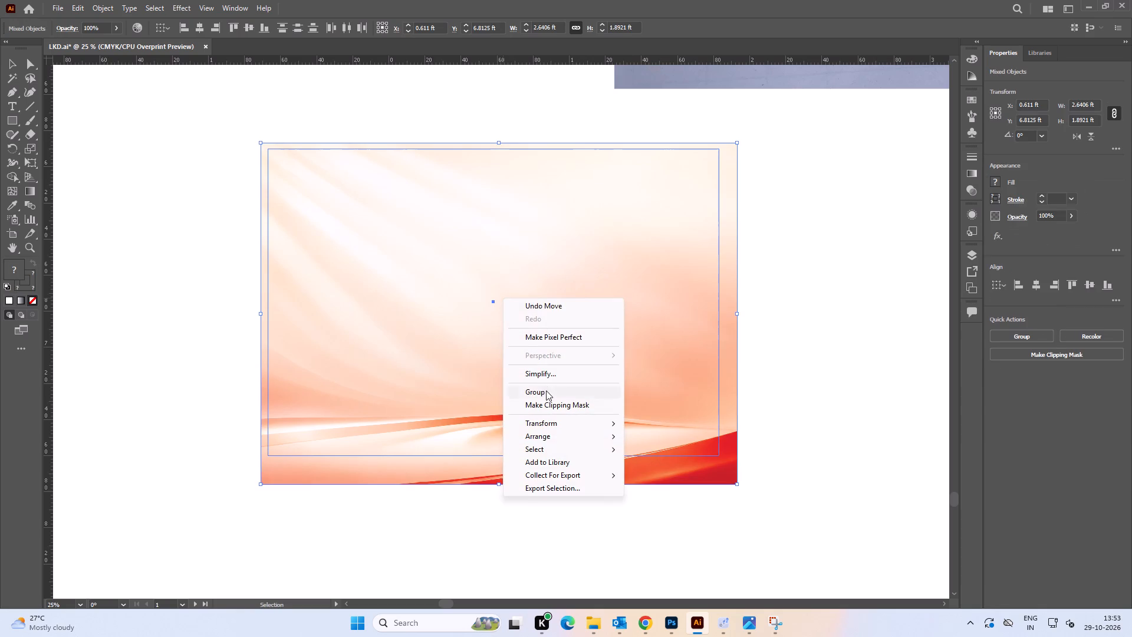
left_click(552, 402)
left_click(782, 336)
Move the clipped orange wave background up into the blank lower panel beneath the red cream artwork.
scroll(730, 321, "down", 2, "alt")
key("space")
key("space")
key("space")
key("space")
key("space")
key("space")
key("space")
key("space")
key("space")
key("space")
key("space")
key("space")
key("space")
key("space")
key("space")
key("space")
key("space")
left_click_drag(741, 317, 736, 426)
left_click_drag(546, 375, 740, 429)
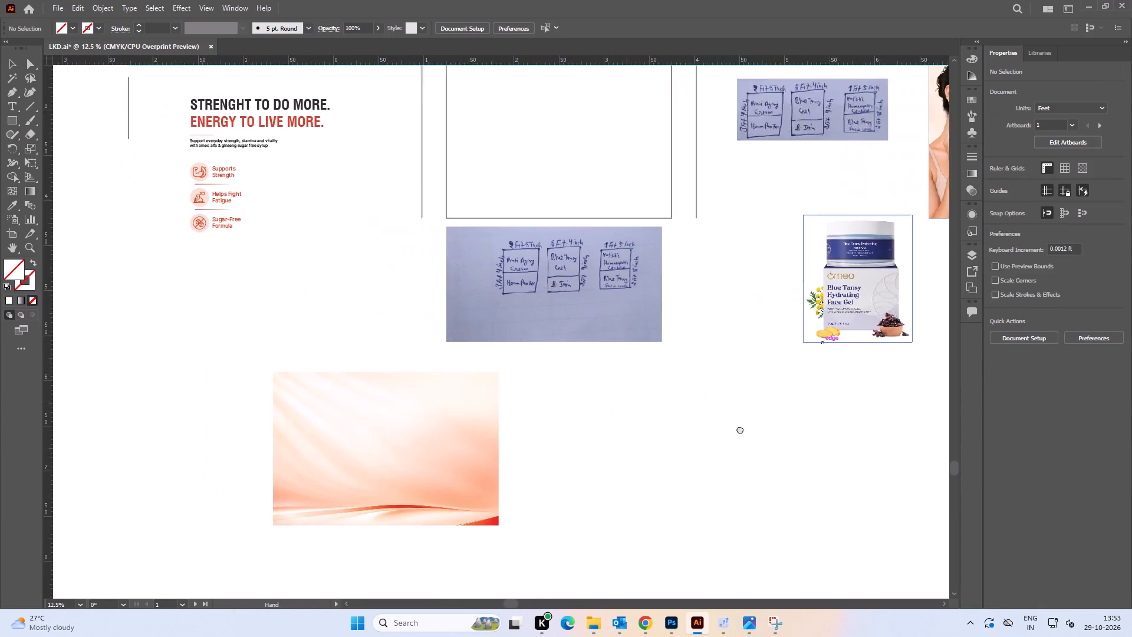
left_click_drag(740, 429, 764, 432)
left_click_drag(580, 497, 708, 225)
key("space")
left_click_drag(694, 213, 528, 354)
scroll(496, 317, "up", 3, "alt")
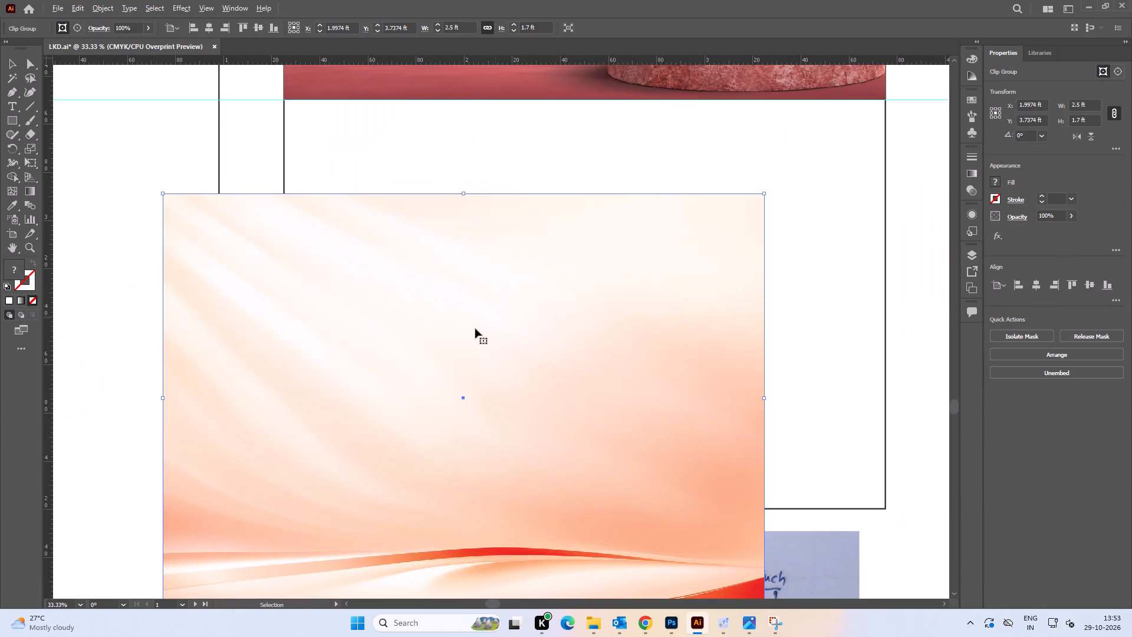
left_click_drag(410, 319, 531, 225)
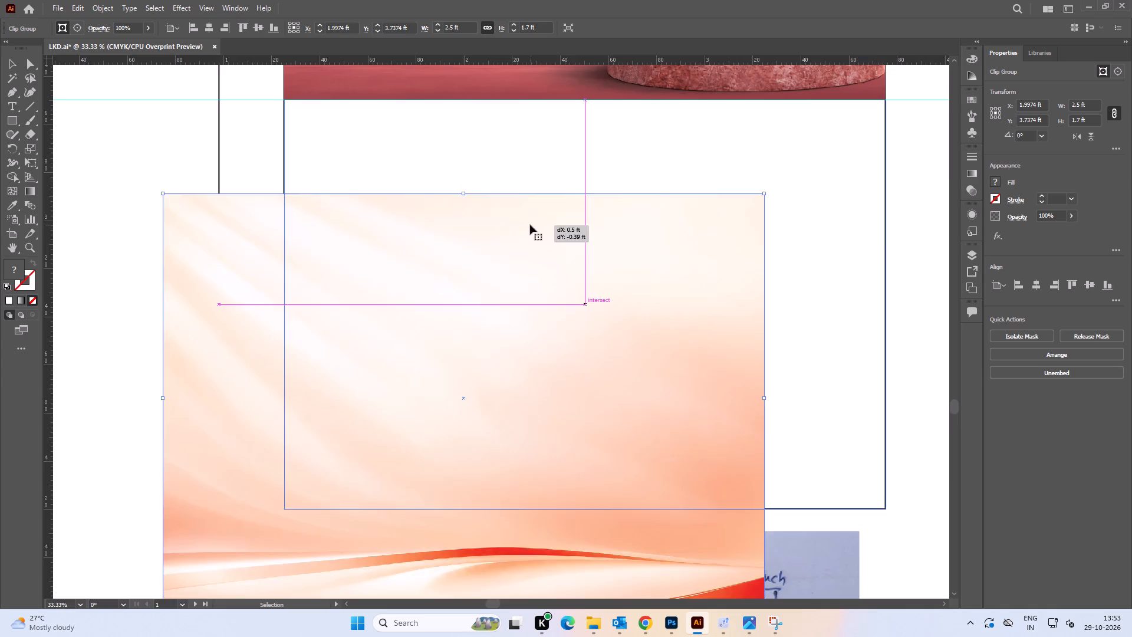
Nudge the clipped background sideways so its edges line up with the lower panel's rectangle.
scroll(529, 225, "down", 2, "alt")
left_click(821, 385)
scroll(716, 326, "up", 6, "alt")
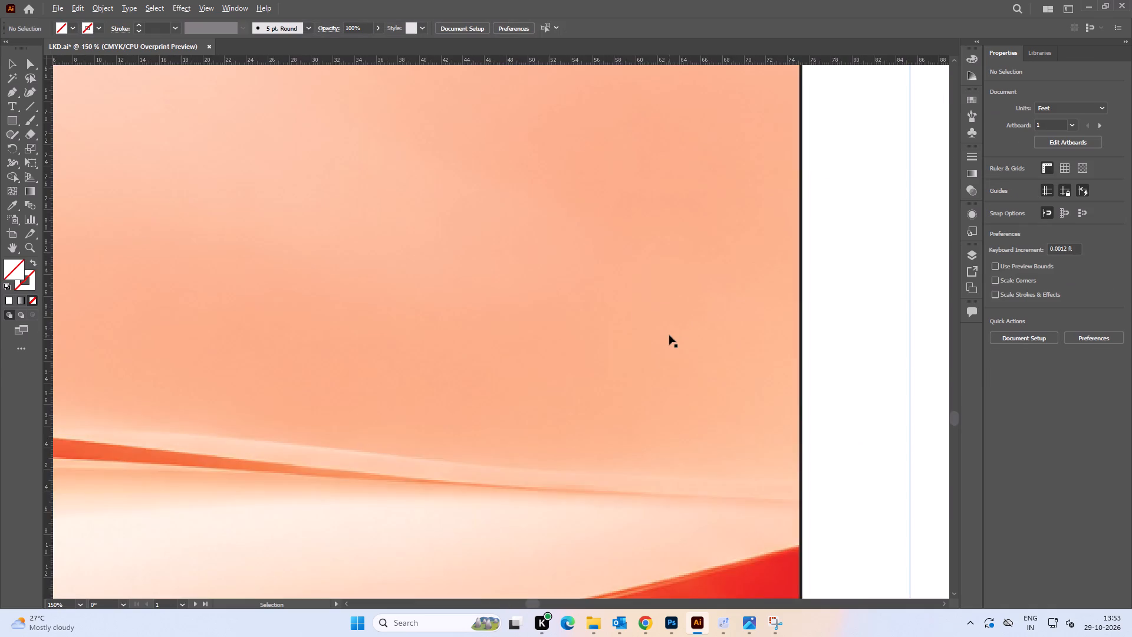
scroll(669, 335, "up", 1, "alt")
left_click_drag(673, 336, 667, 336)
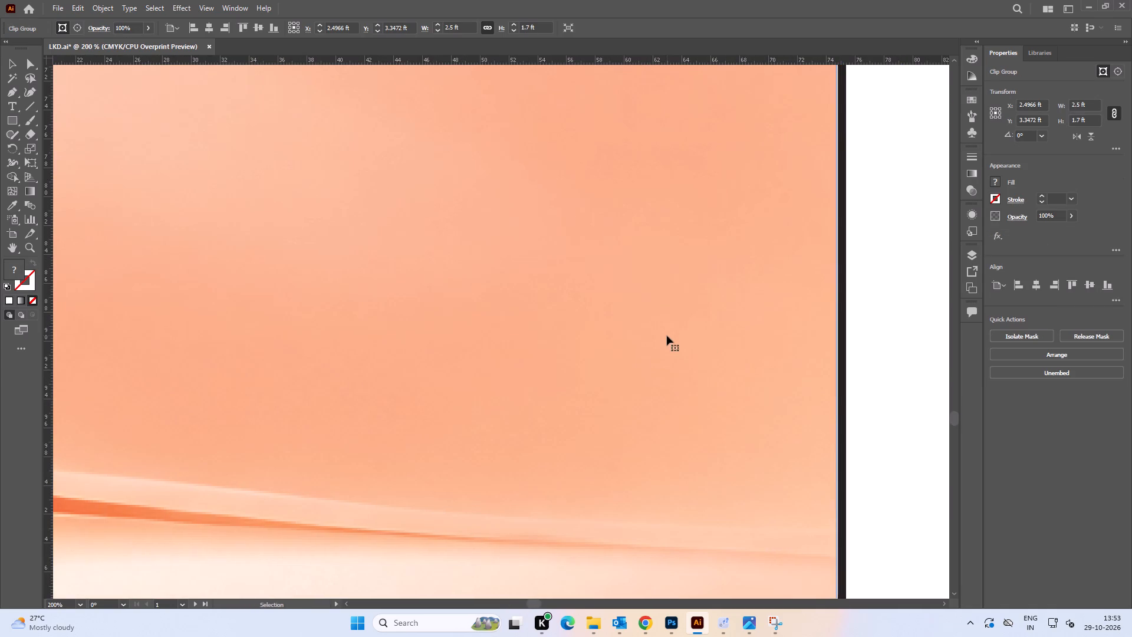
scroll(793, 365, "up", 3, "alt")
left_click_drag(792, 365, 801, 365)
scroll(794, 360, "down", 8, "alt")
left_click(818, 406)
scroll(785, 432, "up", 7, "alt")
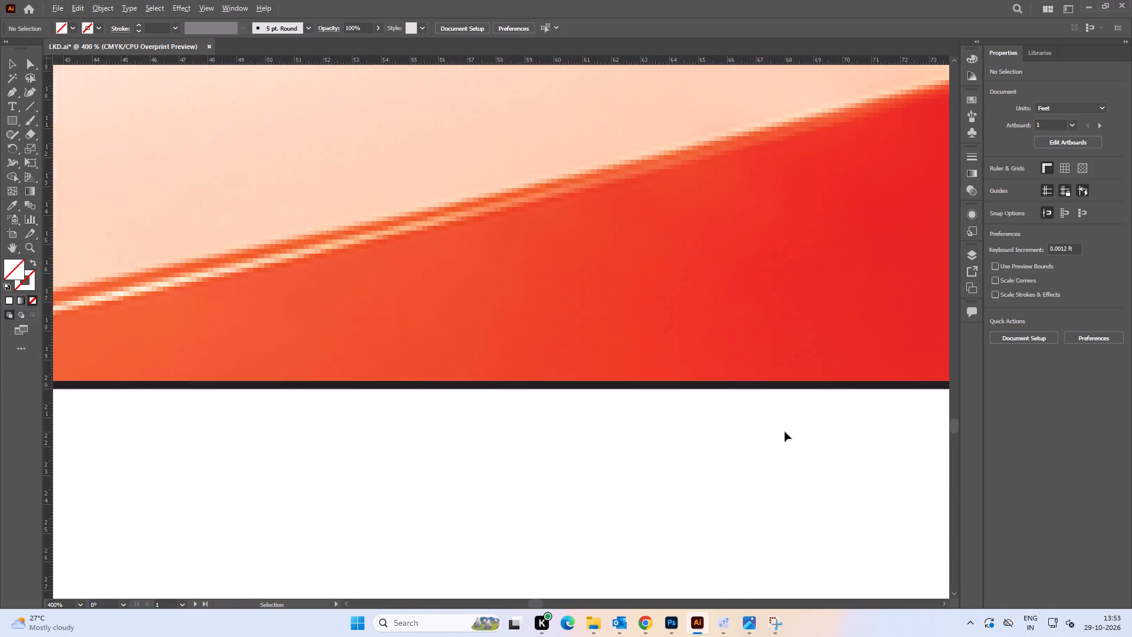
Delete the white rectangle behind the "STRENGHT TO DO MORE." headline and benefit icons.
scroll(785, 432, "down", 8, "alt")
key("space")
key("space")
key("space")
key("space")
key("space")
key("space")
key("space")
key("space")
key("space")
key("space")
key("space")
key("space")
left_click_drag(639, 370, 732, 359)
left_click_drag(551, 303, 611, 352)
scroll(844, 451, "up", 2, "alt")
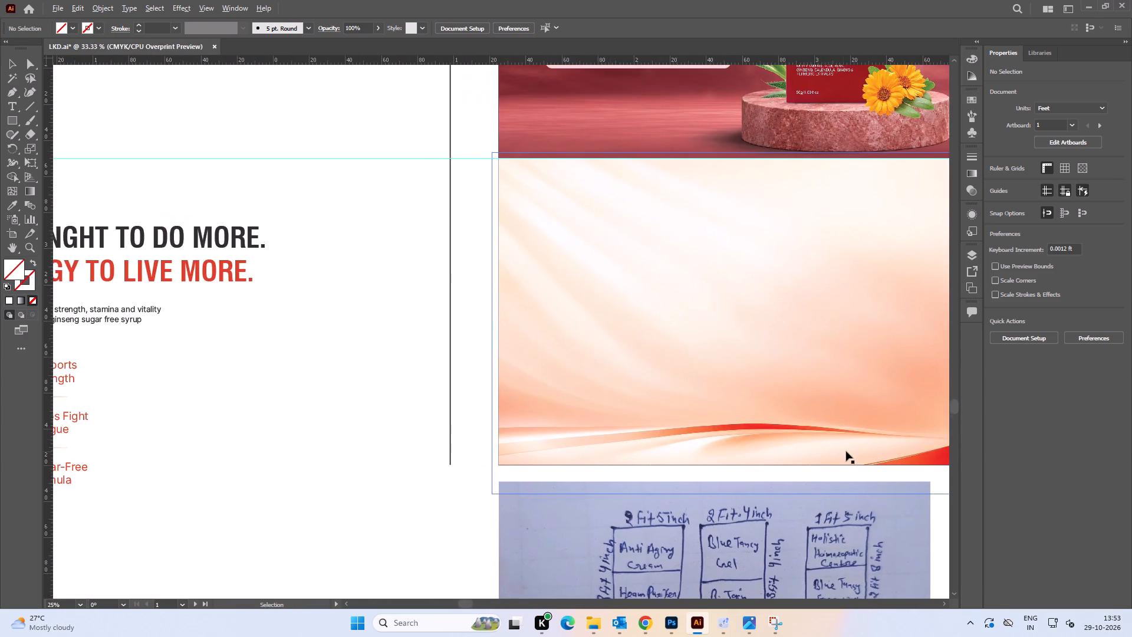
scroll(846, 451, "up", 2, "alt")
key("space")
left_click_drag(834, 447, 641, 437)
scroll(635, 409, "down", 5, "alt")
key("space")
left_click_drag(389, 310, 617, 334)
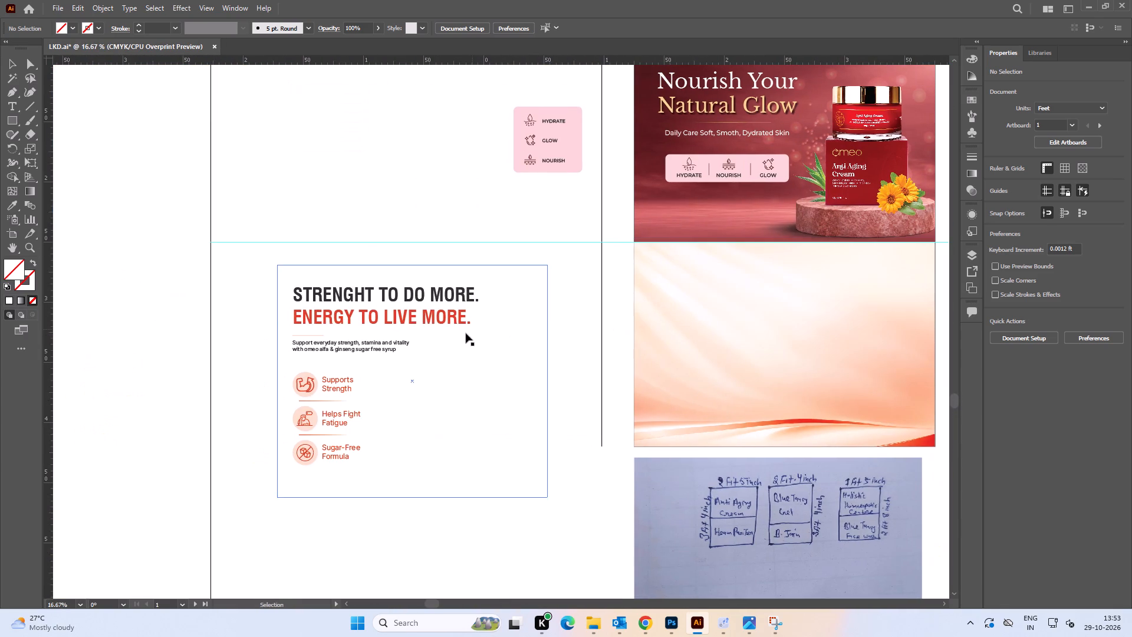
left_click_drag(487, 356, 548, 369)
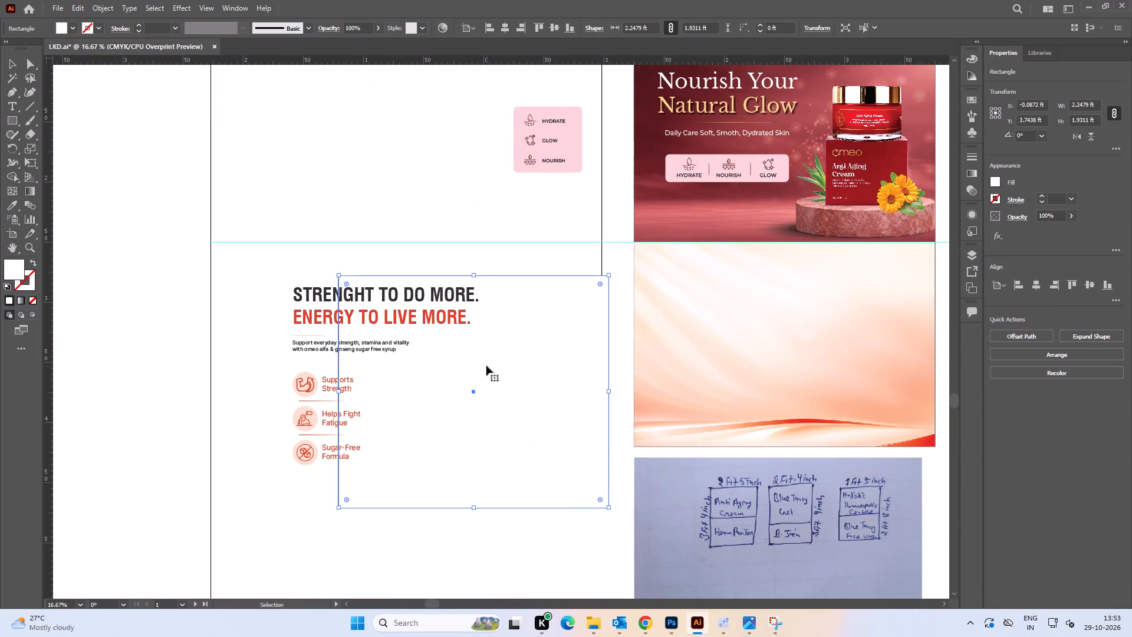
key("Delete")
Move the headline, description and three benefit icons with their labels onto the orange background in the lower panel.
left_click_drag(268, 261, 459, 513)
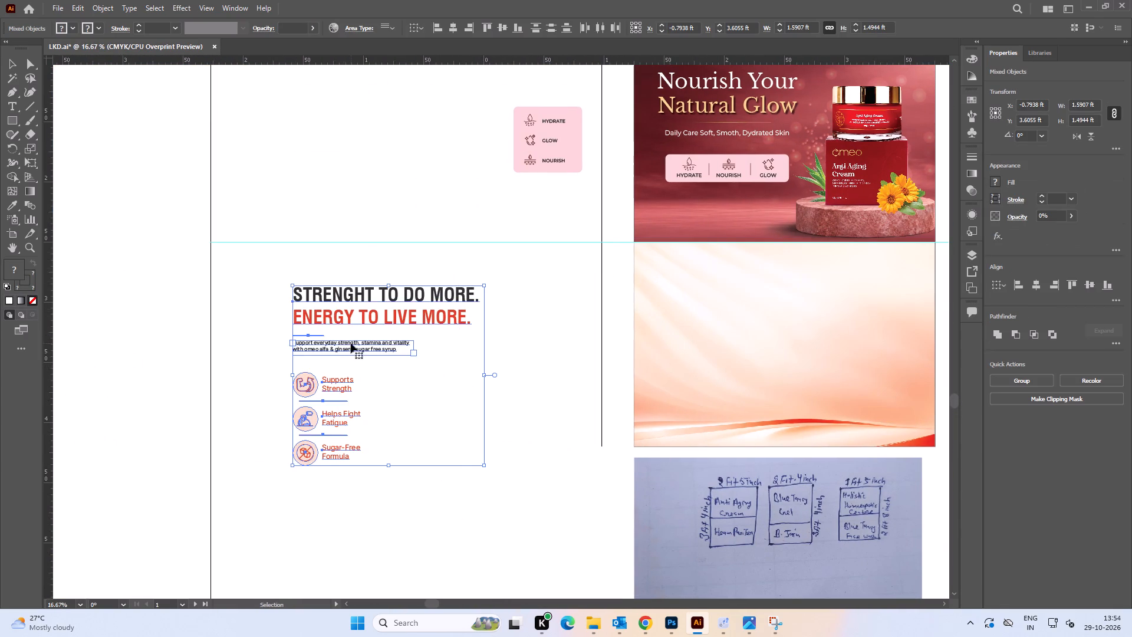
left_click_drag(350, 343, 705, 311)
key("space")
key("space")
key("space")
key("space")
left_click_drag(705, 313, 362, 292)
scroll(308, 316, "up", 1, "alt")
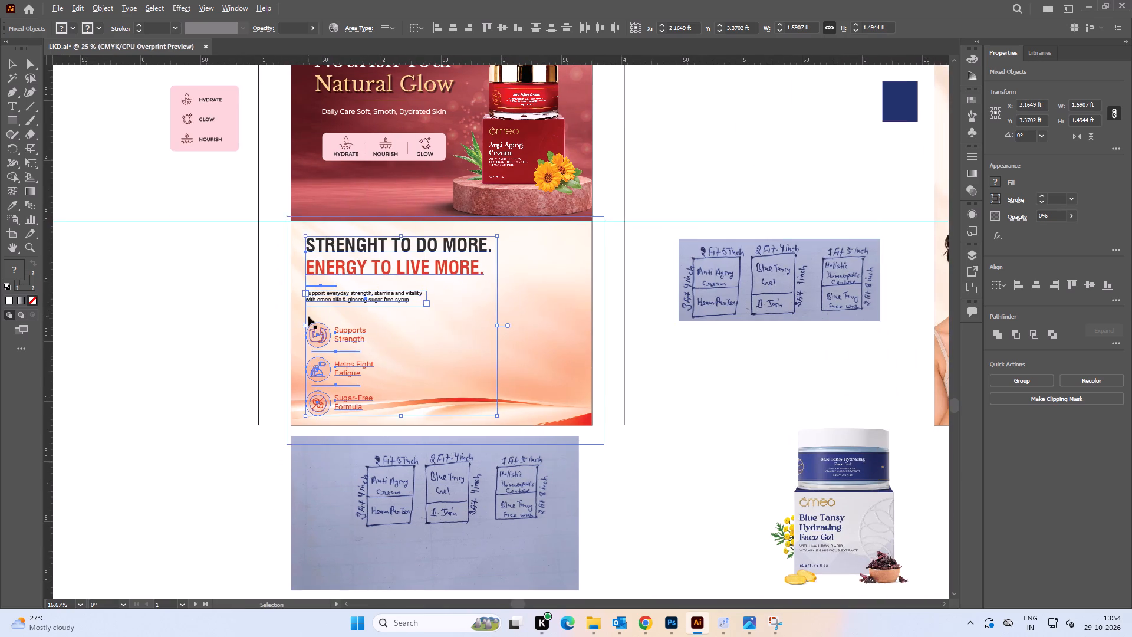
scroll(308, 316, "up", 1, "alt")
left_click_drag(424, 269, 432, 278)
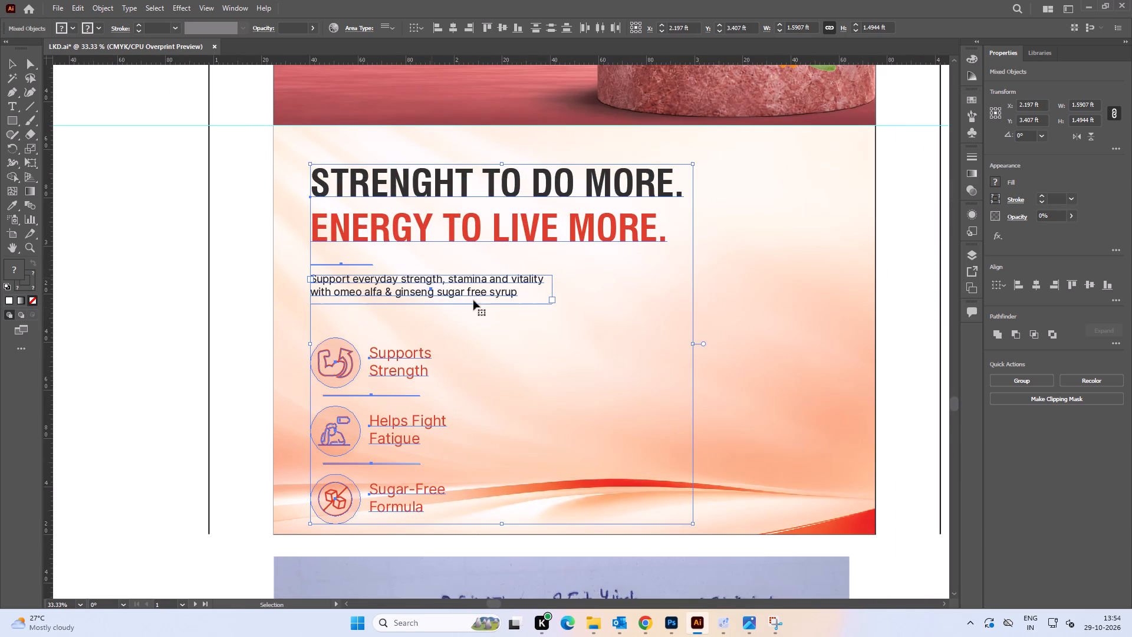
Scale the text and icon block down to about 1.39 ft by 1.31 ft and reposition it slightly up and to the right.
left_click_drag(690, 343, 644, 337, "shift")
left_click_drag(429, 287, 433, 270)
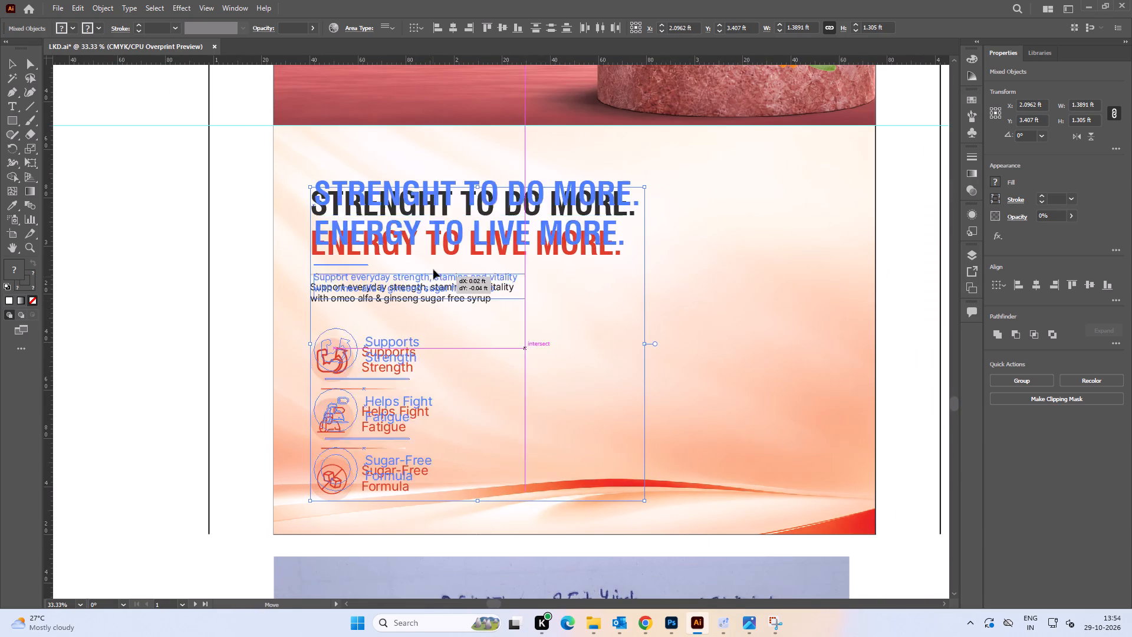
left_click_drag(433, 270, 443, 260)
left_click(145, 275)
key("space")
left_click_drag(136, 333, 149, 318)
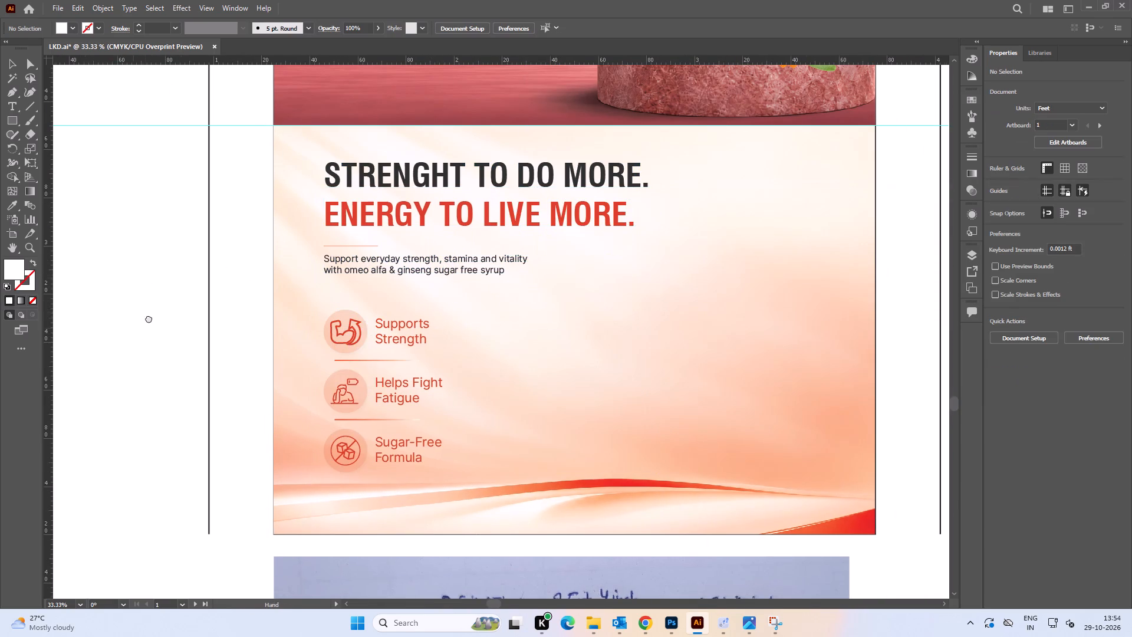
left_click_drag(149, 318, 176, 260)
Lock the orange wave background and the white, black-stroked shape beneath it.
scroll(497, 315, "down", 1, "alt")
key("space")
left_click_drag(532, 317, 502, 341)
left_click(478, 206)
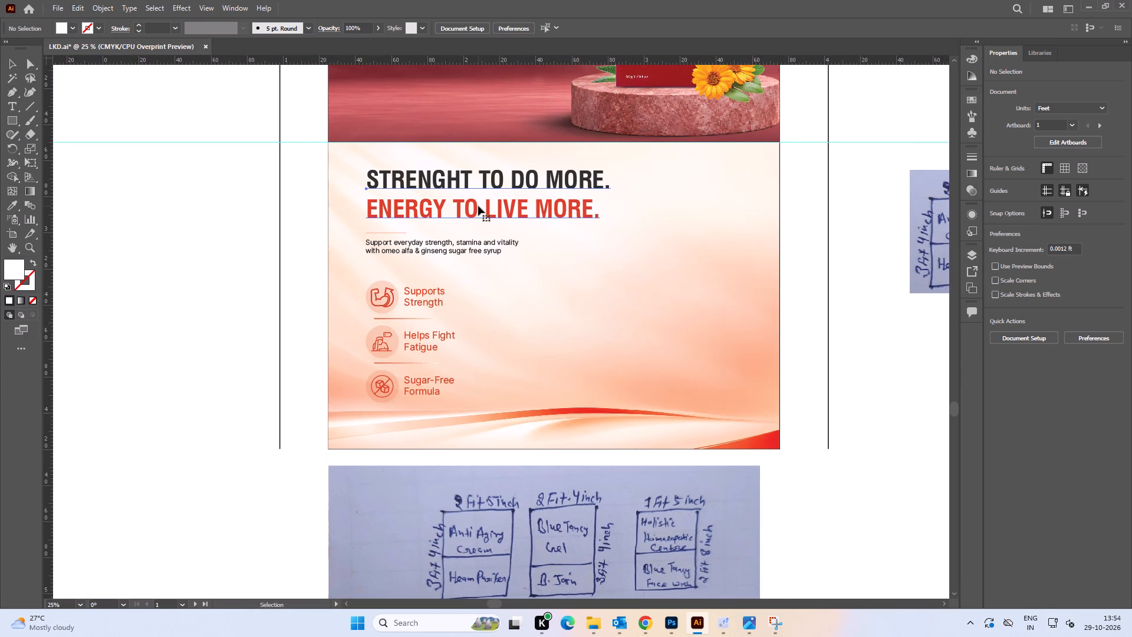
left_click(612, 270)
key("ctrl+2")
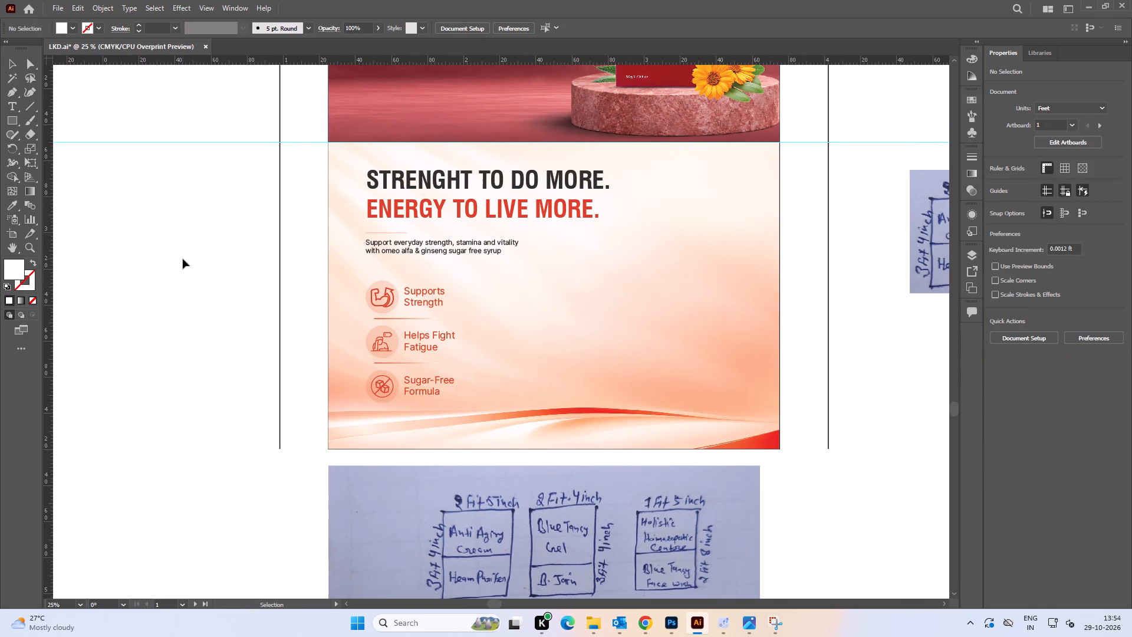
left_click(341, 205)
key("ctrl+2")
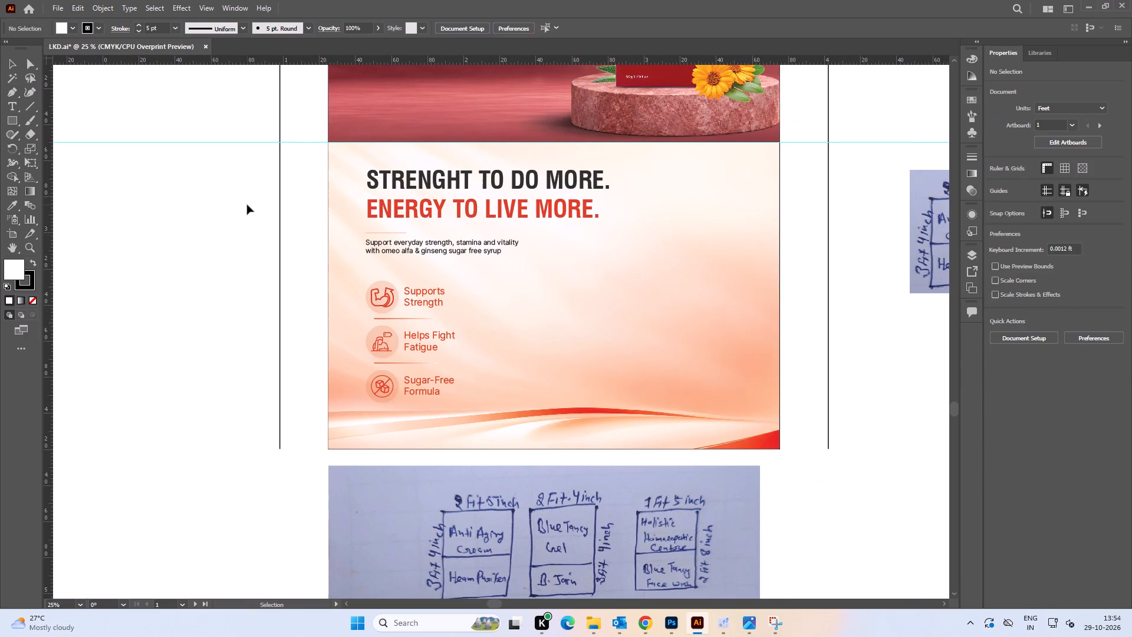
left_click(247, 205)
Move the headline, description and benefit icons together about 0.04 ft to the right in the lower panel.
left_click(385, 183)
left_click(346, 165)
left_click_drag(349, 163, 418, 407)
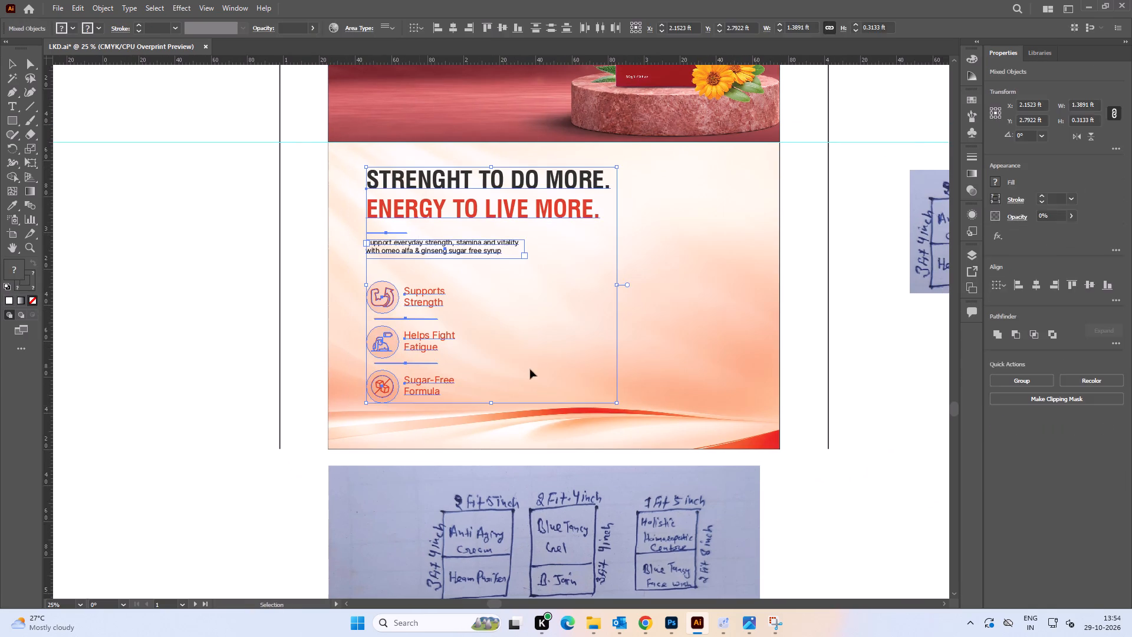
left_click(544, 363)
left_click(667, 320)
key("space")
left_click_drag(601, 318, 606, 324)
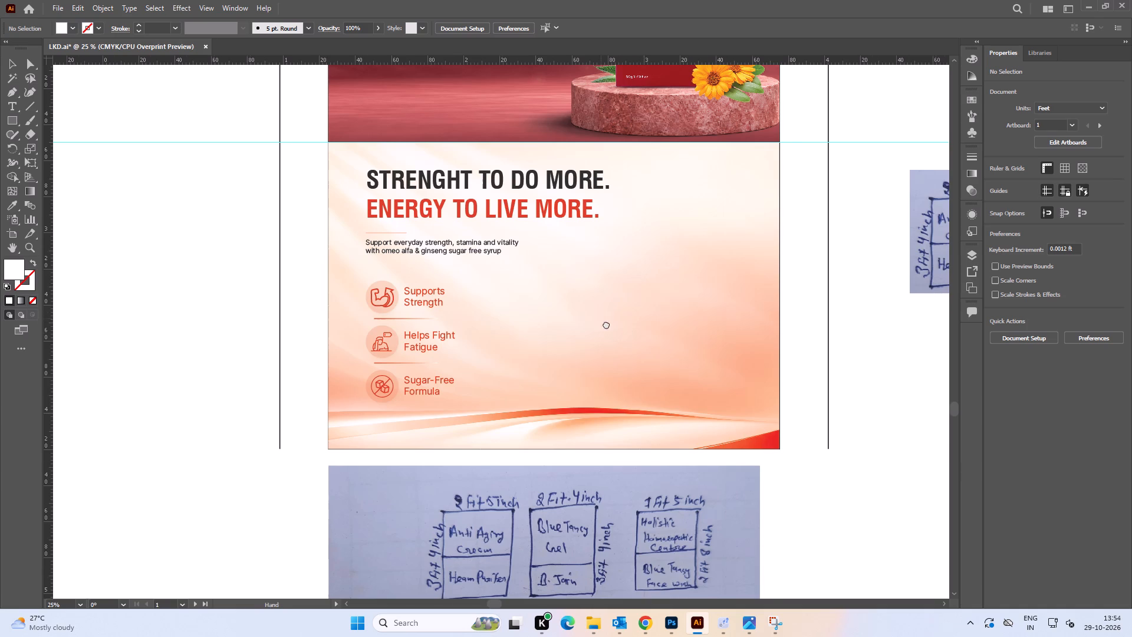
left_click_drag(606, 324, 614, 331)
left_click_drag(366, 174, 433, 406)
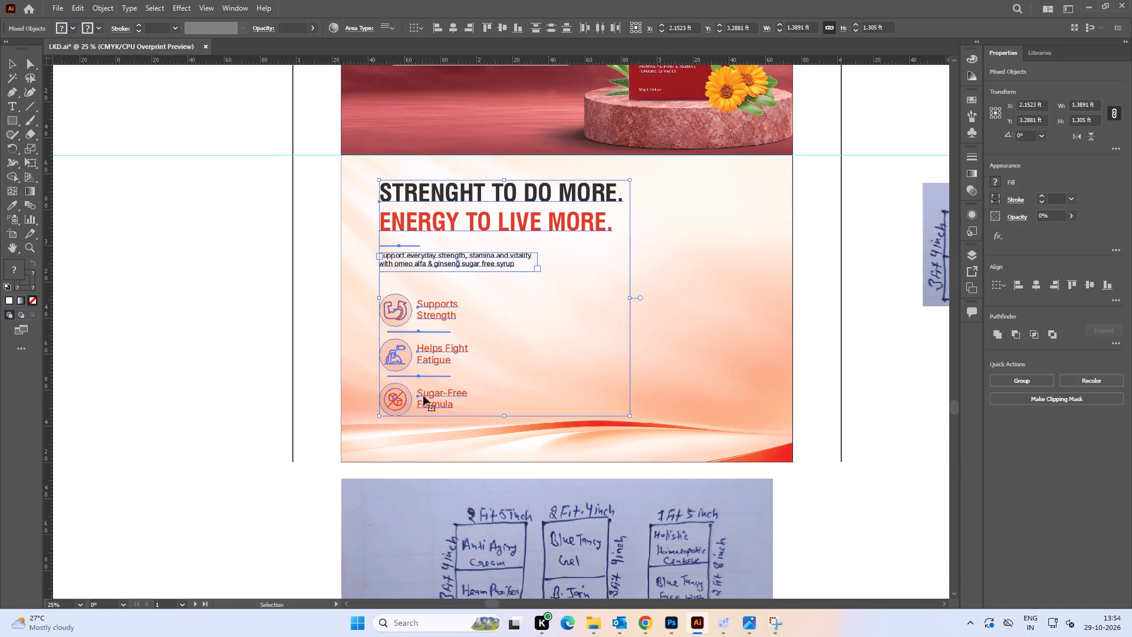
left_click(347, 295)
left_click_drag(376, 171, 442, 408)
scroll(420, 188, "up", 2, "alt")
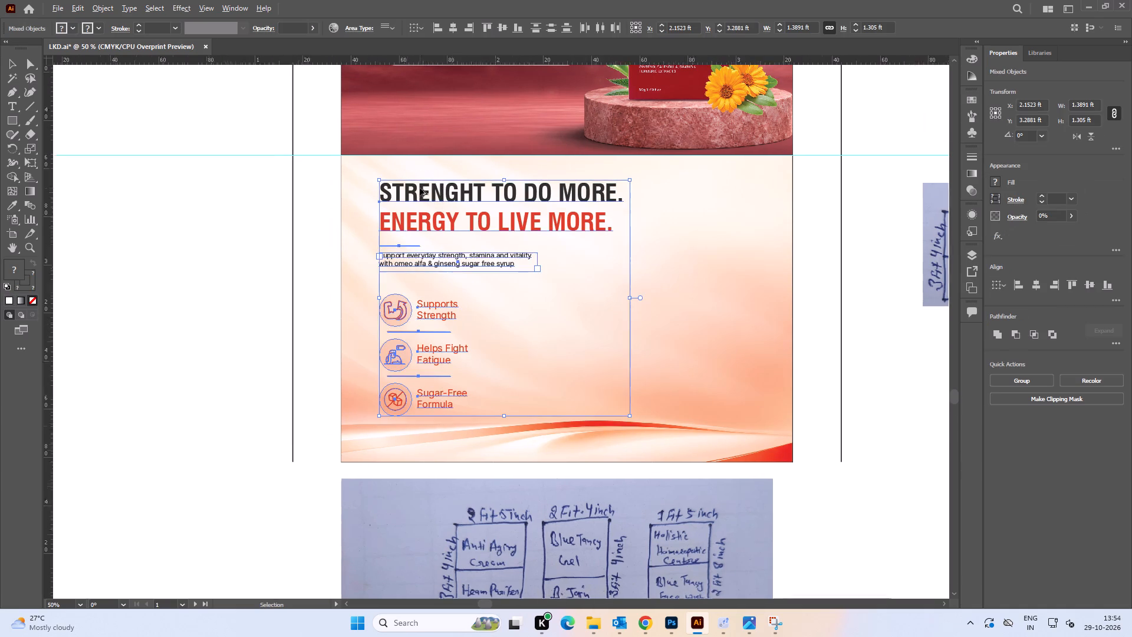
left_click_drag(422, 258, 438, 257)
scroll(435, 256, "down", 2, "alt")
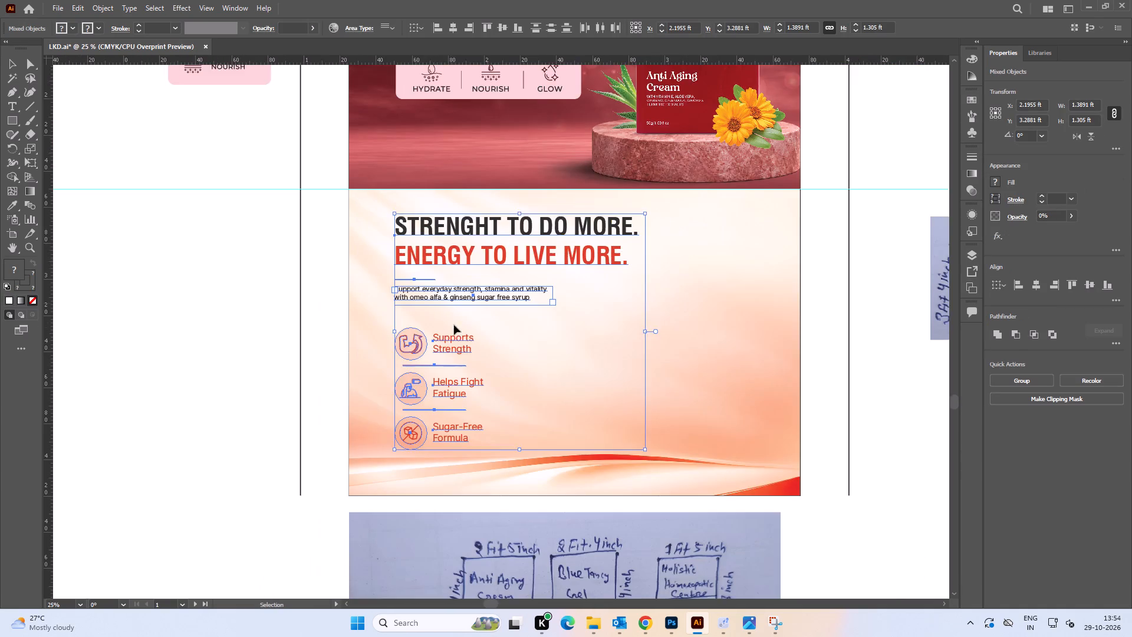
Scale the text and icon block down to about 1.34 ft by 1.26 ft.
key("space")
left_click_drag(450, 337, 453, 307)
left_click_drag(522, 419, 521, 414, "shift")
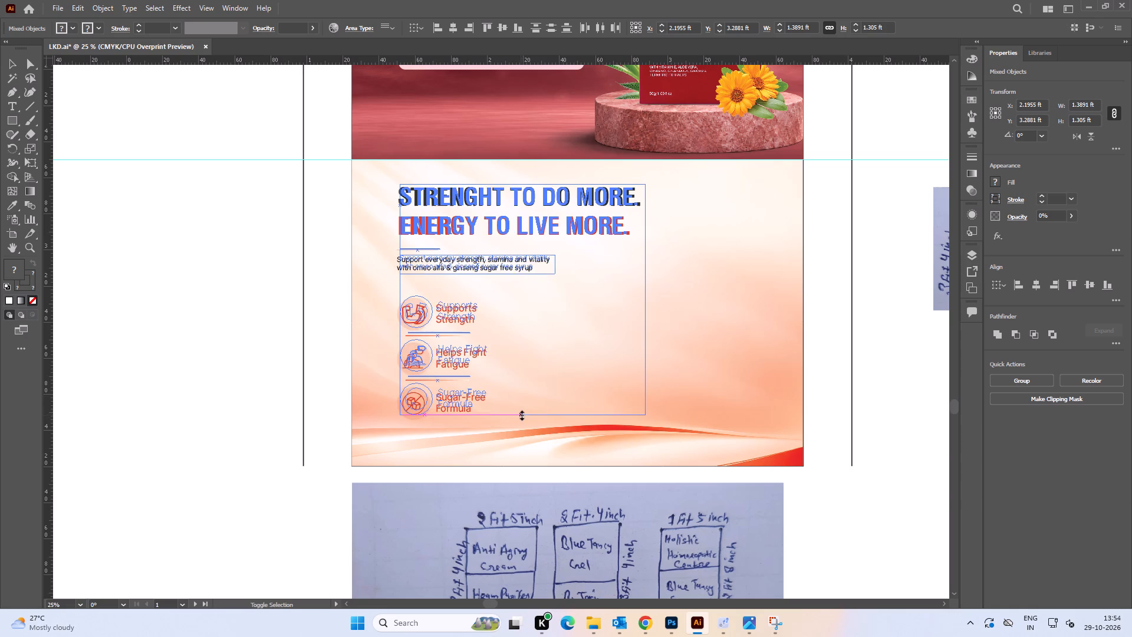
left_click_drag(521, 414, 522, 411, "shift")
left_click(718, 349)
Move the lower panel's headline, description and benefit icons together slightly down to about X 2.18 ft, Y 3.31 ft.
key("space")
left_click_drag(648, 334, 687, 341)
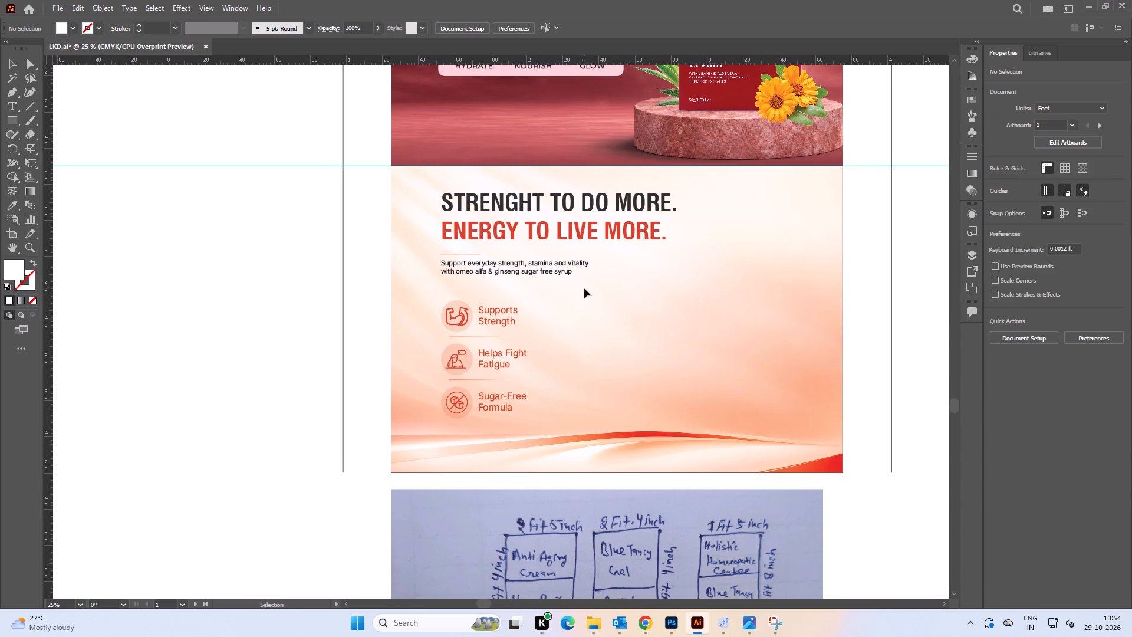
left_click_drag(424, 189, 486, 444)
scroll(483, 223, "up", 2, "alt")
left_click_drag(481, 239, 475, 251)
scroll(475, 251, "down", 3, "alt")
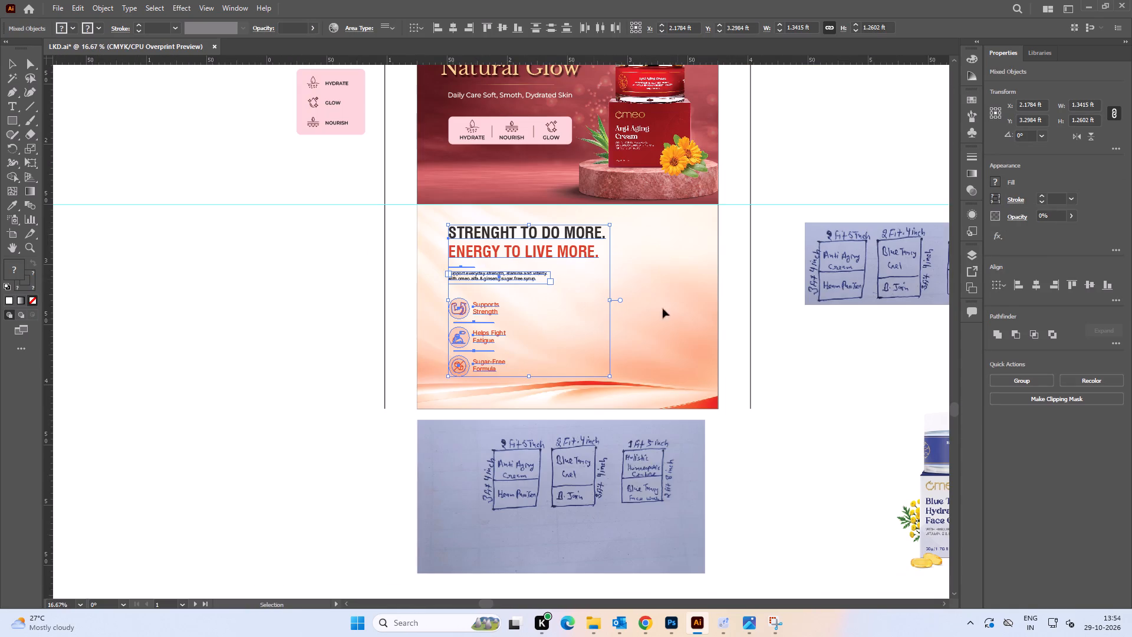
scroll(515, 239, "down", 1, "alt")
scroll(515, 239, "up", 3, "alt")
scroll(348, 232, "up", 2, "alt")
left_click_drag(347, 227, 348, 234)
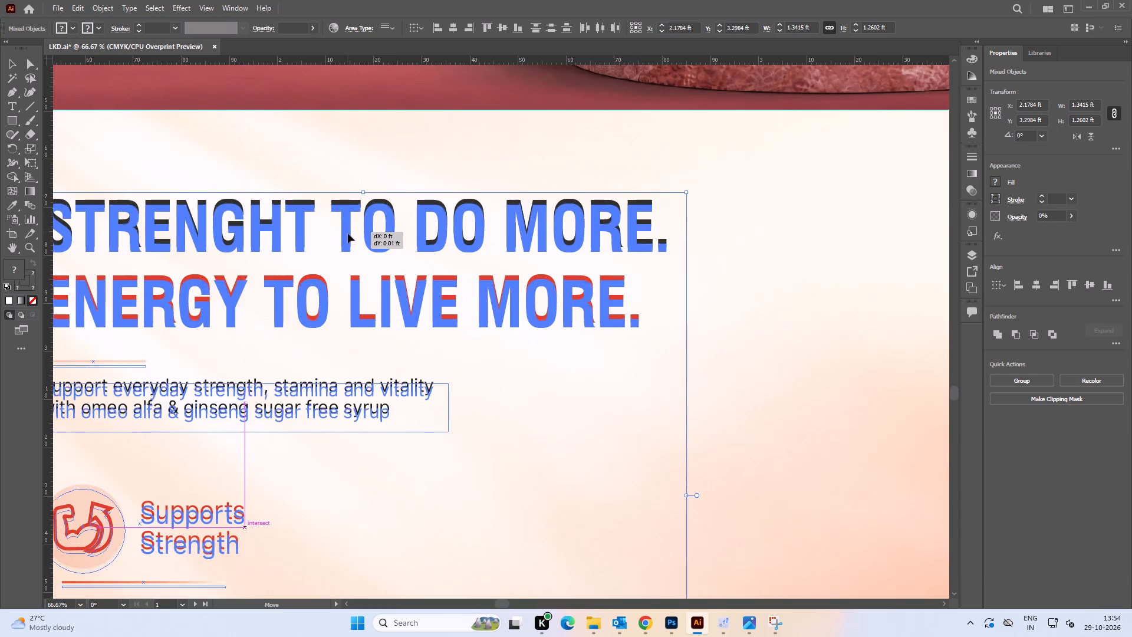
left_click_drag(348, 234, 348, 235)
scroll(349, 232, "down", 5, "alt")
left_click(479, 295)
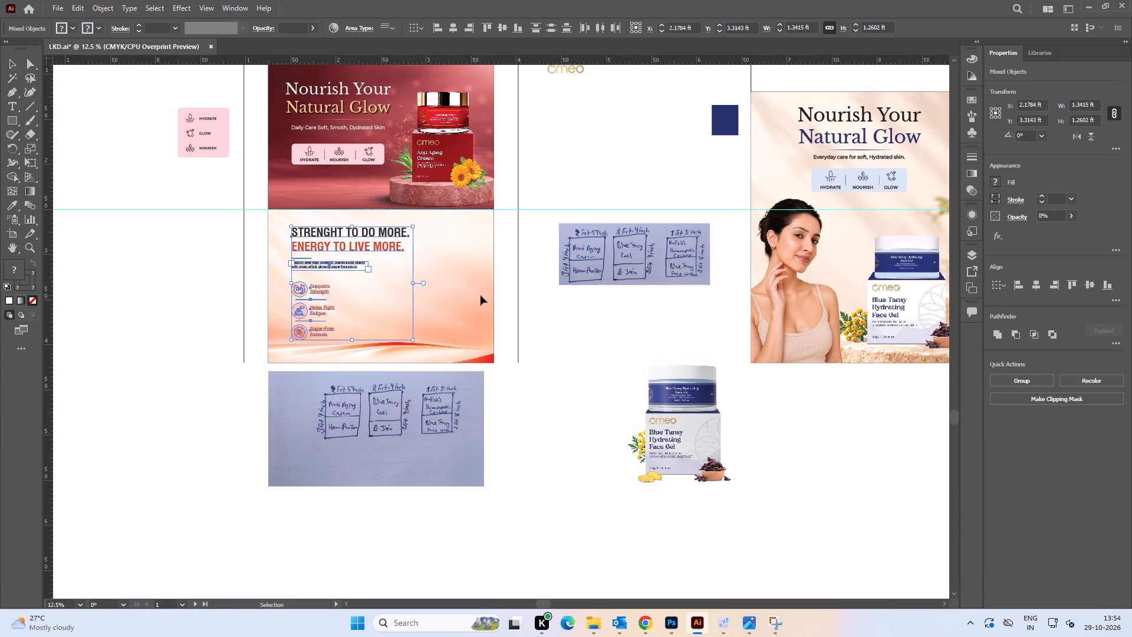
Move the lower panel's headline, description and benefit icons together up about 0.01 ft to about Y 3.30 ft.
key("space")
left_click_drag(454, 297, 521, 290)
left_click(394, 229)
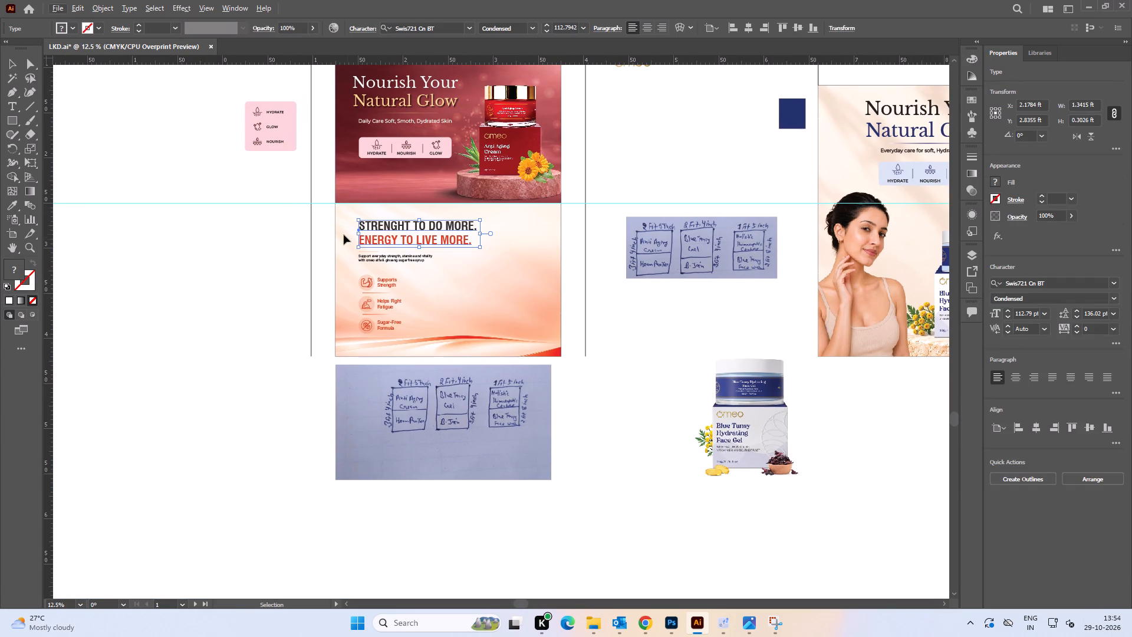
left_click(336, 230)
left_click(343, 226)
left_click_drag(348, 221, 376, 341)
scroll(375, 228, "up", 7, "alt")
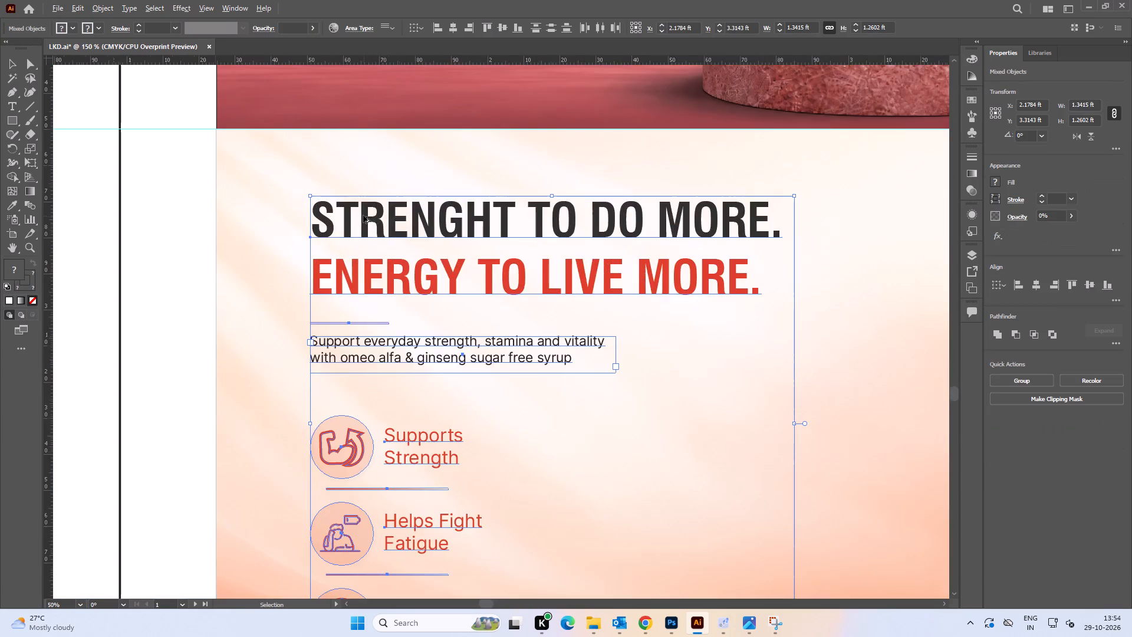
scroll(363, 215, "up", 1, "alt")
key("space")
left_click_drag(404, 223, 420, 347)
scroll(391, 330, "down", 1, "alt")
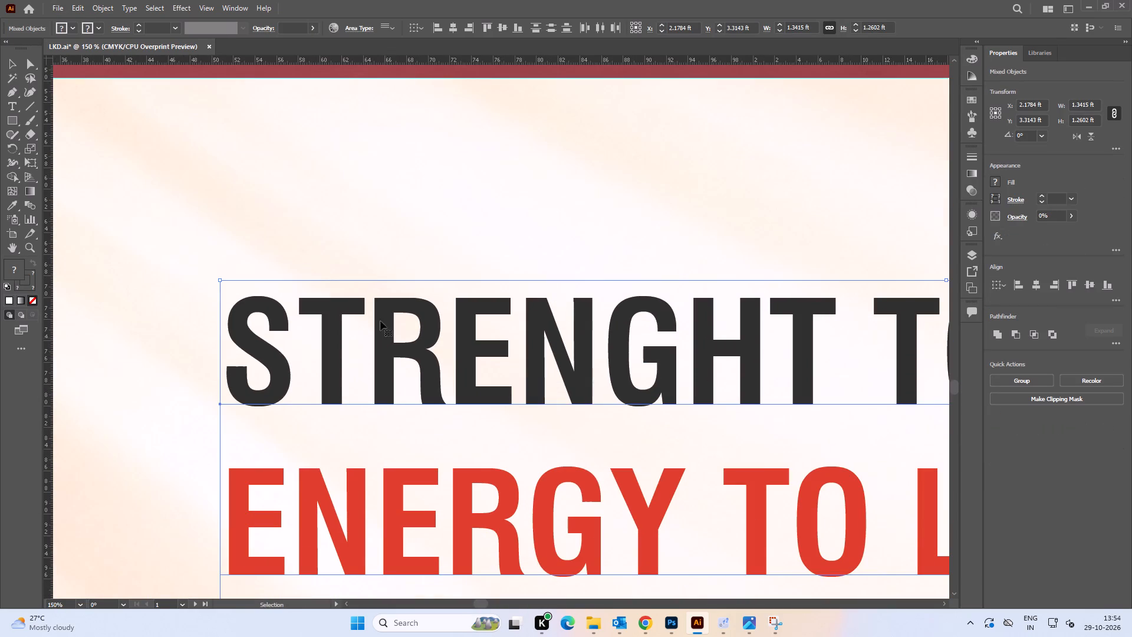
left_click_drag(386, 333, 386, 320)
scroll(381, 311, "down", 8, "alt")
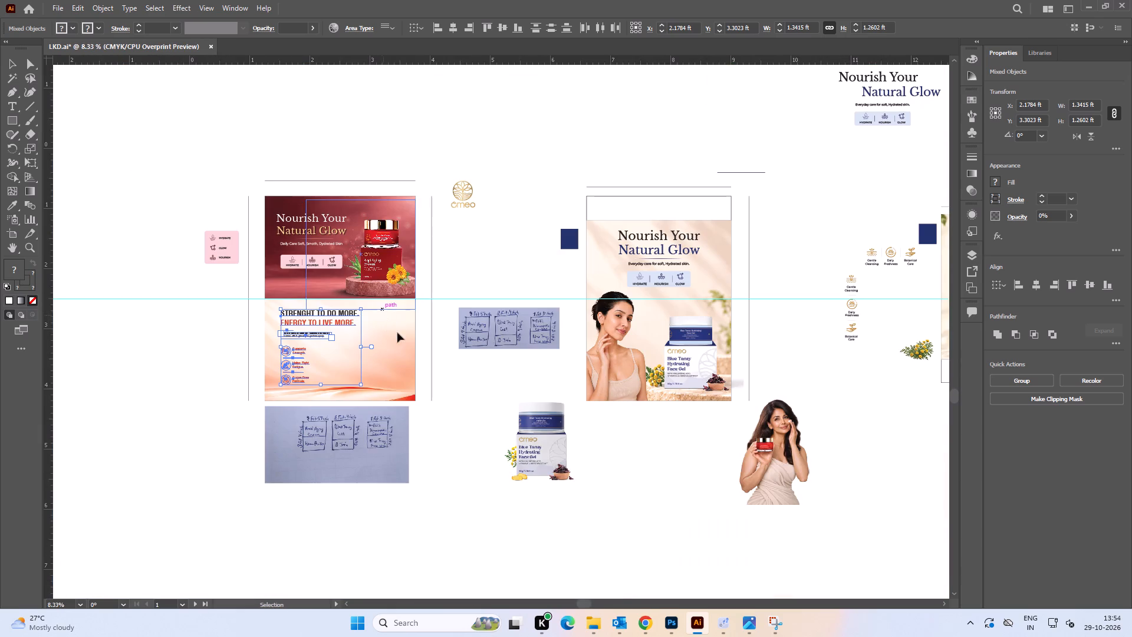
left_click(397, 350)
Set the stroke of the flexed-arm icon beside Supports Strength to 4 pt.
key("space")
left_click_drag(391, 359, 479, 337)
scroll(285, 328, "up", 2, "alt")
key("space")
left_click_drag(521, 384, 484, 380)
scroll(434, 359, "down", 1, "alt")
scroll(434, 359, "up", 4, "alt")
key("space")
left_click_drag(575, 408, 570, 344)
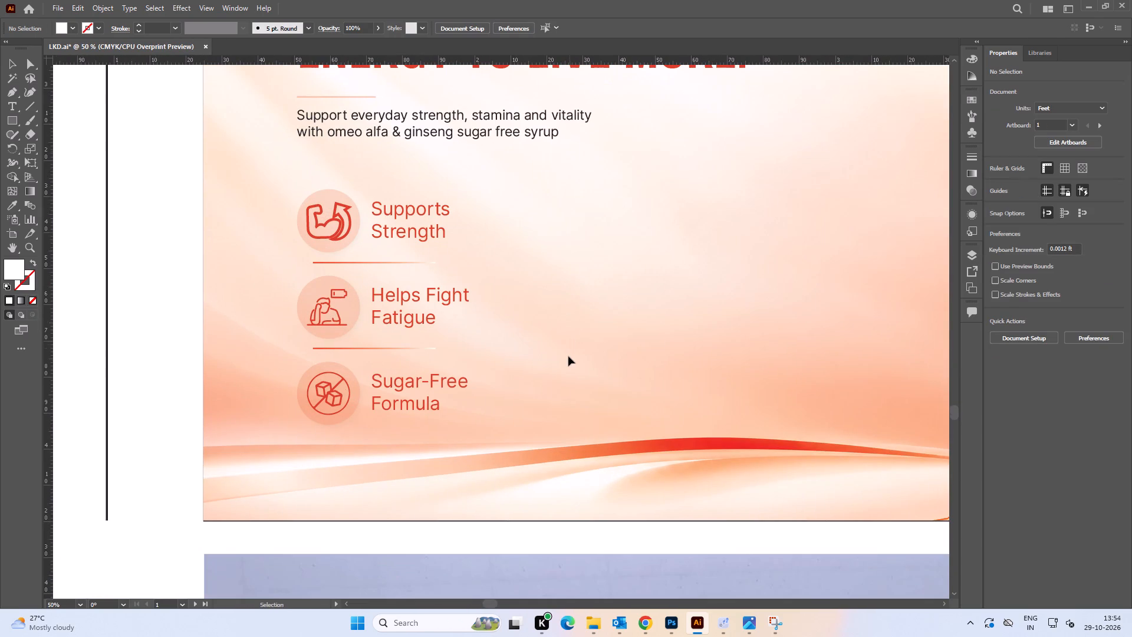
left_click(568, 356)
scroll(314, 224, "up", 3, "alt")
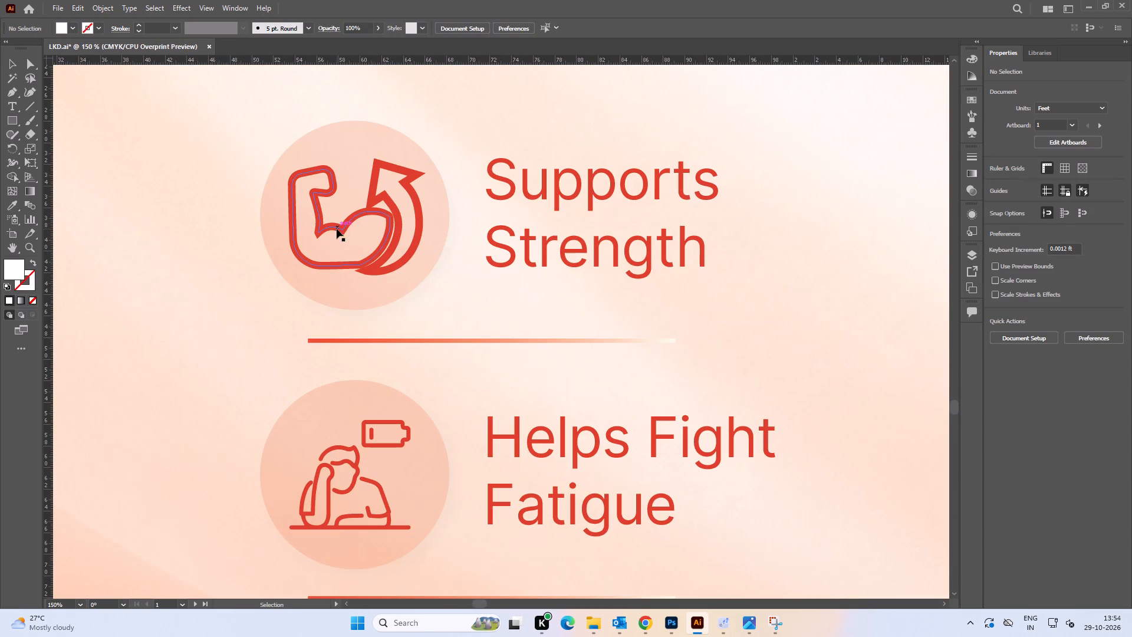
left_click(337, 229)
scroll(337, 228, "up", 2, "alt")
triple_click(337, 228)
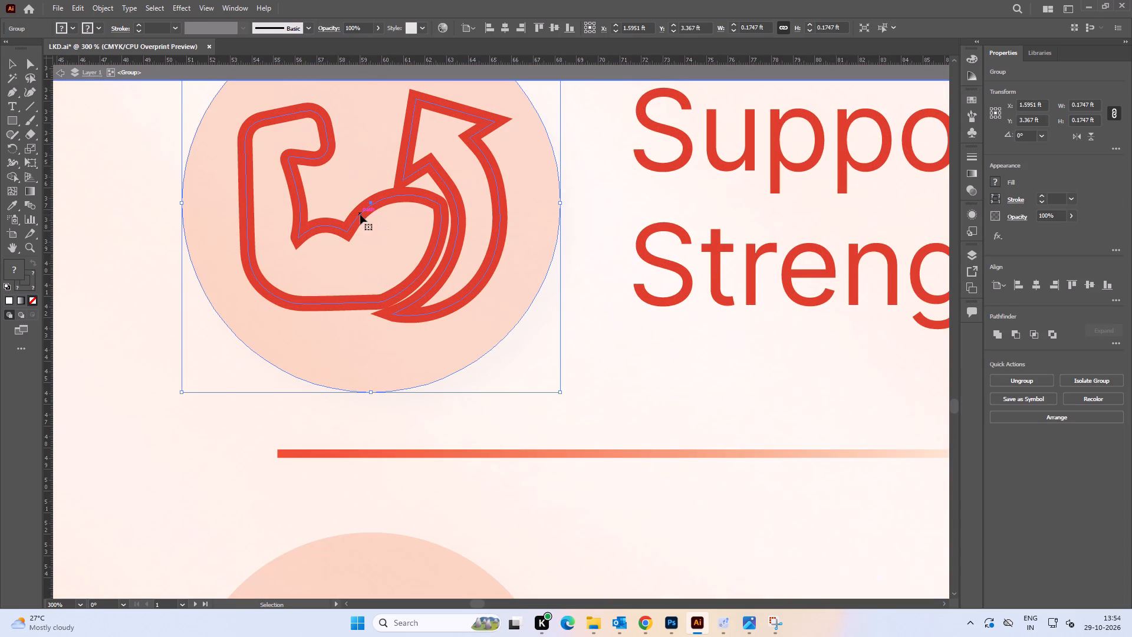
triple_click(360, 215)
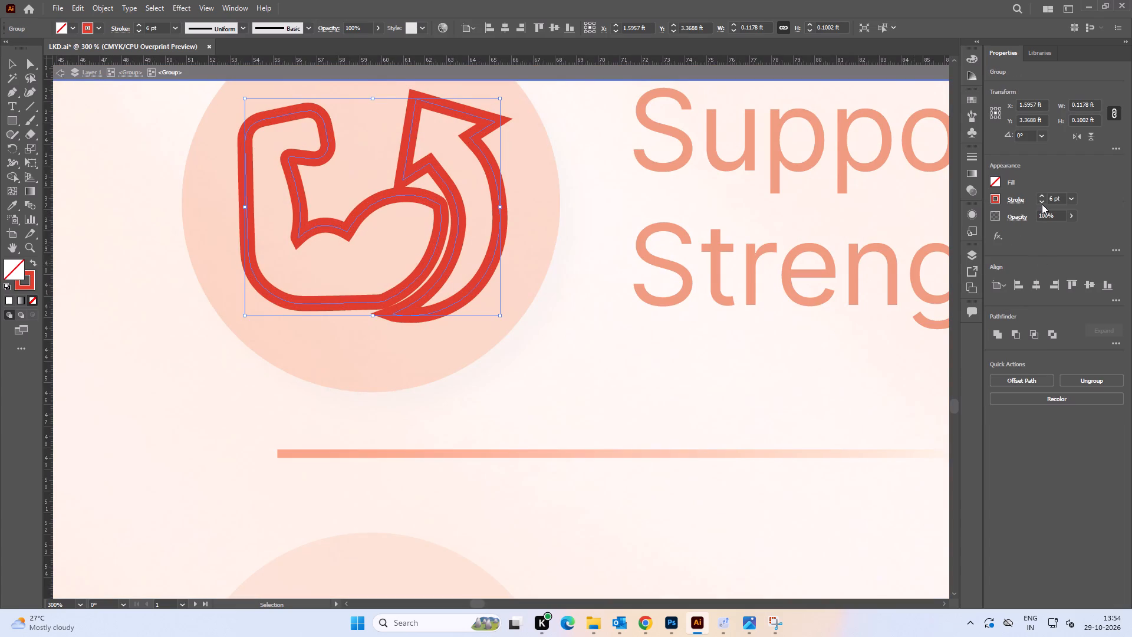
left_click(1042, 204)
left_click(1042, 204)
scroll(393, 268, "down", 4, "alt")
double_click(254, 293)
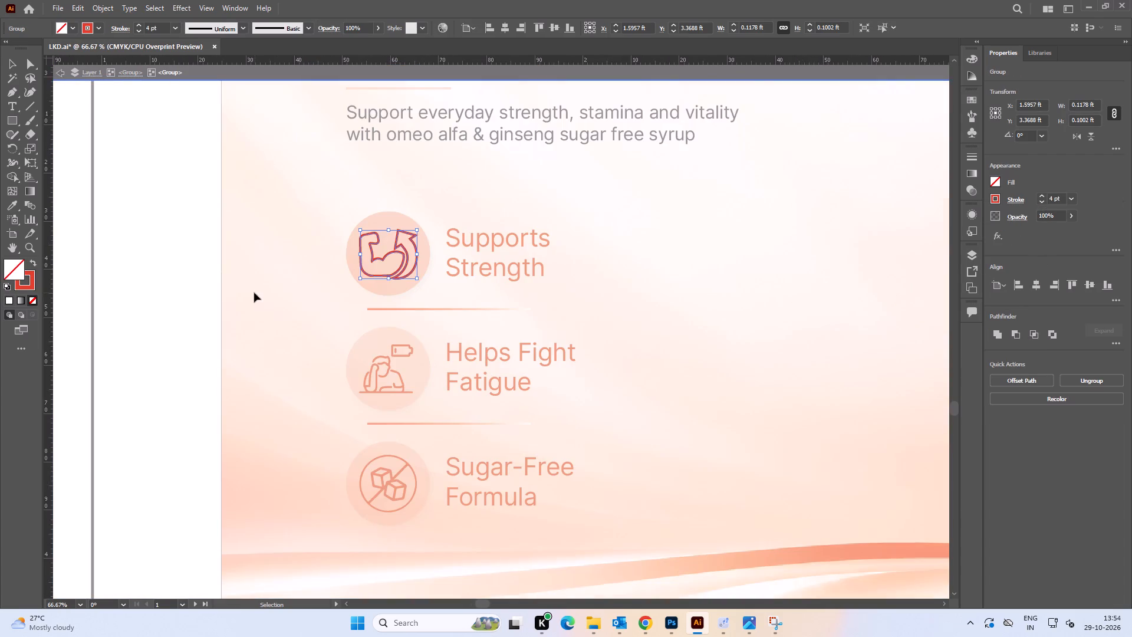
left_click(156, 306)
Review the red cream and orange wave panels, then the neighbouring Blue Tansy Face Gel panel.
scroll(277, 320, "down", 2, "alt")
key("space")
key("space")
key("space")
left_click_drag(243, 334, 294, 320)
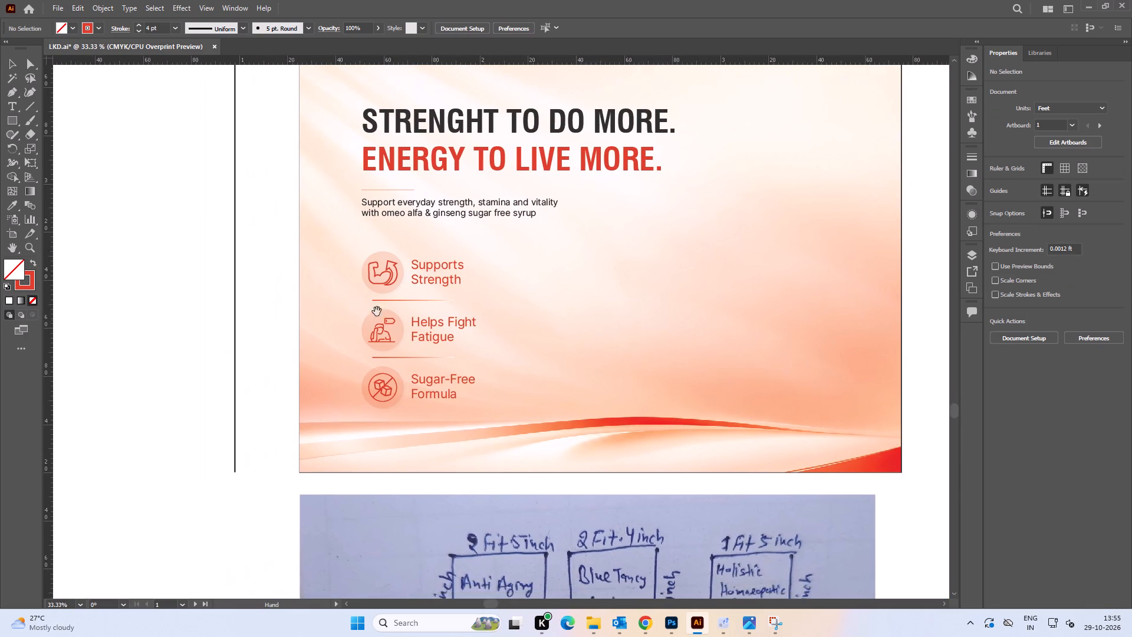
scroll(646, 274, "down", 1, "alt")
key("space")
left_click_drag(674, 283, 479, 361)
scroll(482, 352, "down", 2, "alt")
key("space")
left_click_drag(456, 365, 475, 359)
left_click(738, 403)
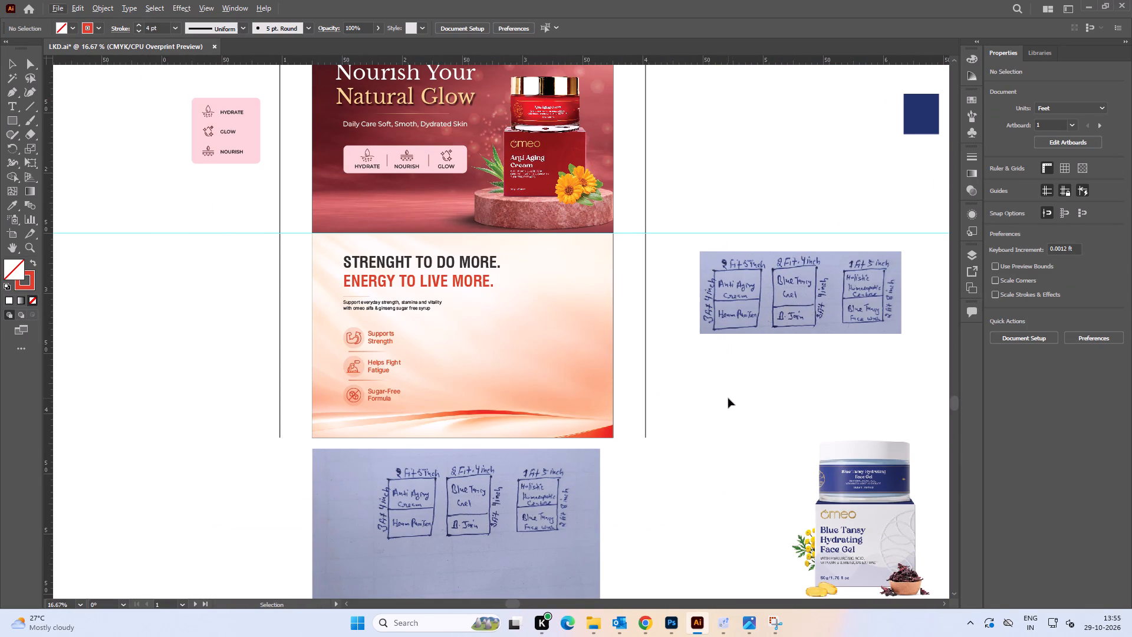
scroll(422, 539, "up", 1, "alt")
key("space")
scroll(647, 453, "down", 1, "alt")
key("space")
left_click_drag(647, 459, 351, 554)
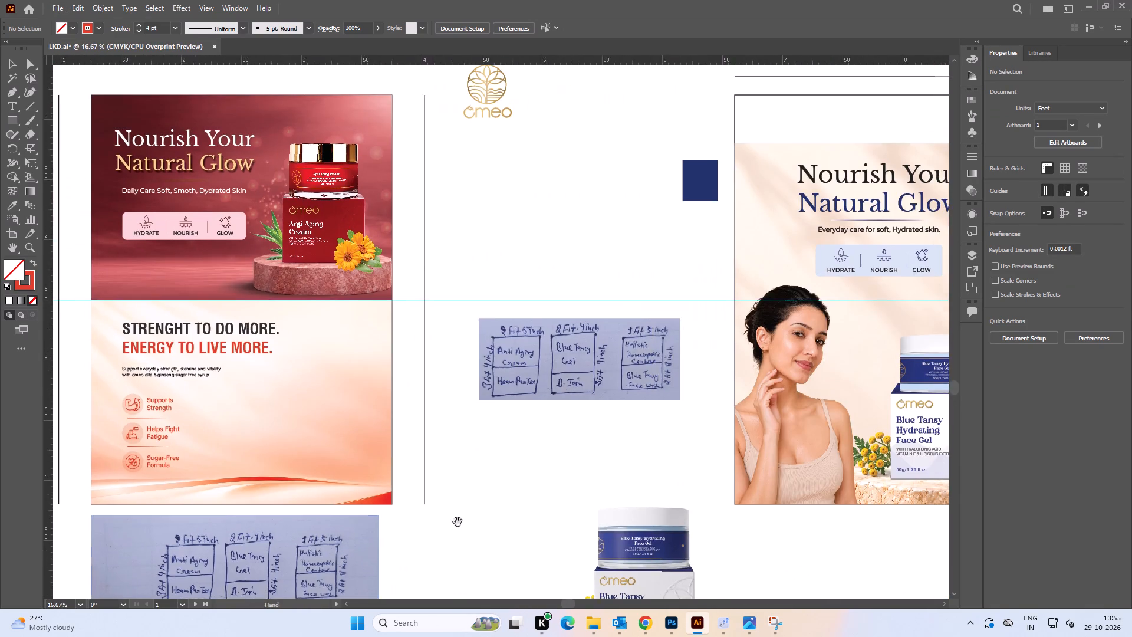
scroll(683, 457, "down", 1, "alt")
key("space")
key("space")
key("space")
key("space")
key("space")
key("space")
key("space")
key("space")
key("space")
key("space")
key("space")
key("space")
key("space")
key("space")
key("space")
key("space")
key("space")
key("space")
key("space")
key("space")
left_click_drag(688, 465, 417, 461)
left_click_drag(774, 449, 720, 447)
left_click(788, 451)
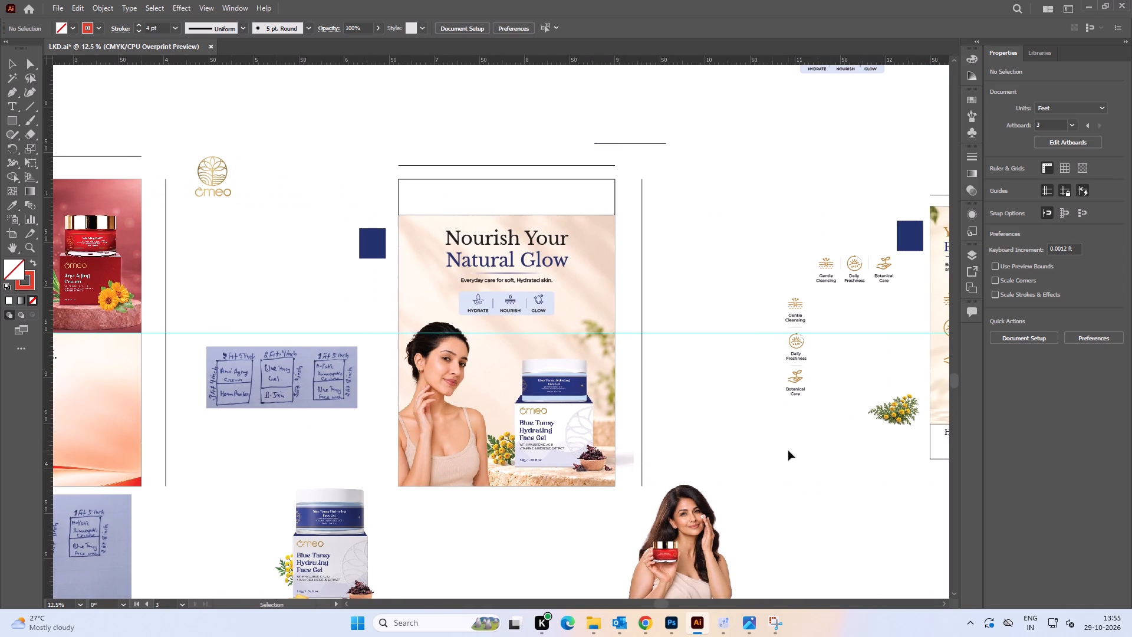
Scale the Blue Tansy Face Gel product group up from its bottom edge to about 1.93 ft by 1.92 ft.
left_click(562, 380)
left_click_drag(551, 331, 552, 327, "shift")
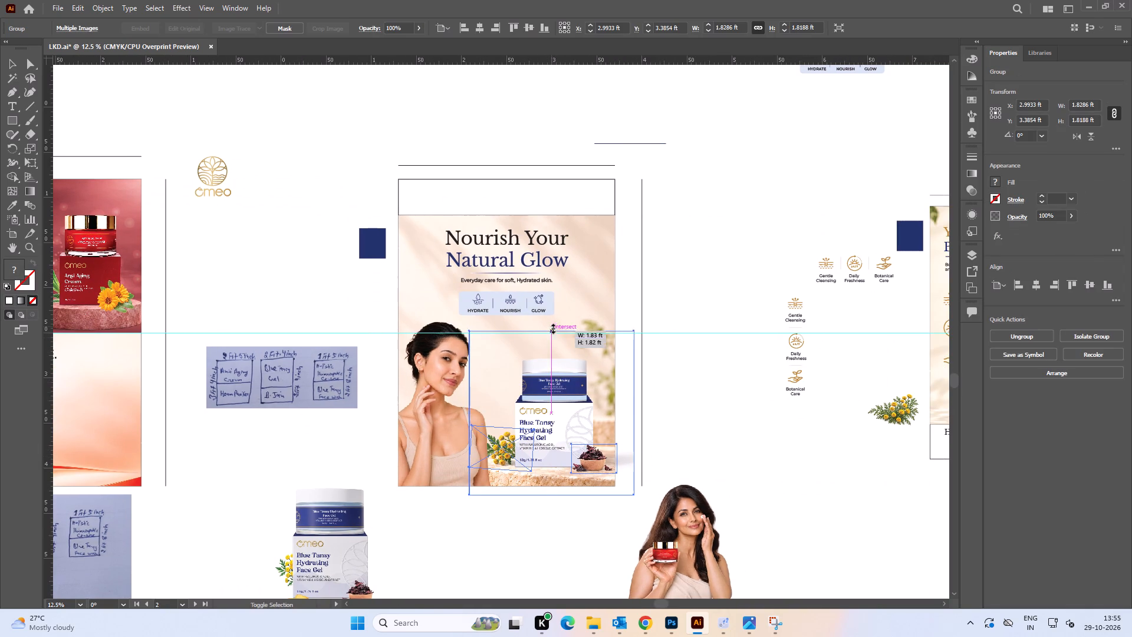
left_click_drag(552, 327, 552, 322, "shift")
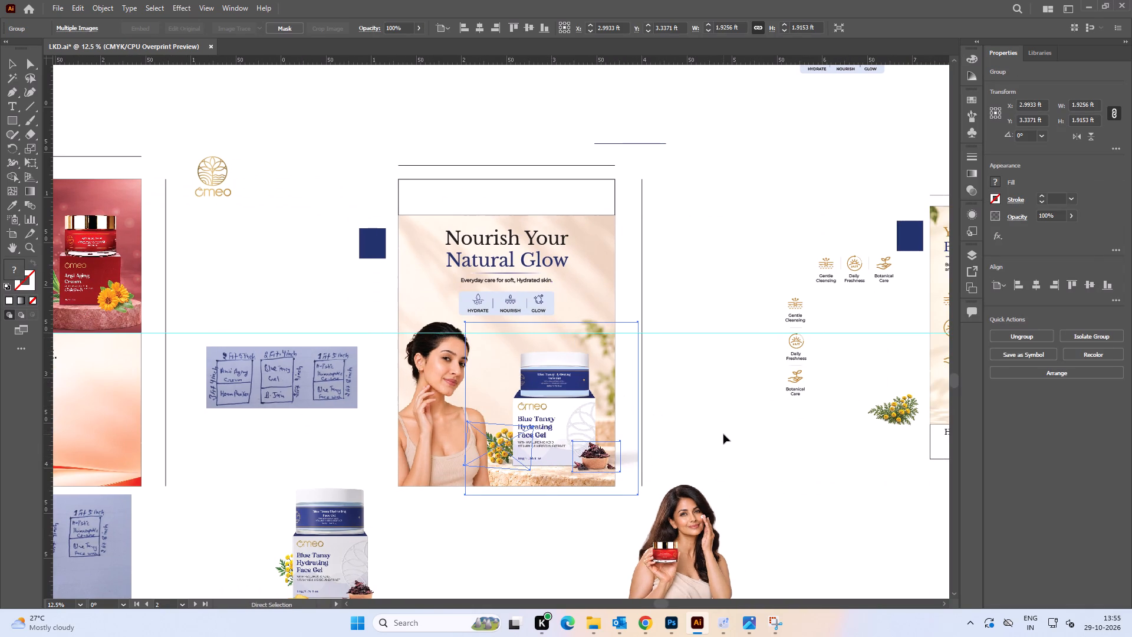
left_click(723, 434)
Inspect how the woman's image and the enlarged product group sit together on the Face Gel panel.
scroll(424, 417, "up", 1, "alt")
key("space")
left_click_drag(445, 419, 413, 455)
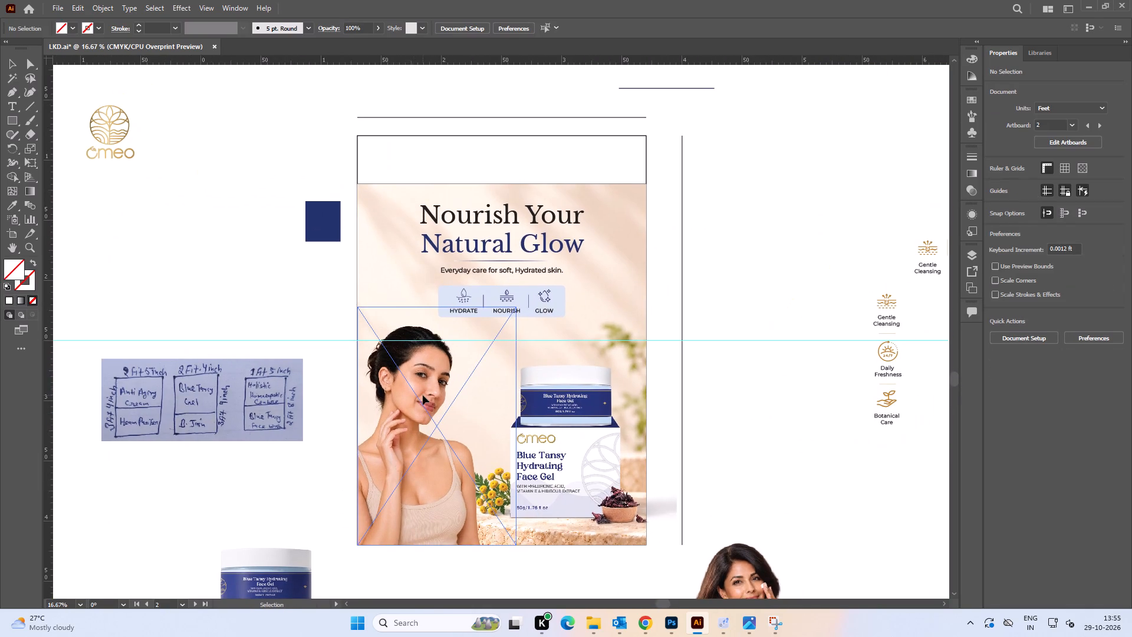
left_click(423, 395)
scroll(492, 326, "up", 1, "alt")
scroll(626, 343, "down", 1, "alt")
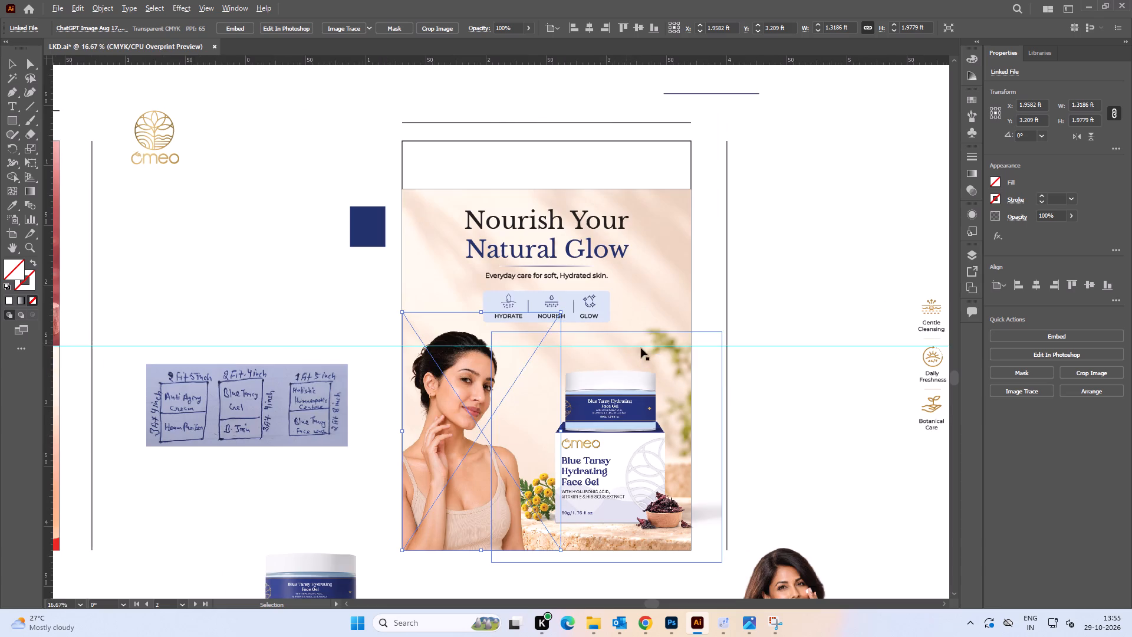
left_click(784, 407)
key("space")
left_click_drag(791, 411, 774, 408)
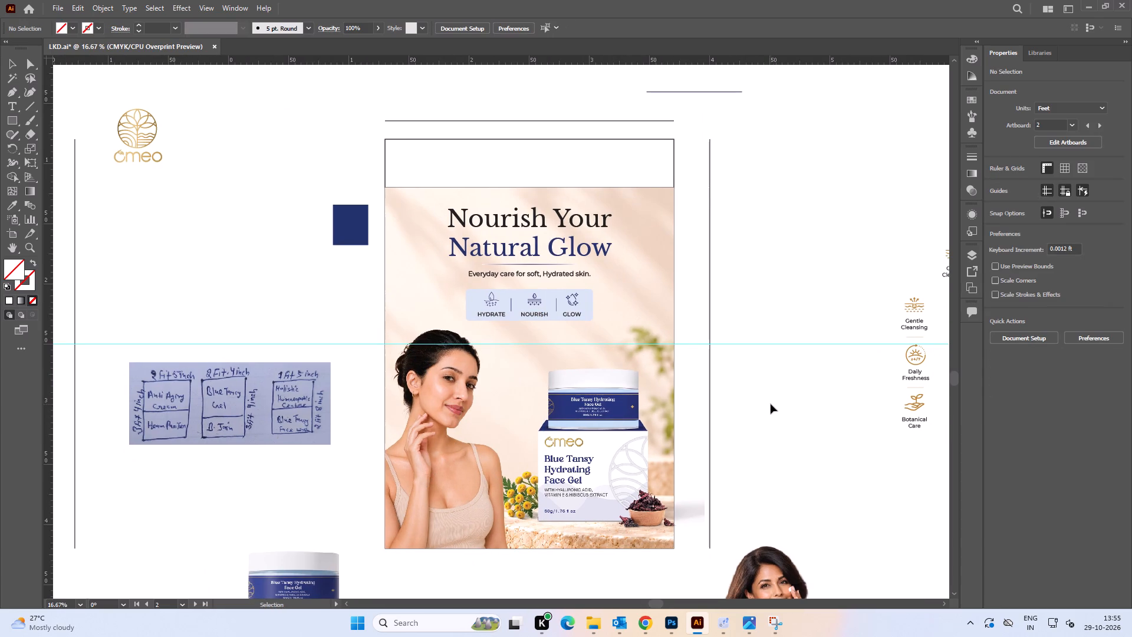
Widen the light blue rounded box behind the Hydrate, Nourish and Glow icons evenly on both sides to about 1.23 ft.
scroll(539, 298, "up", 3, "alt")
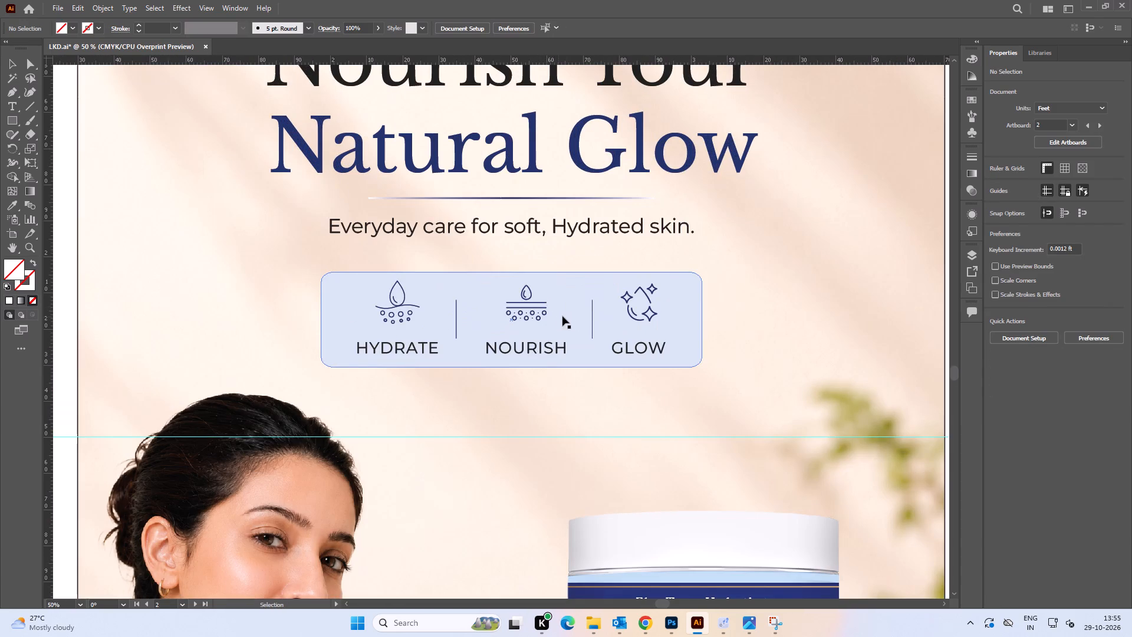
triple_click(567, 316)
triple_click(573, 321)
left_click(573, 321)
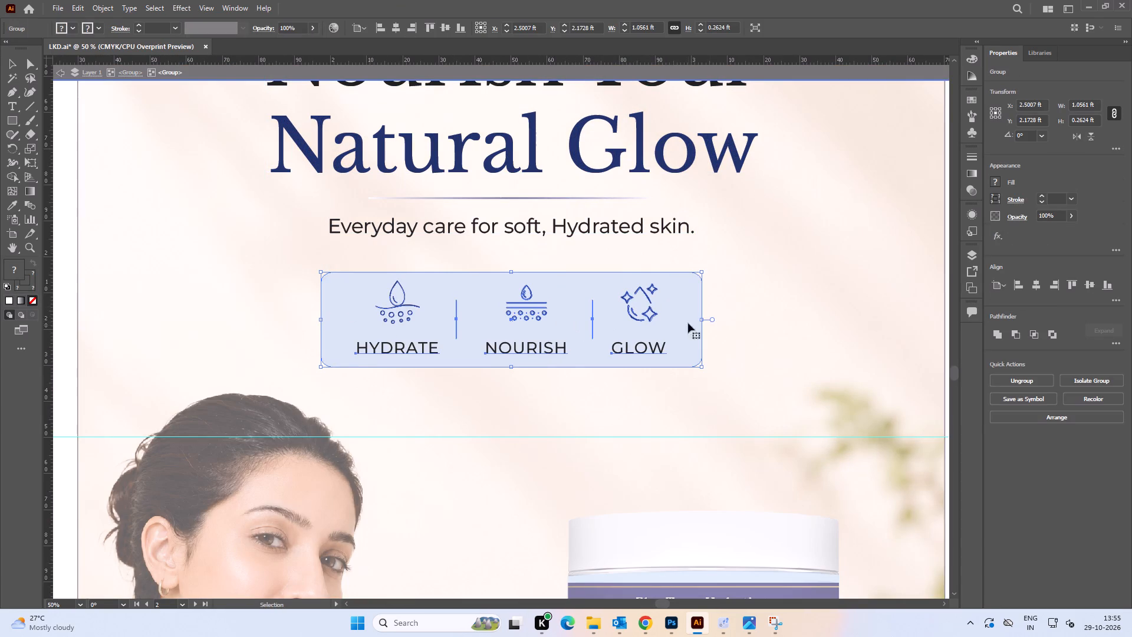
triple_click(683, 320)
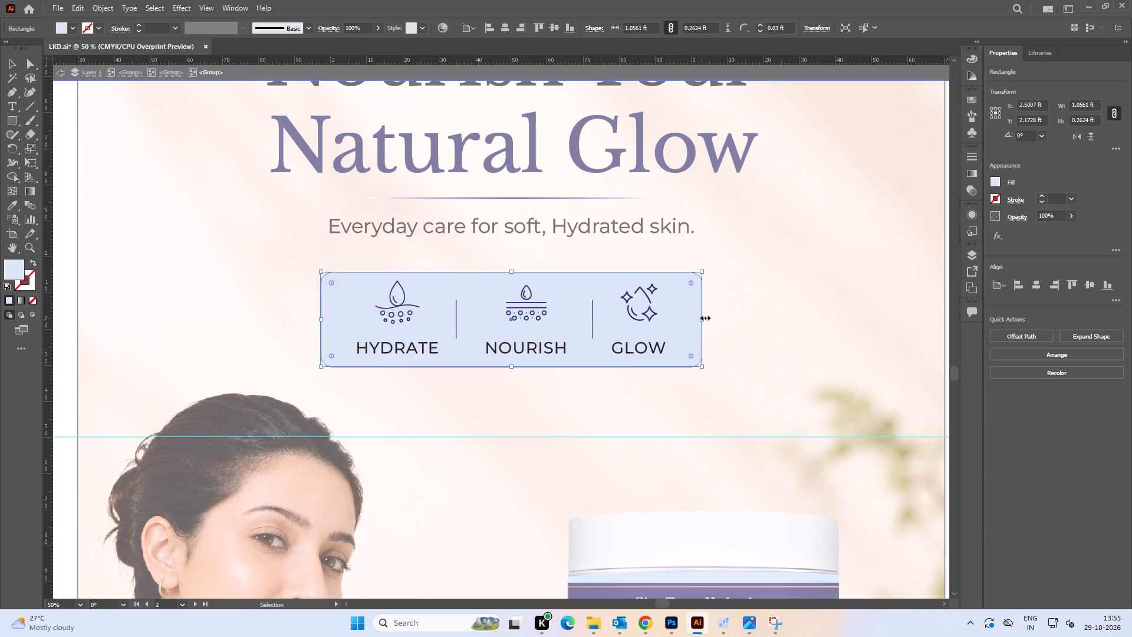
left_click_drag(703, 317, 733, 317, "alt")
double_click(771, 330)
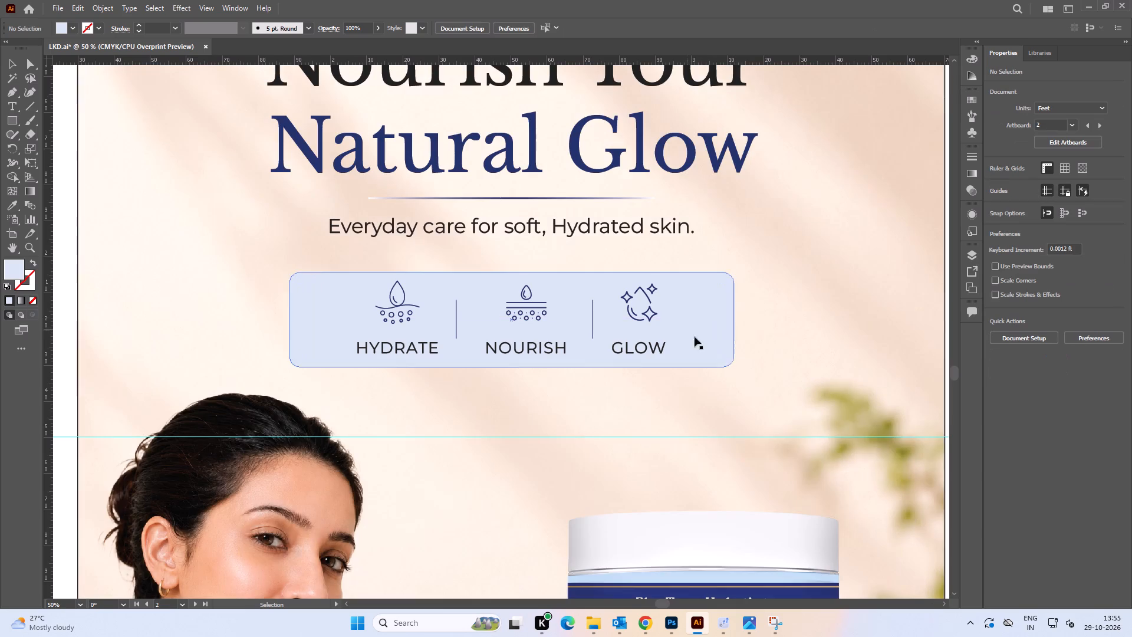
Ungroup the Nourish Your Natural Glow block so the benefit icon strip separates from the headline and tagline.
scroll(765, 376, "down", 2, "alt")
key("space")
left_click_drag(776, 398, 674, 290)
left_click(864, 302)
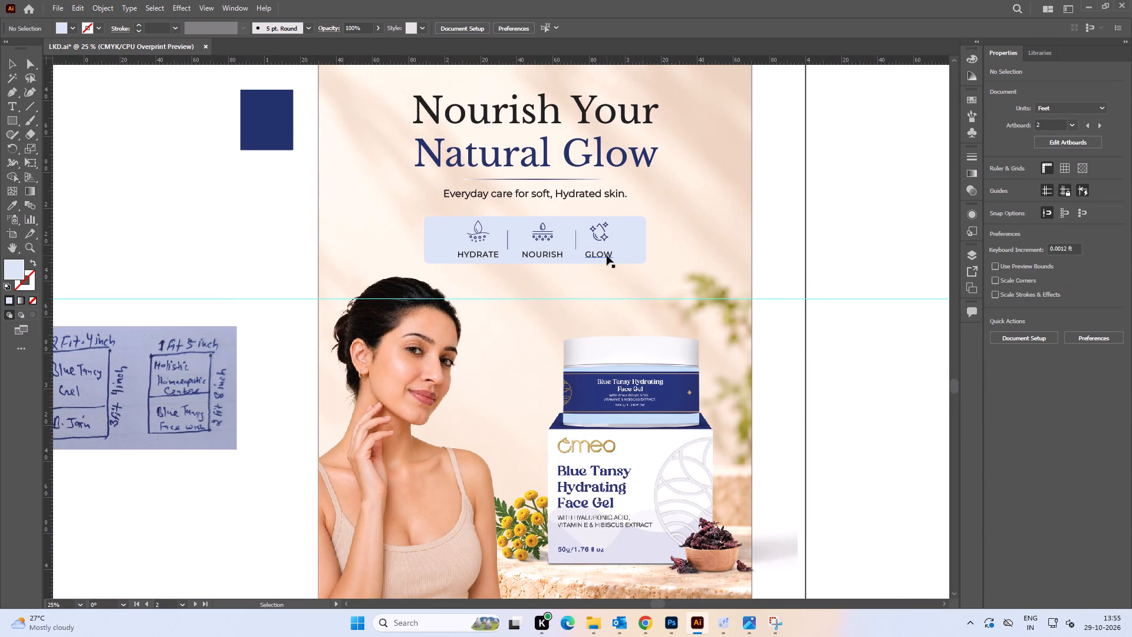
left_click(622, 248)
scroll(620, 248, "up", 1, "alt")
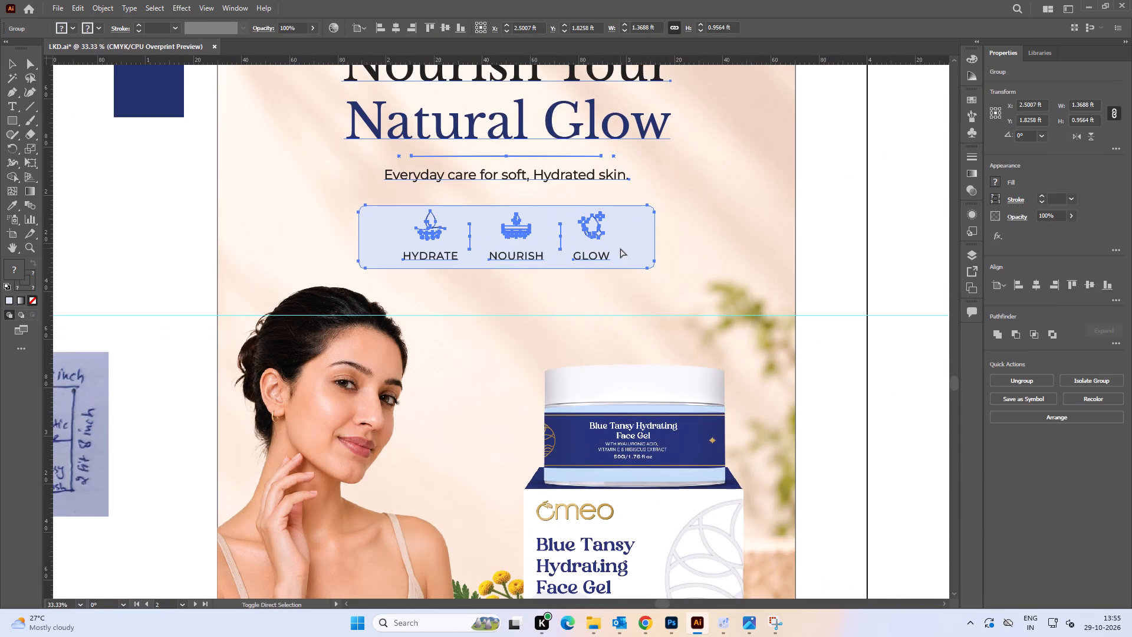
key("ctrl+shift+g")
left_click(722, 244)
left_click(649, 243)
key("space")
key("space")
left_click_drag(645, 227, 660, 278)
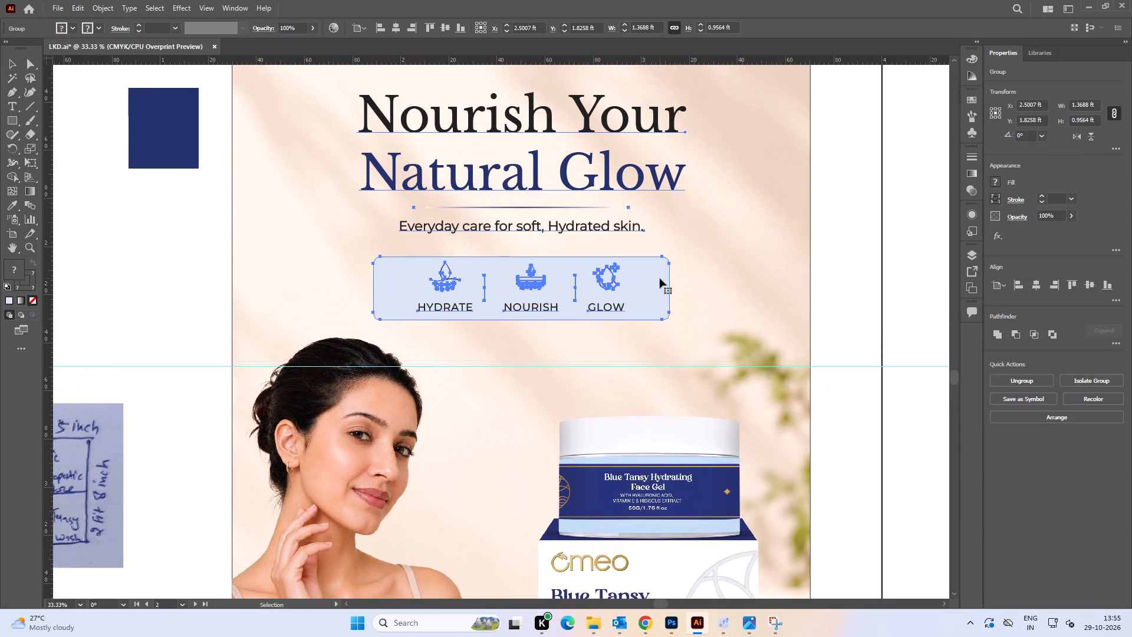
key("ctrl+shift+g")
left_click(737, 250)
left_click(649, 285)
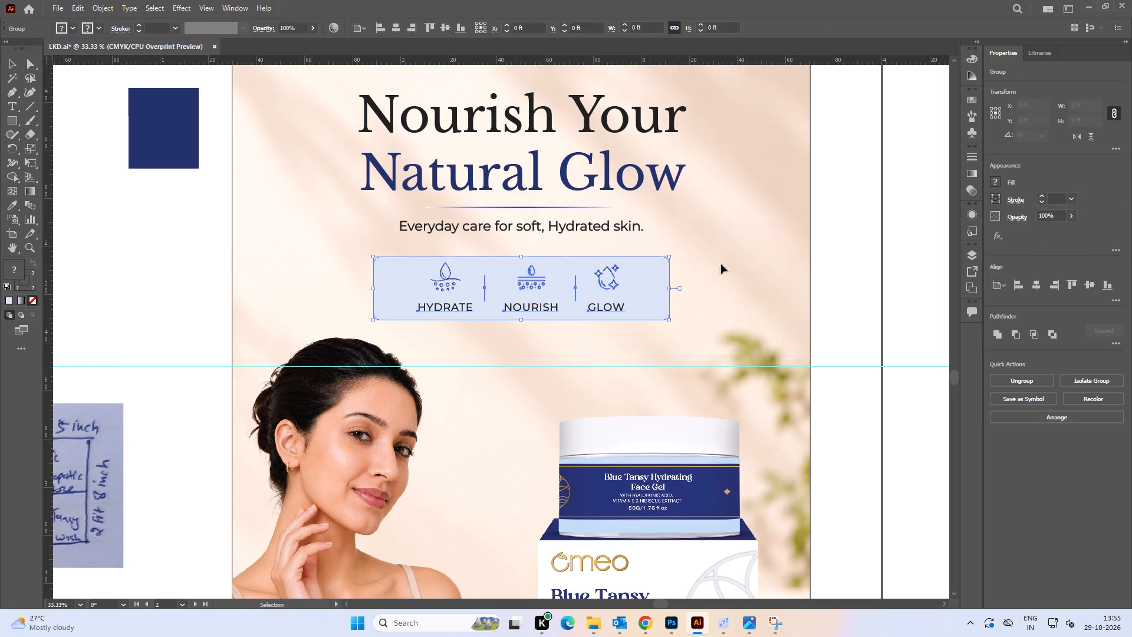
left_click(748, 243)
Ungroup the benefit icon strip and select its light blue rounded box on its own.
left_click(640, 283)
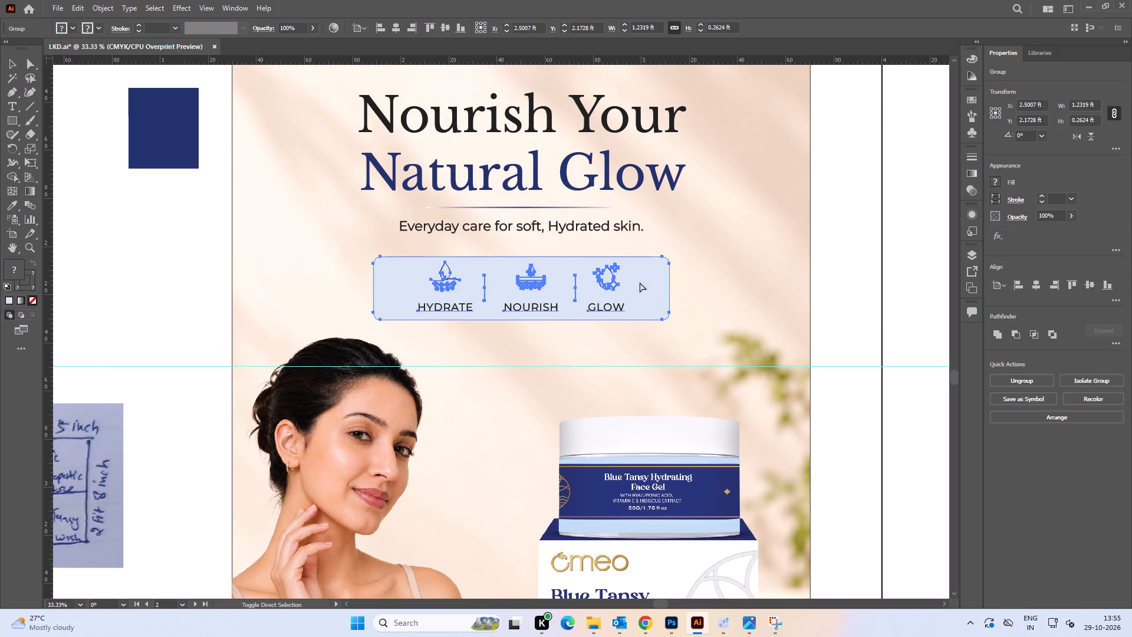
key("ctrl+shift+g")
left_click(725, 249)
left_click(652, 304)
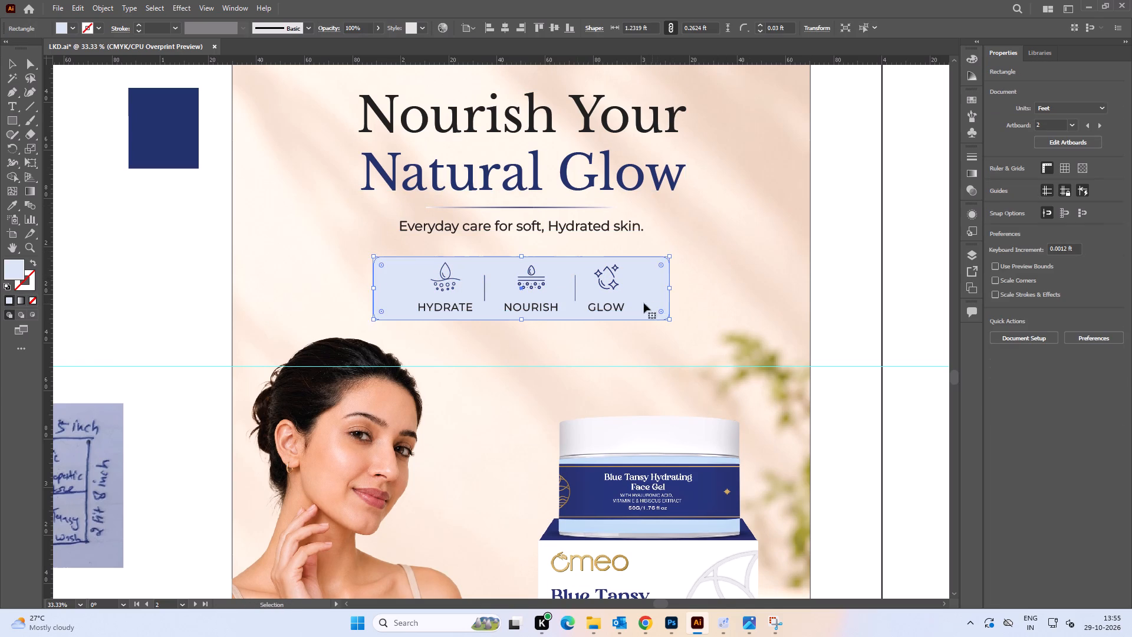
Examine the benefit strip's spacing up close and the overall Blue Tansy Face Gel panel layout.
scroll(517, 298, "up", 1, "alt")
key("space")
key("space")
key("space")
key("space")
left_click_drag(511, 294, 554, 234)
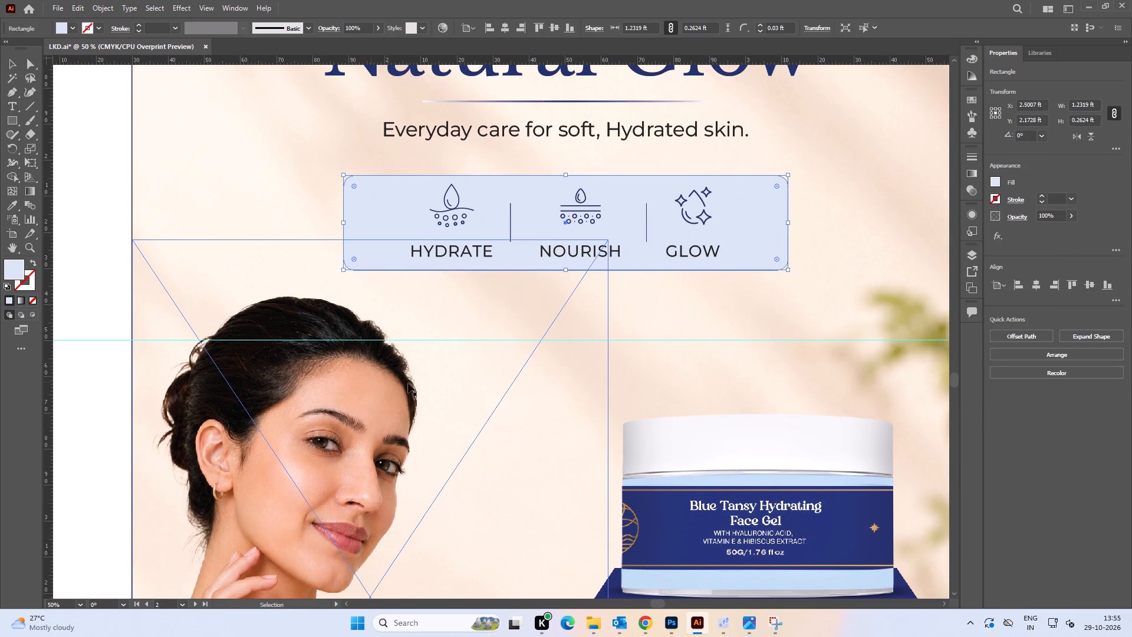
left_click(808, 337)
scroll(804, 322, "down", 1, "alt")
key("space")
left_click_drag(818, 297, 728, 349)
left_click(766, 296)
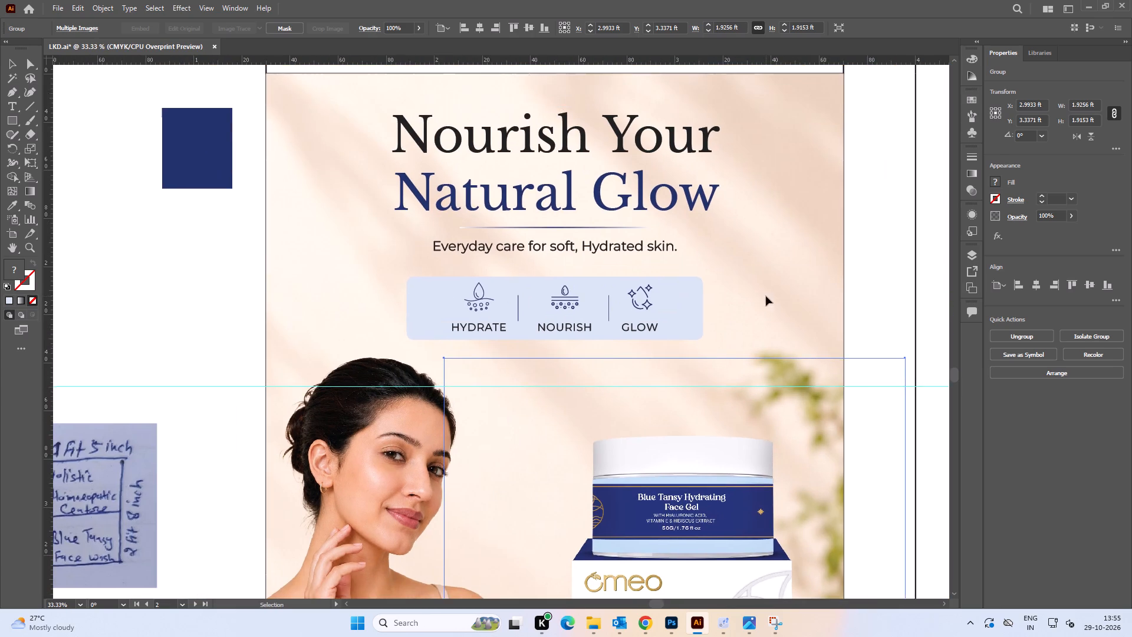
scroll(634, 308, "up", 1, "alt")
scroll(634, 308, "down", 3, "alt")
key("space")
left_click_drag(648, 442, 632, 369)
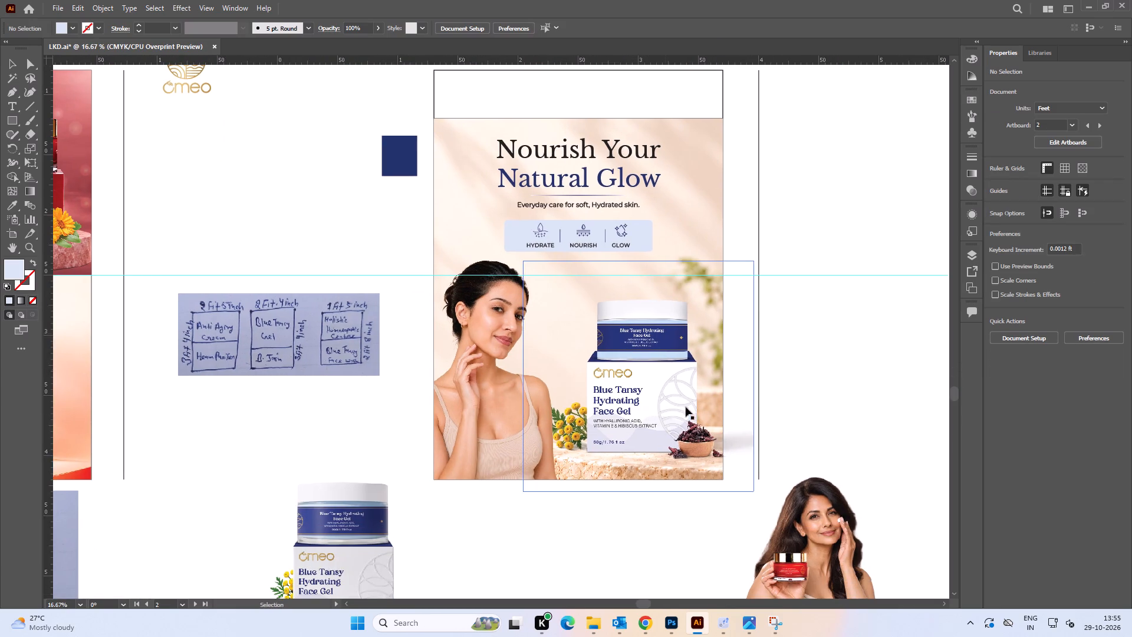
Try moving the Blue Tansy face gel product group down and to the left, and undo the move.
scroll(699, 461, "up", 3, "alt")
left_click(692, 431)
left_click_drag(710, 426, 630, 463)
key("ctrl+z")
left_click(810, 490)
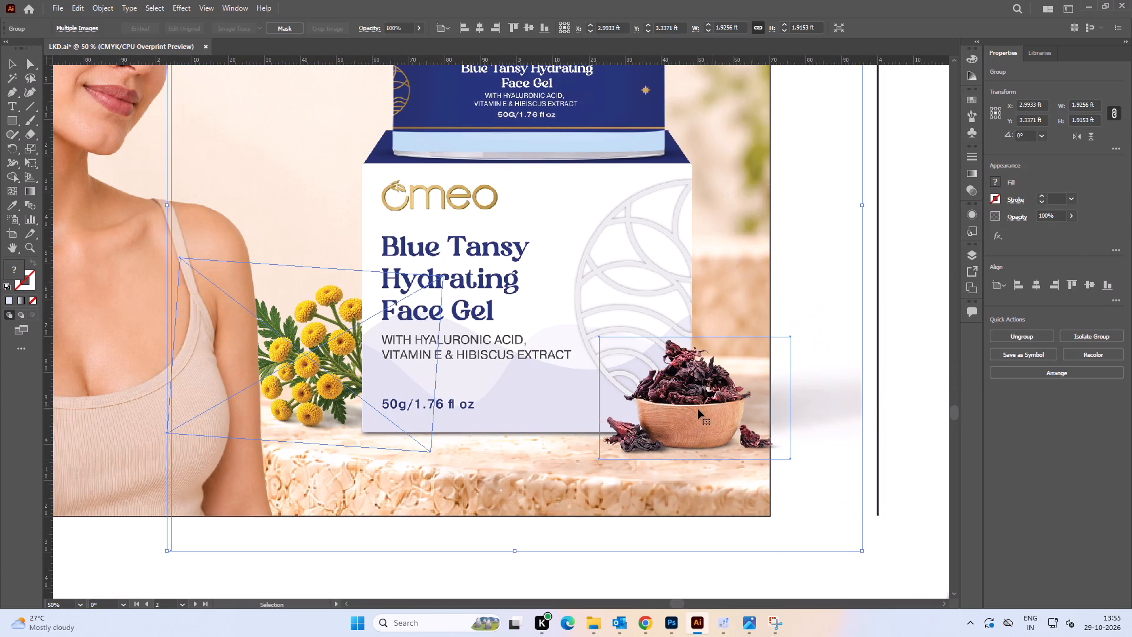
Isolate the hibiscus bowl inside the product group and move it slightly lower in front of the carton's right corner.
double_click(697, 409)
left_click_drag(689, 412, 695, 432)
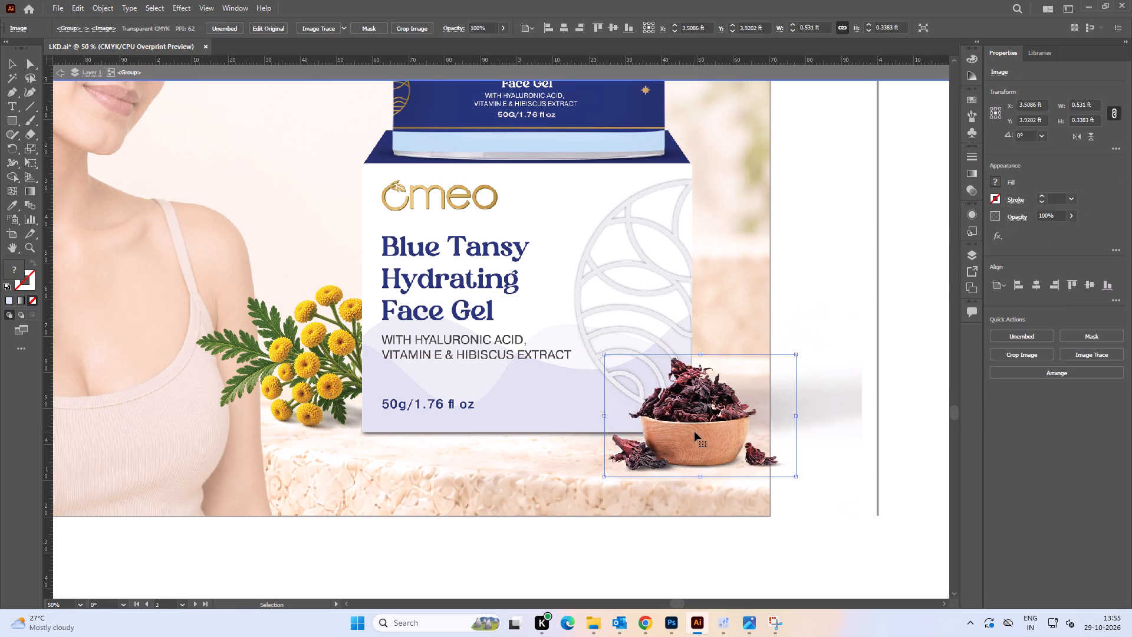
left_click_drag(695, 432, 685, 432)
double_click(821, 447)
scroll(812, 442, "down", 1, "alt")
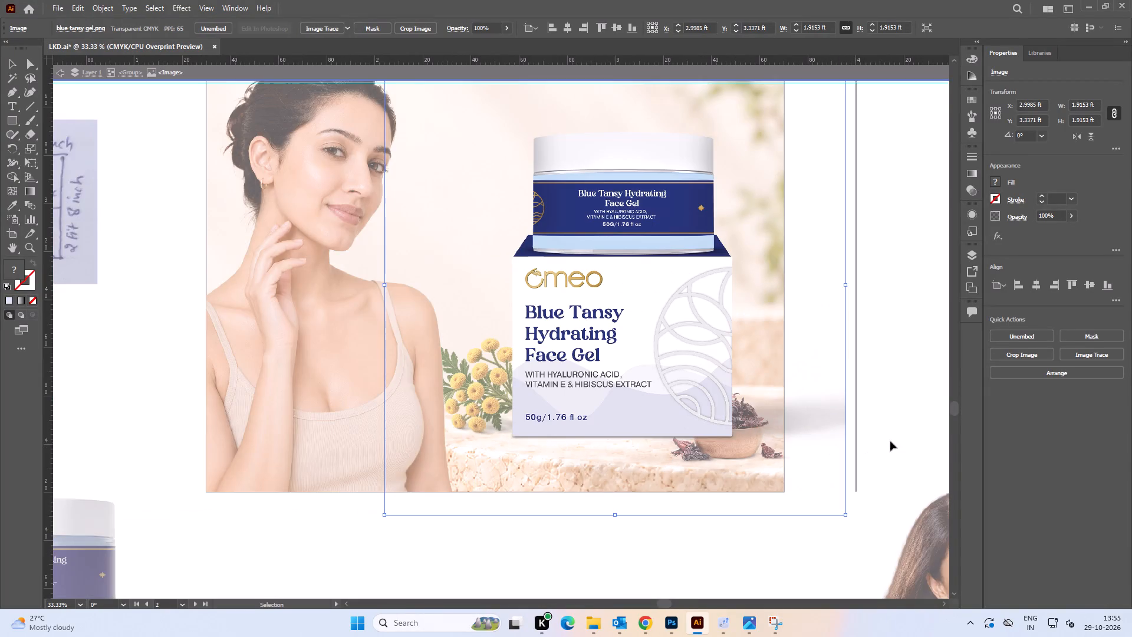
triple_click(907, 437)
Nudge the whole face gel product group down on the stone ledge to Y 3.3555 ft.
key("space")
left_click_drag(906, 436, 832, 431)
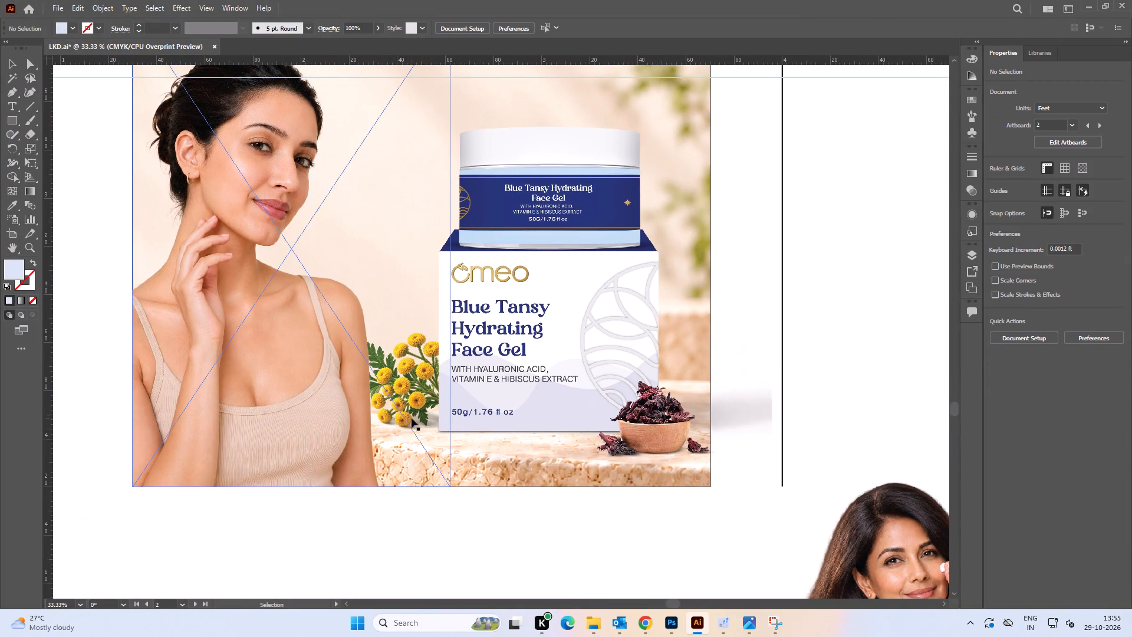
scroll(406, 418, "up", 1, "alt")
scroll(463, 380, "down", 2, "alt")
key("space")
left_click_drag(483, 351, 481, 425)
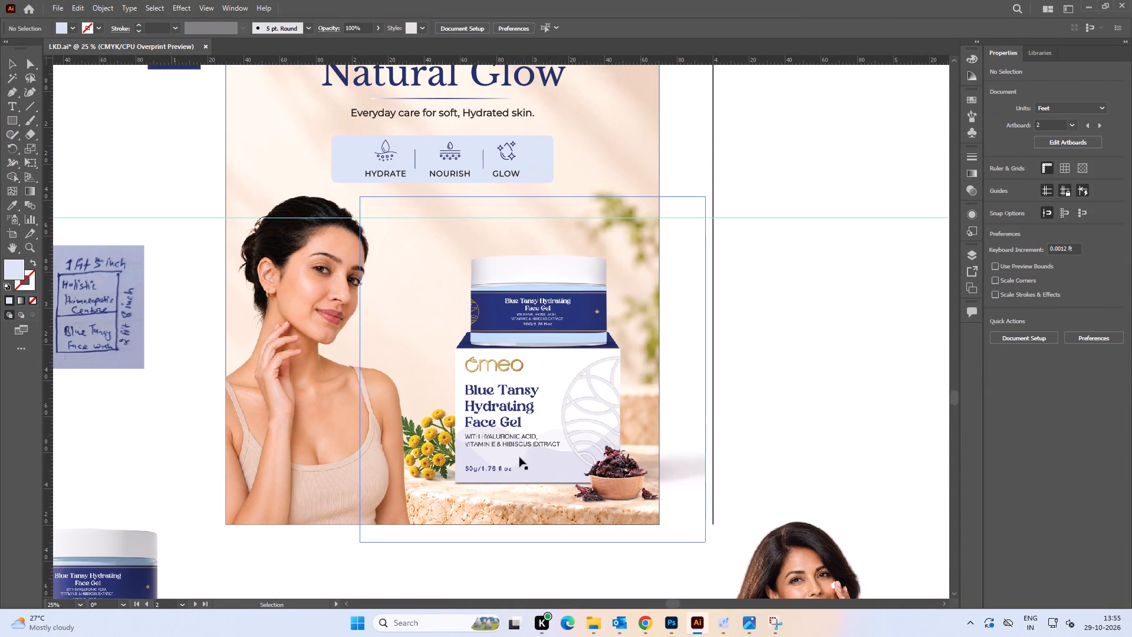
key("space")
left_click_drag(525, 461, 528, 432)
scroll(531, 433, "up", 1, "alt")
left_click_drag(534, 400, 535, 406)
scroll(545, 445, "up", 1, "alt")
key("Down")
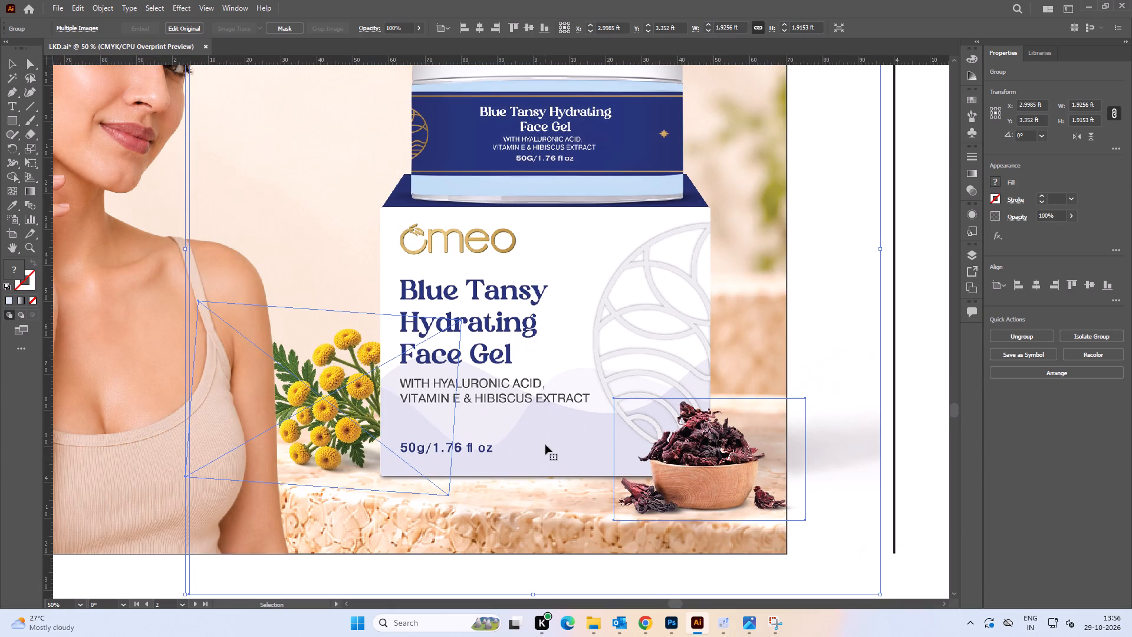
key("Down")
key("Down")
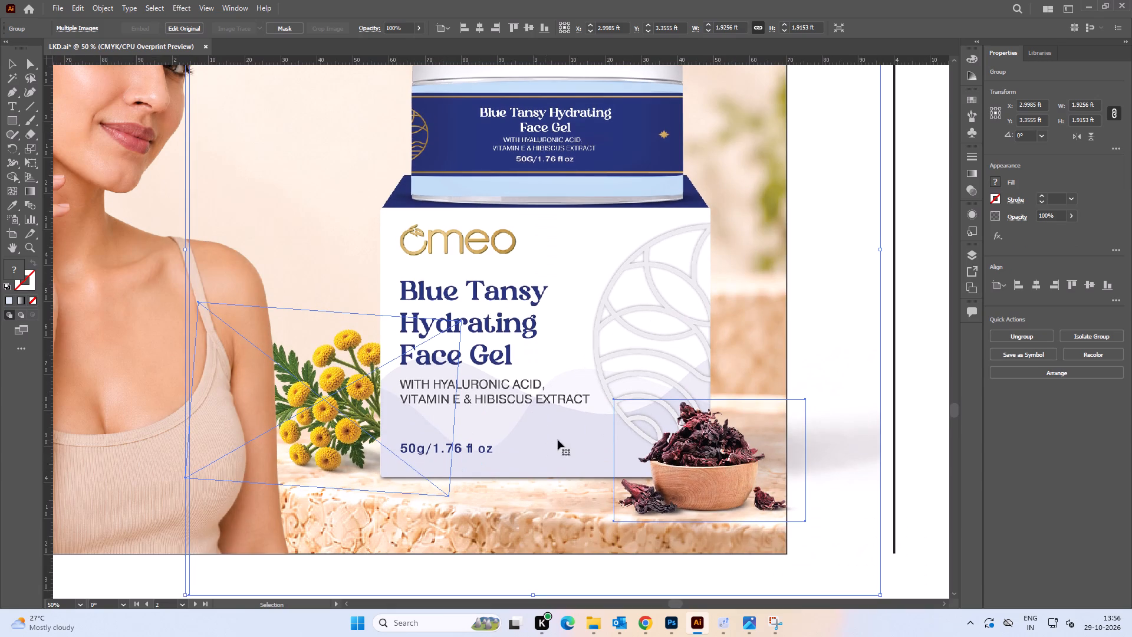
scroll(594, 437, "down", 2, "alt")
double_click(764, 393)
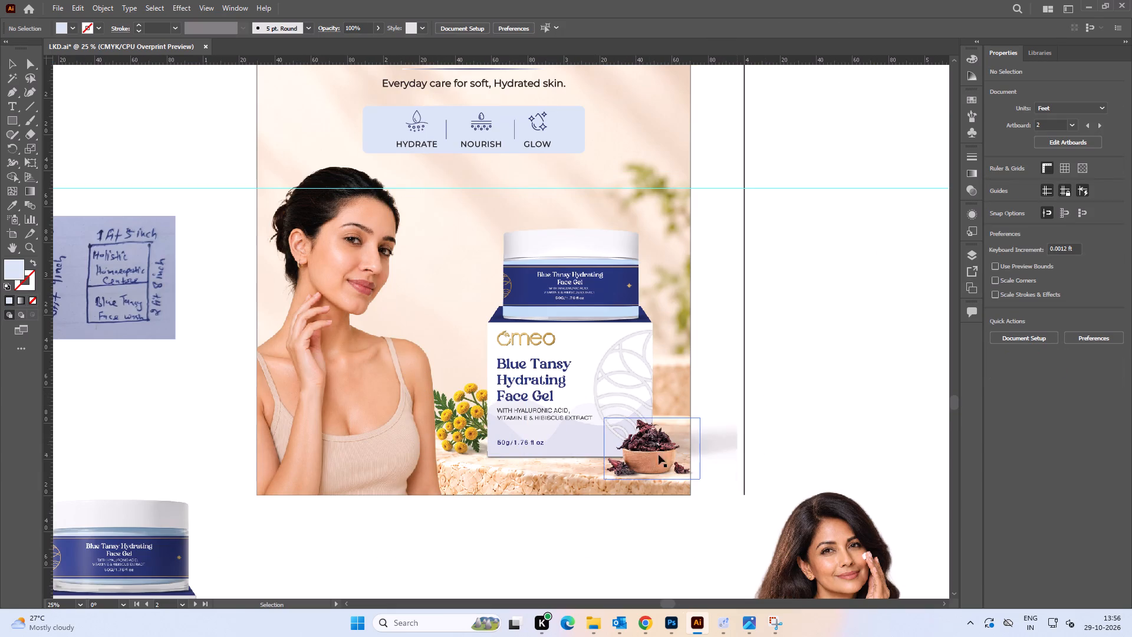
Reposition the hibiscus bowl within the product group to X 3.4789 ft and Y 3.9293 ft.
scroll(647, 462, "up", 5, "alt")
double_click(651, 459)
left_click_drag(651, 467, 651, 458)
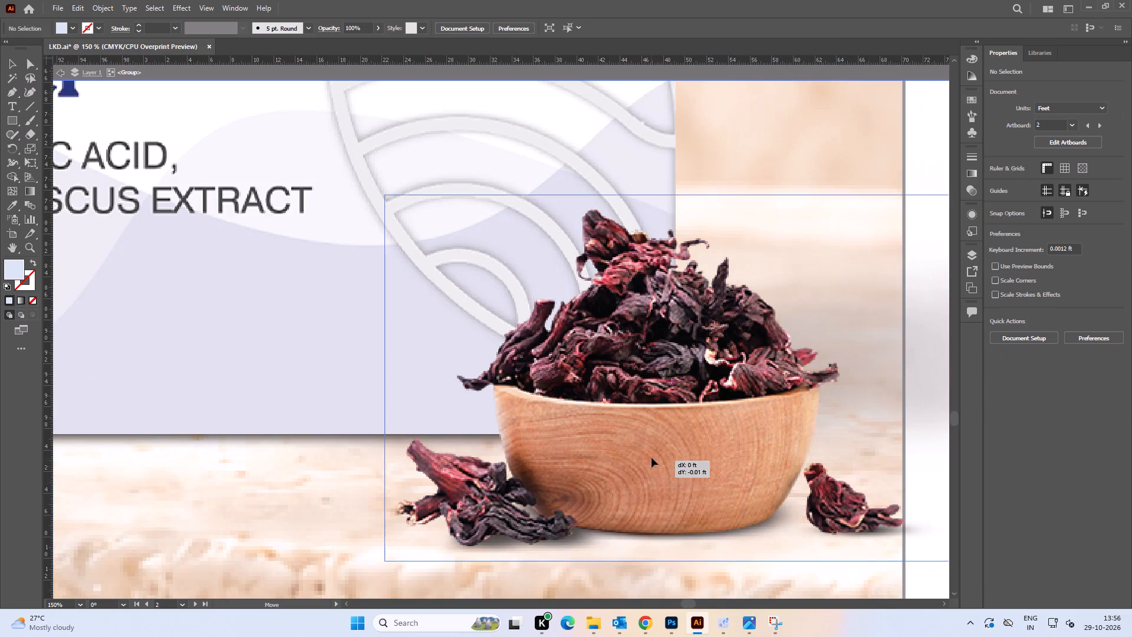
left_click_drag(651, 458, 651, 457)
left_click_drag(656, 461, 646, 461)
scroll(660, 459, "down", 4, "alt")
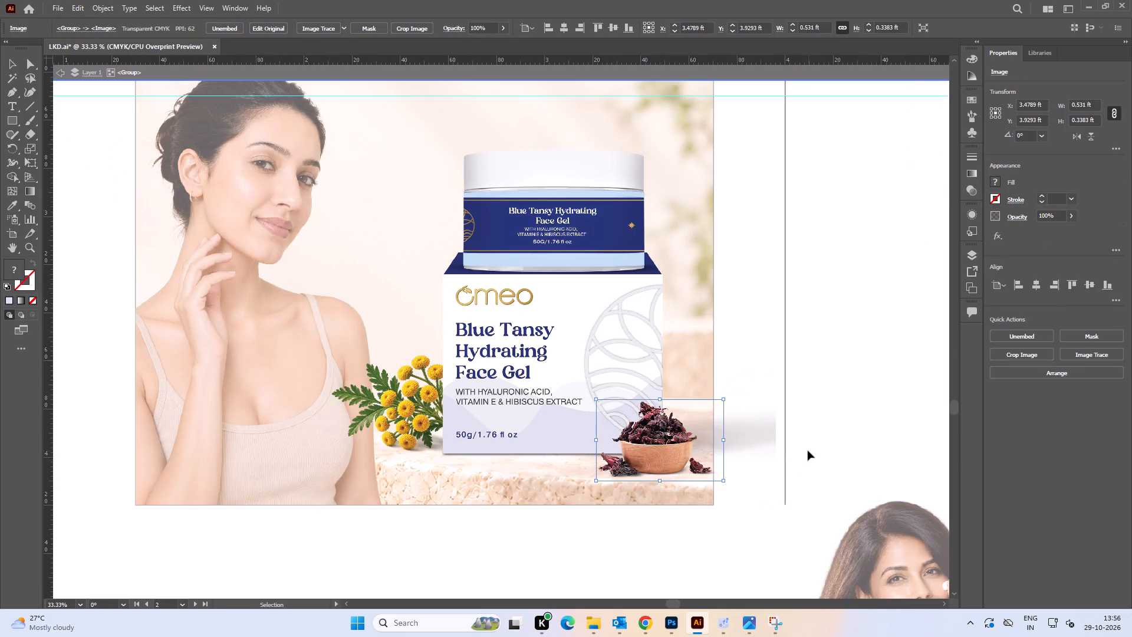
double_click(821, 422)
Examine the overall Blue Tansy Face Gel panel, especially the headline, tagline and benefit strip spacing.
key("space")
left_click_drag(830, 363, 848, 471)
scroll(587, 305, "down", 2, "alt")
key("space")
left_click_drag(572, 281, 587, 366)
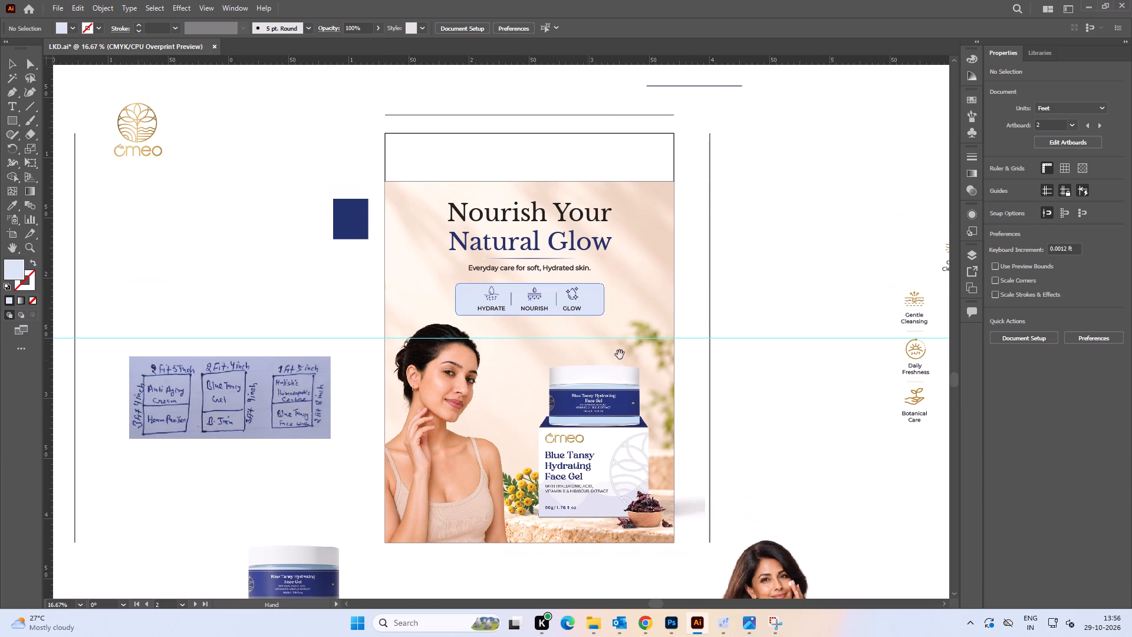
left_click(817, 345)
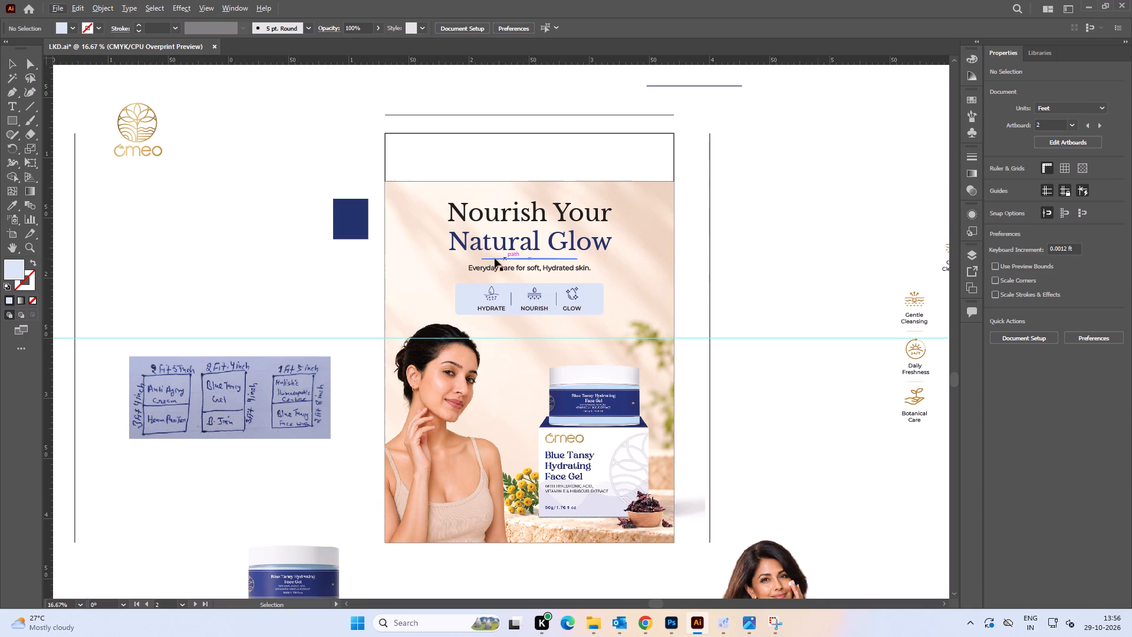
scroll(504, 216, "up", 3, "alt")
scroll(562, 228, "up", 2, "alt")
scroll(554, 224, "down", 2, "alt")
key("space")
left_click_drag(567, 266, 537, 248)
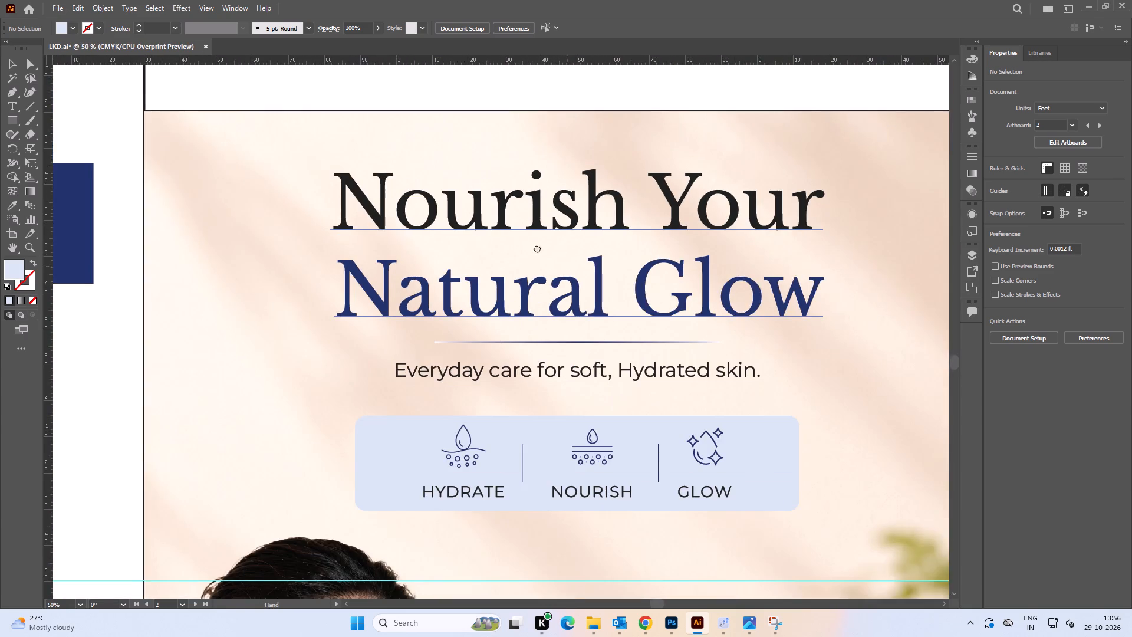
left_click_drag(537, 248, 516, 239)
scroll(617, 267, "down", 3, "alt")
left_click(679, 298)
scroll(630, 339, "up", 3, "alt")
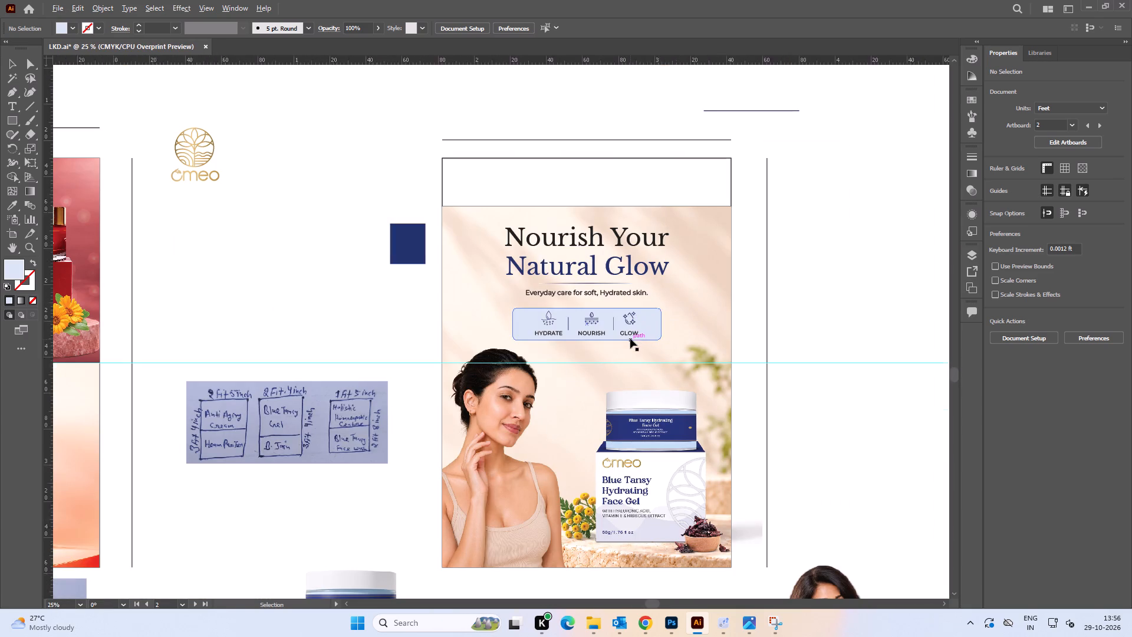
Ungroup the Hydrate, Nourish and Glow icons, labels and dividers, leaving out the light blue rounded box.
left_click(669, 324)
left_click(666, 373)
scroll(640, 363, "up", 2, "alt")
left_click(651, 352)
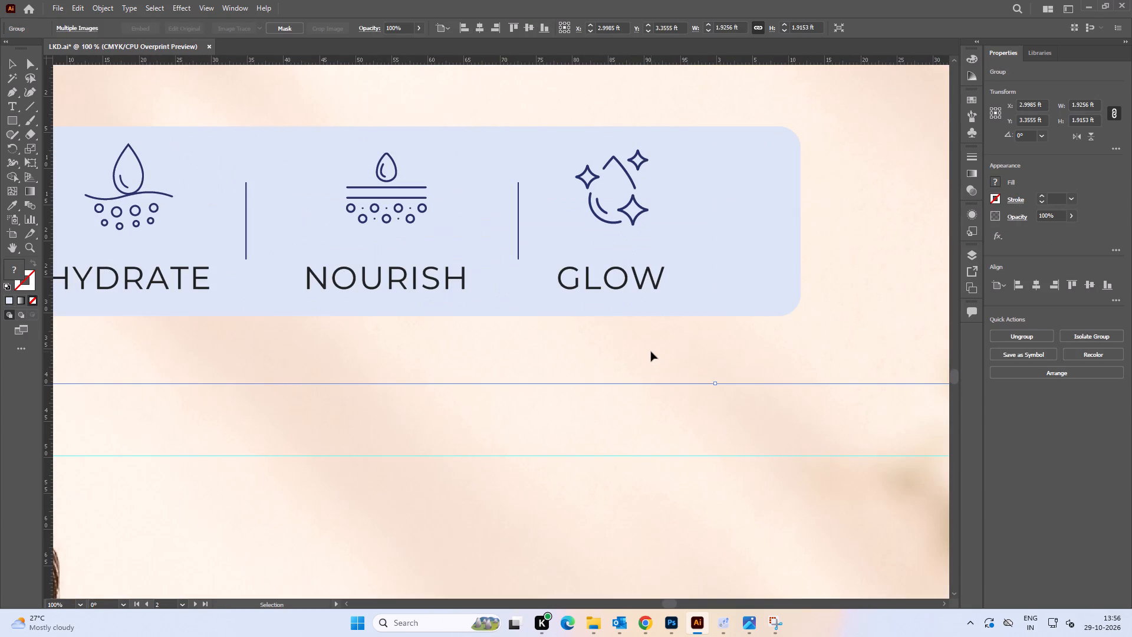
left_click_drag(670, 340, 507, 168)
left_click(728, 238, "shift")
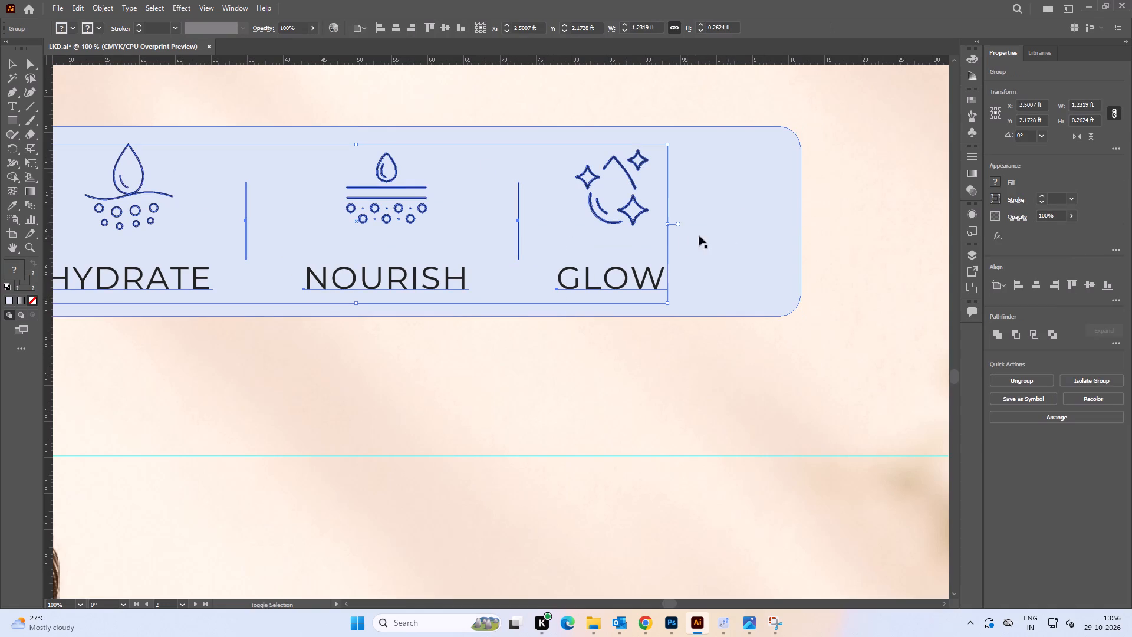
key("space")
left_click_drag(520, 239, 642, 244)
scroll(639, 244, "down", 2, "alt")
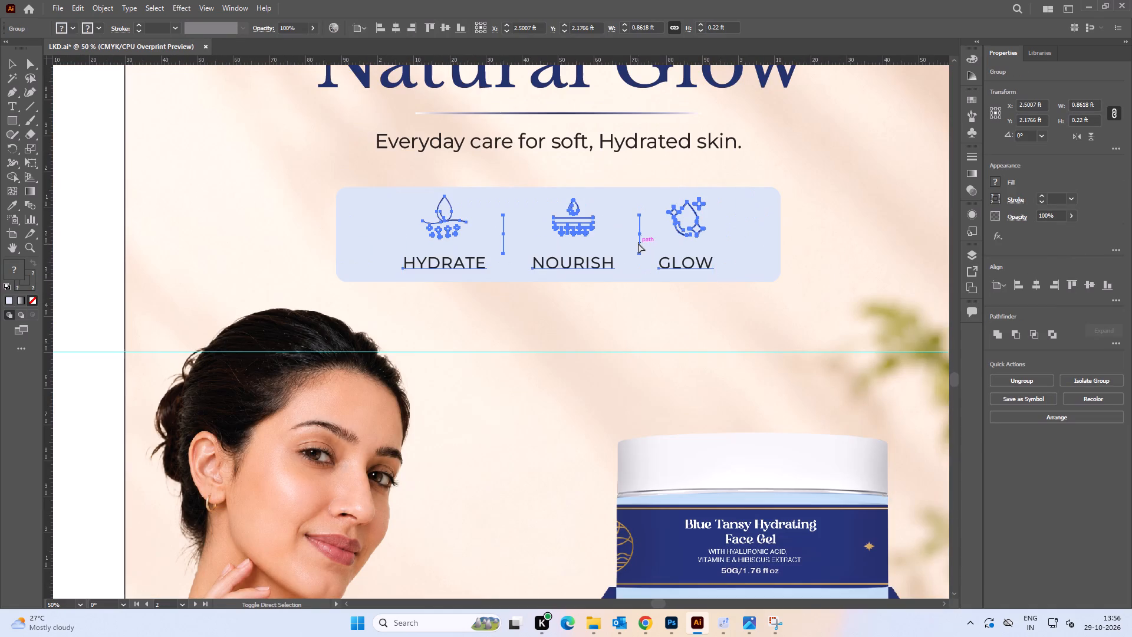
key("ctrl+shift+g")
left_click(813, 273)
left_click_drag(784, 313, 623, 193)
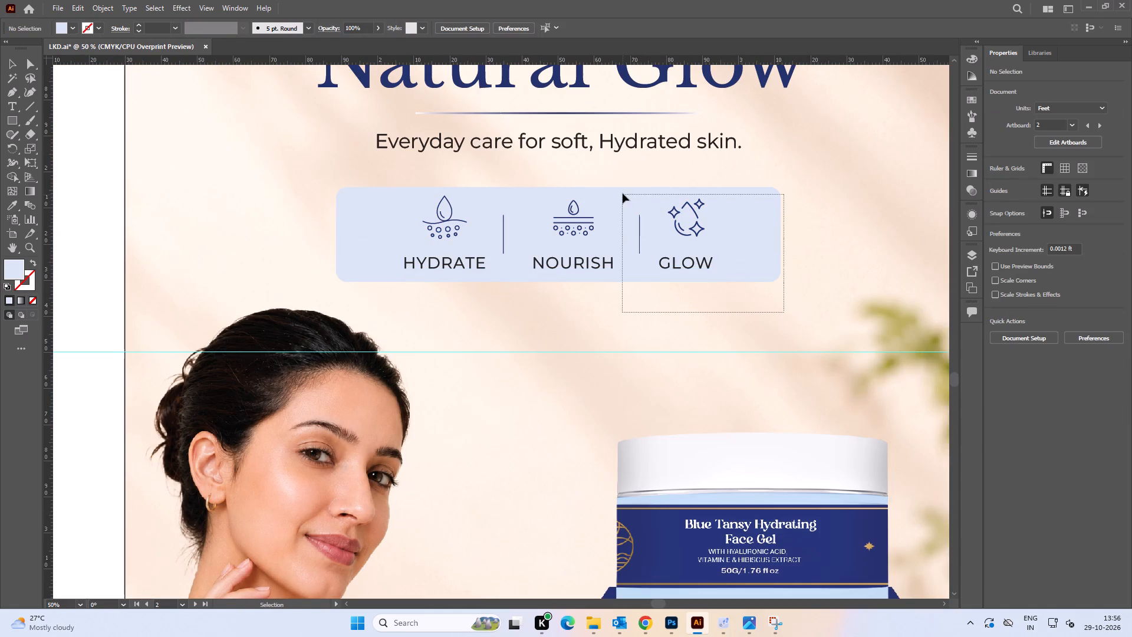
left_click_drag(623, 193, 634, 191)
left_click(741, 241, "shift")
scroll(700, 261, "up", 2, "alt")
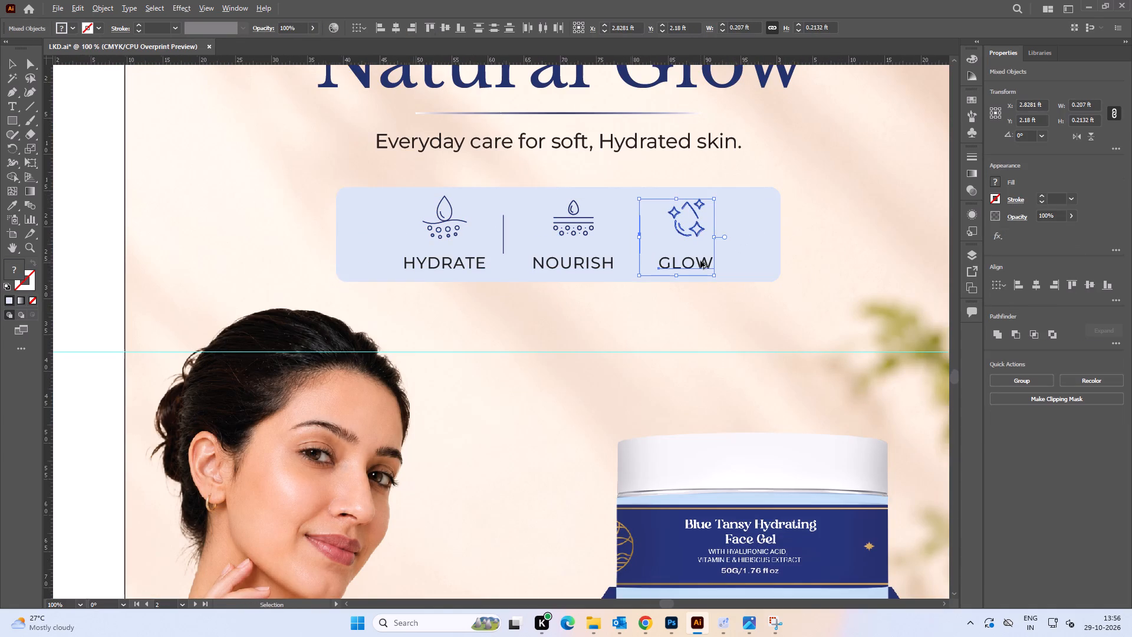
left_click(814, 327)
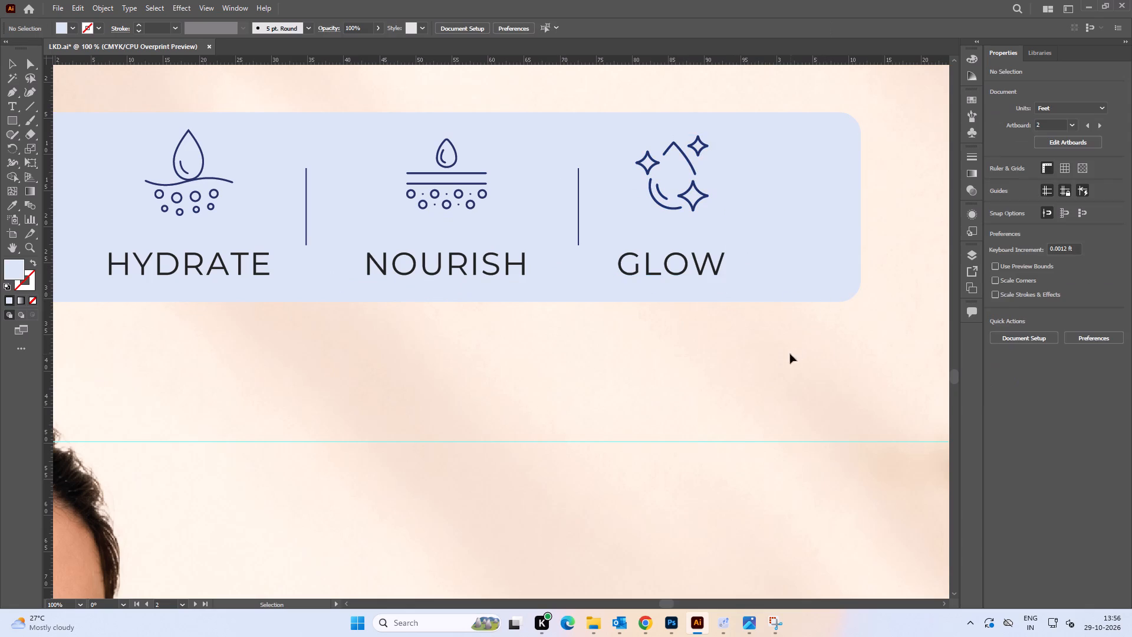
Centre the Glow icon over its label and shift both right, without the divider, to X 2.8896 ft.
left_click_drag(789, 352, 646, 138)
left_click(804, 237, "shift")
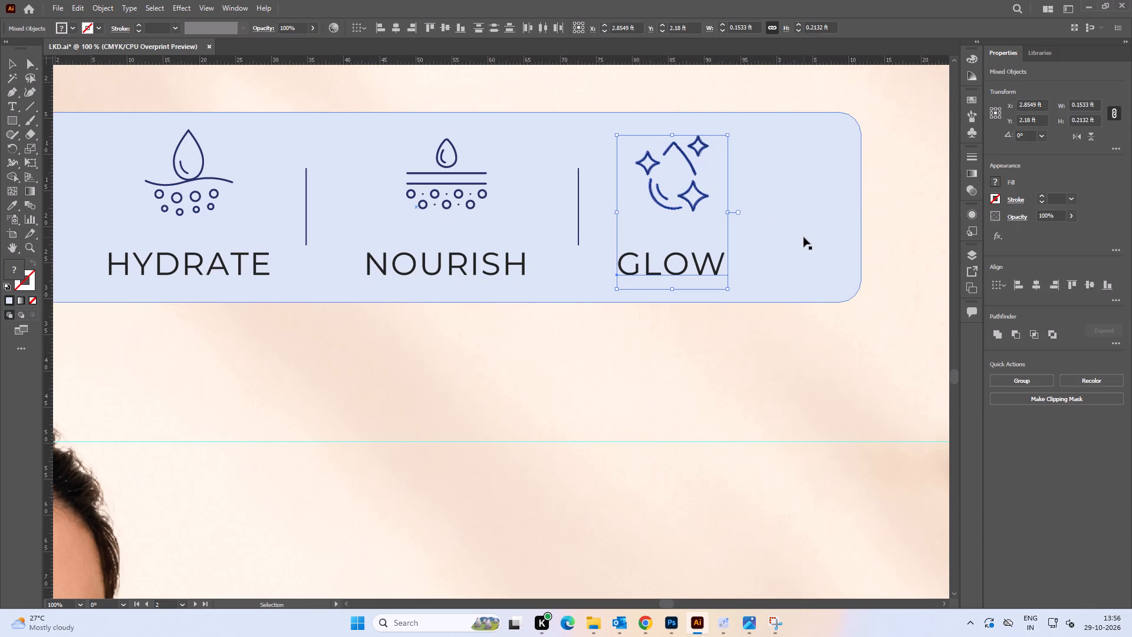
left_click(1036, 290)
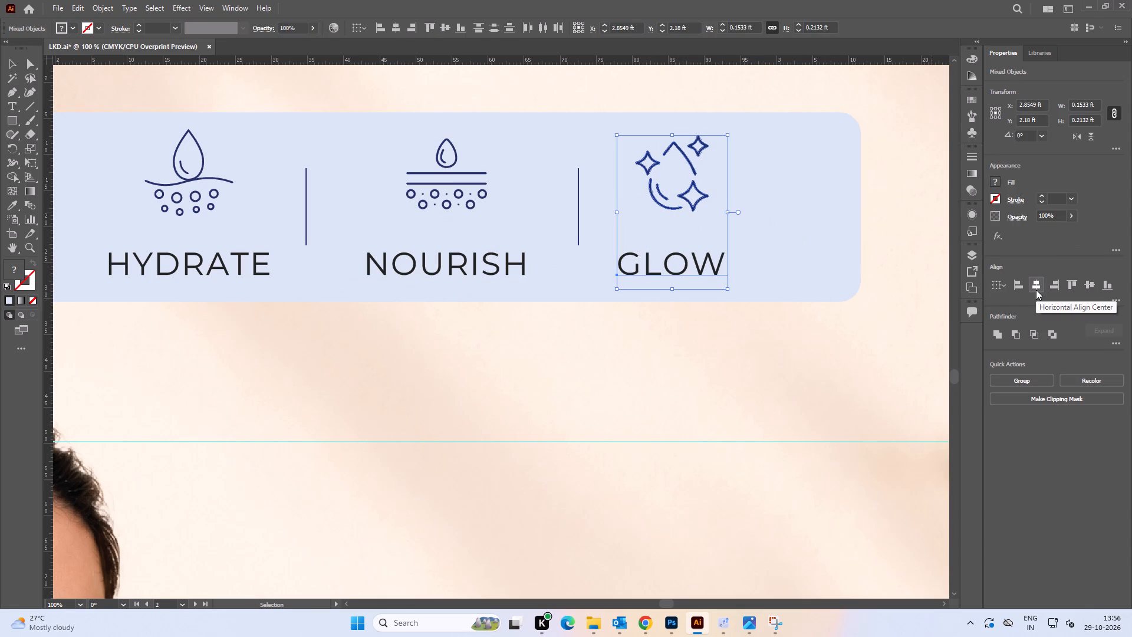
key("shift+Right")
key("shift+Right")
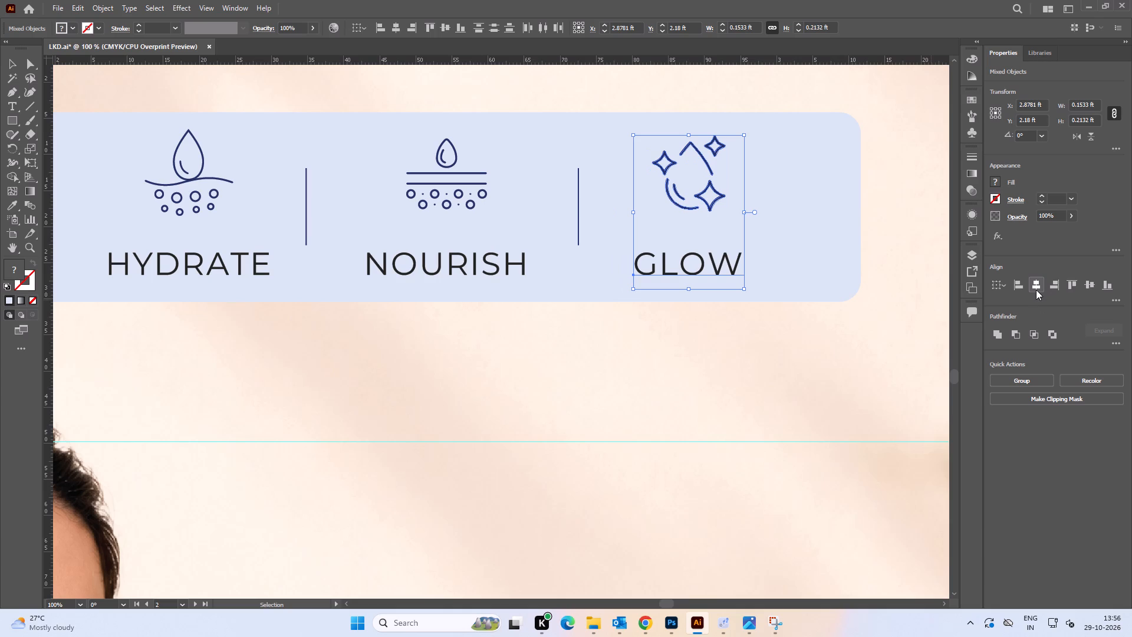
key("shift+Right")
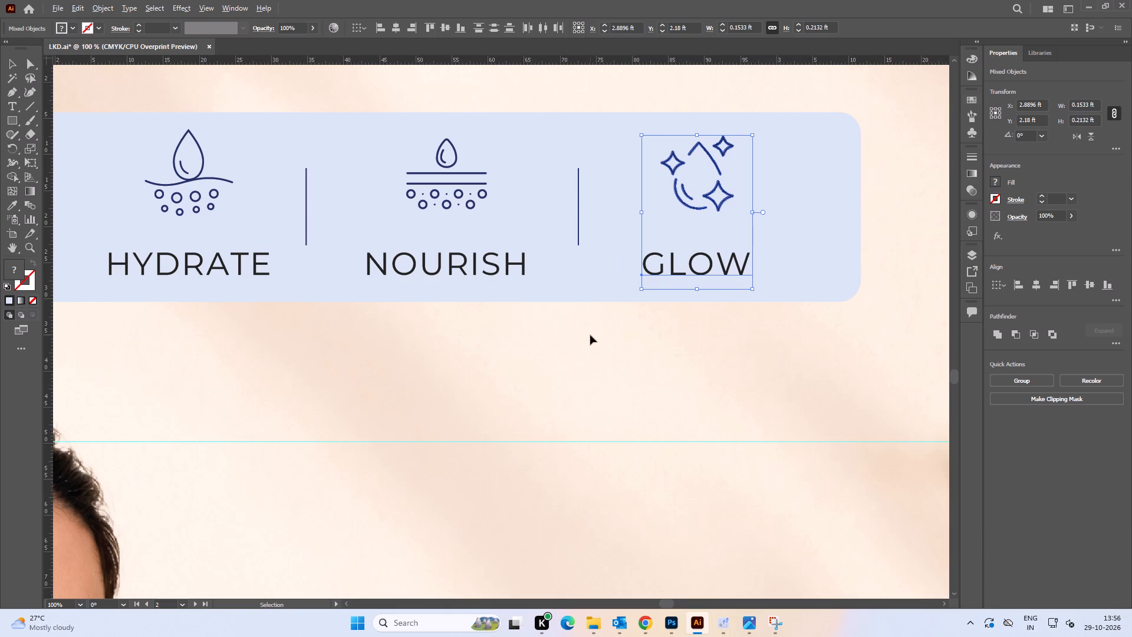
Shift the Hydrate icon and label together to the left in the benefit strip, to X 2.1509 ft.
scroll(590, 335, "down", 1, "alt")
key("space")
left_click_drag(445, 324, 579, 329)
left_click(324, 173)
left_click_drag(395, 177, 407, 194)
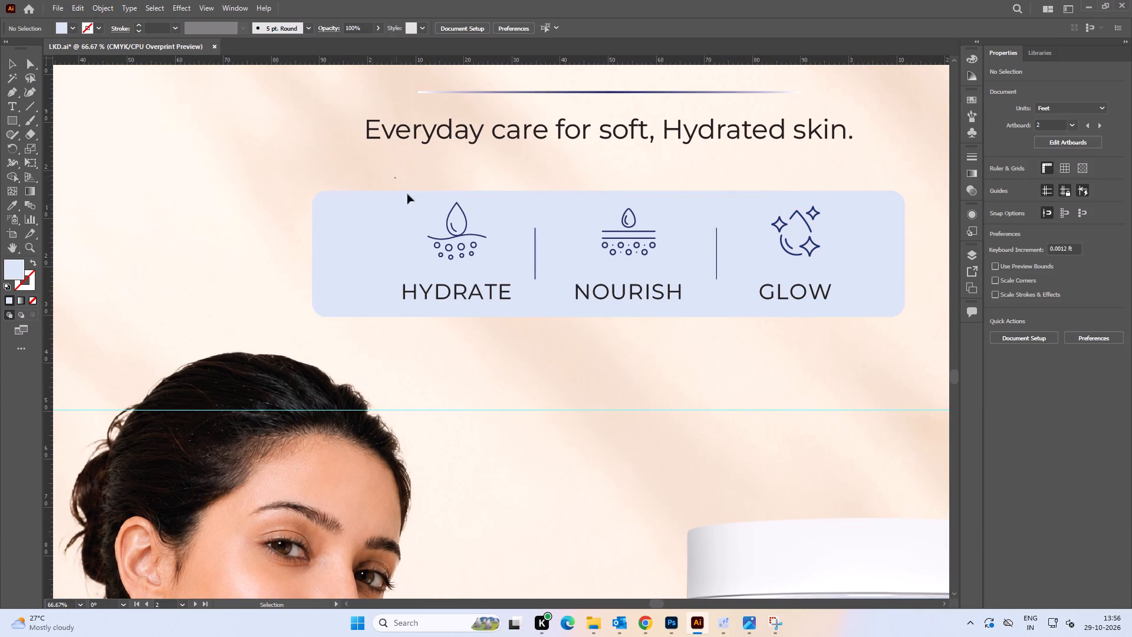
left_click_drag(407, 194, 485, 299)
left_click(367, 237, "shift")
left_click(288, 402, "shift")
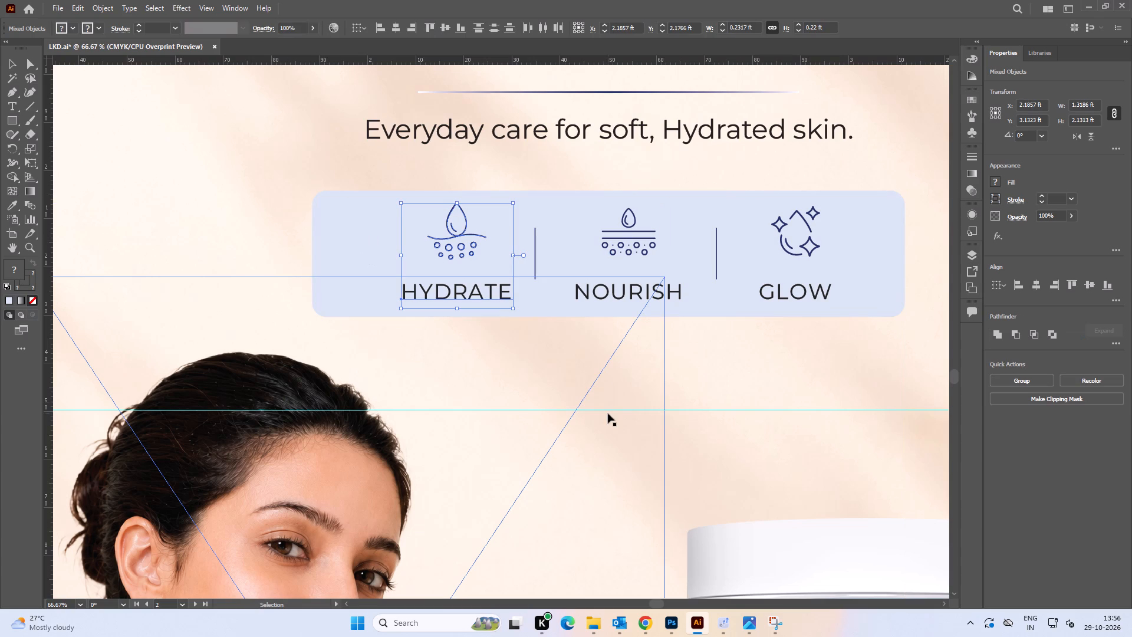
key("shift+Left")
key("shift+Left")
key("shift+Left")
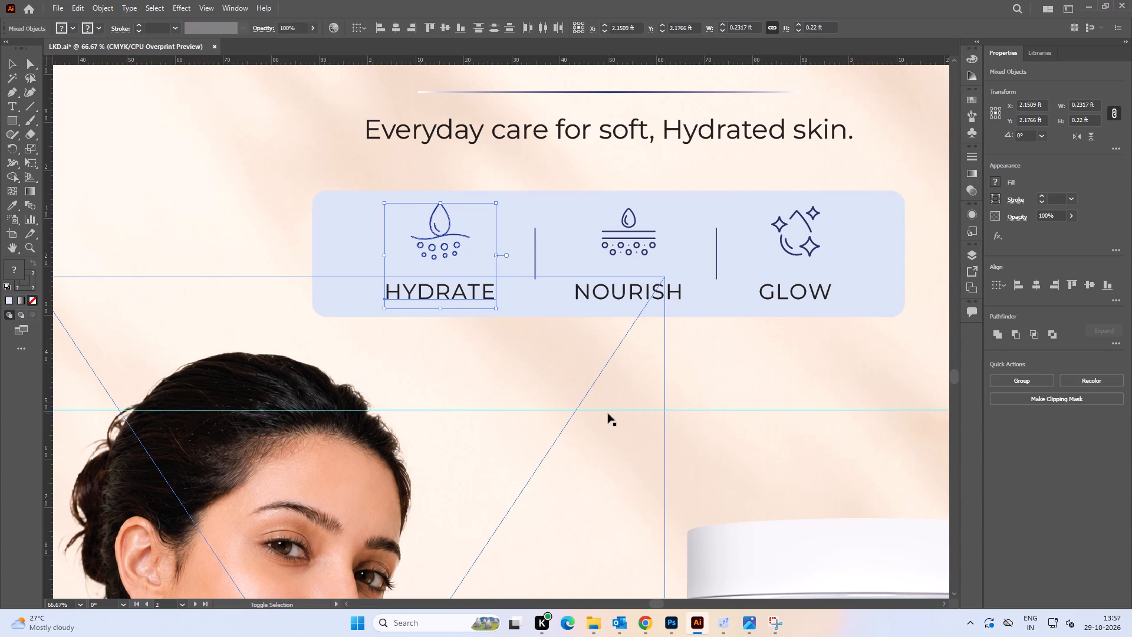
left_click(828, 367)
left_click(797, 331)
Nudge the divider between Hydrate and Nourish left to about X 2.34 ft, midway between the two labels.
scroll(792, 337, "down", 2, "alt")
key("space")
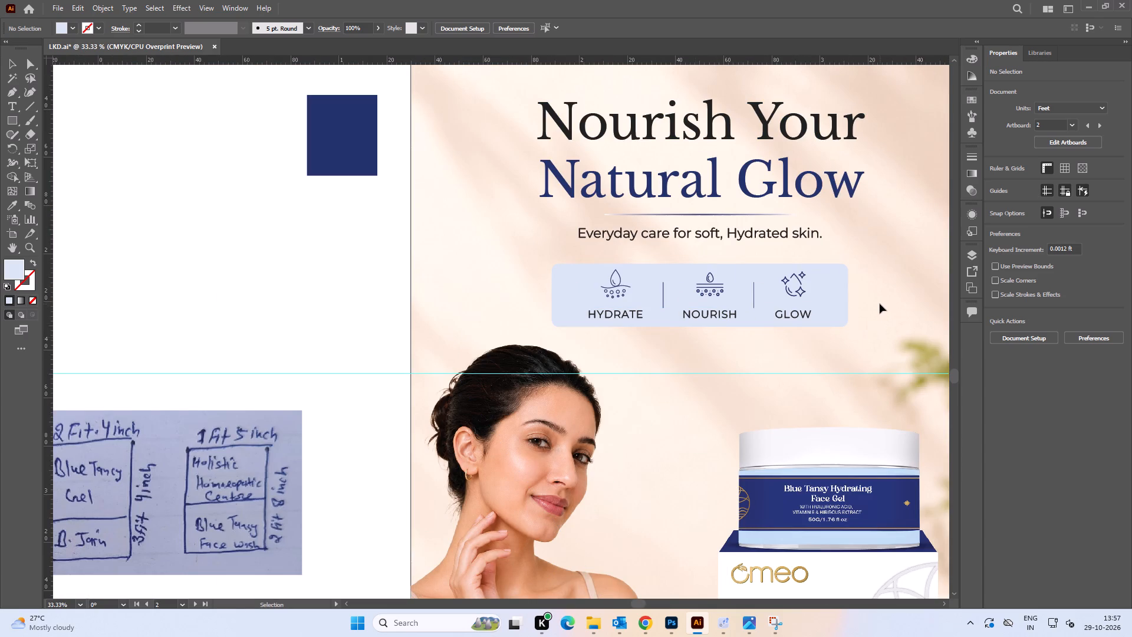
scroll(720, 301, "up", 2, "alt")
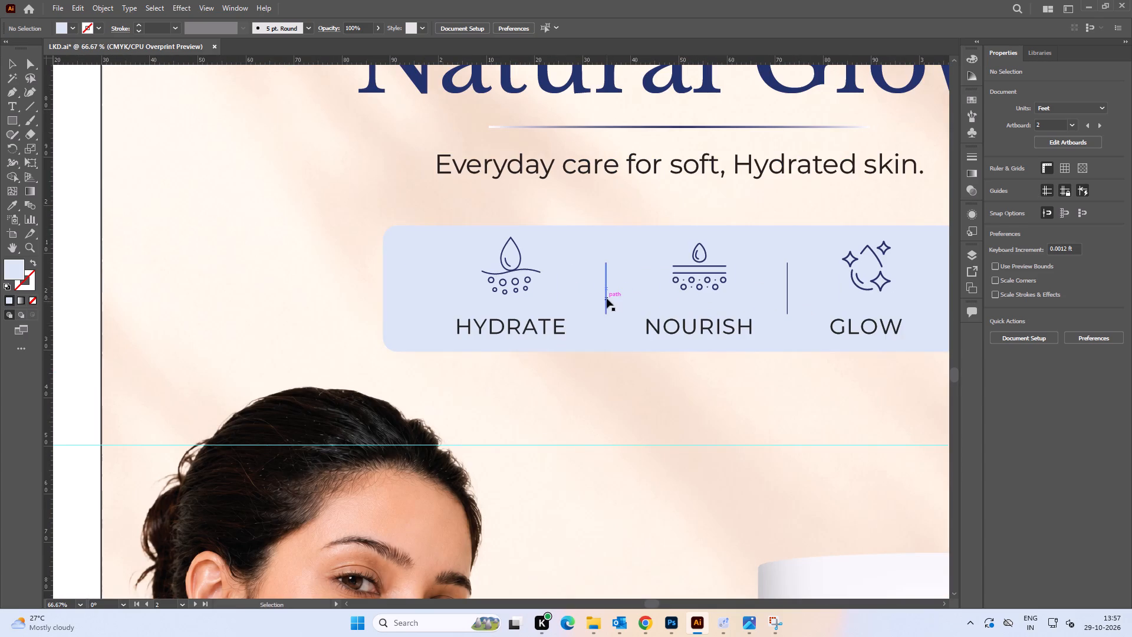
left_click(607, 298)
key("Left")
key("Left")
key("Left")
key("Left")
key("Left")
key("Left")
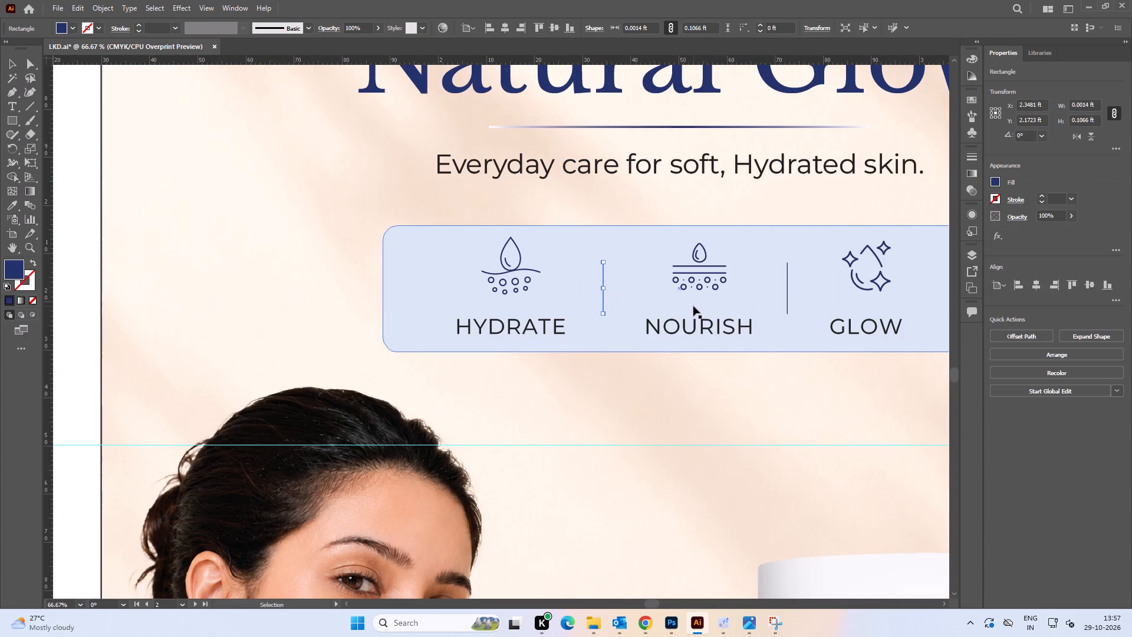
key("Left")
key("Left")
key("Left")
key("Right")
key("Right")
Nudge the divider between Nourish and Glow right to X 2.7323 ft, midway between the two labels.
key("space")
left_click_drag(878, 324, 769, 310)
left_click(681, 282)
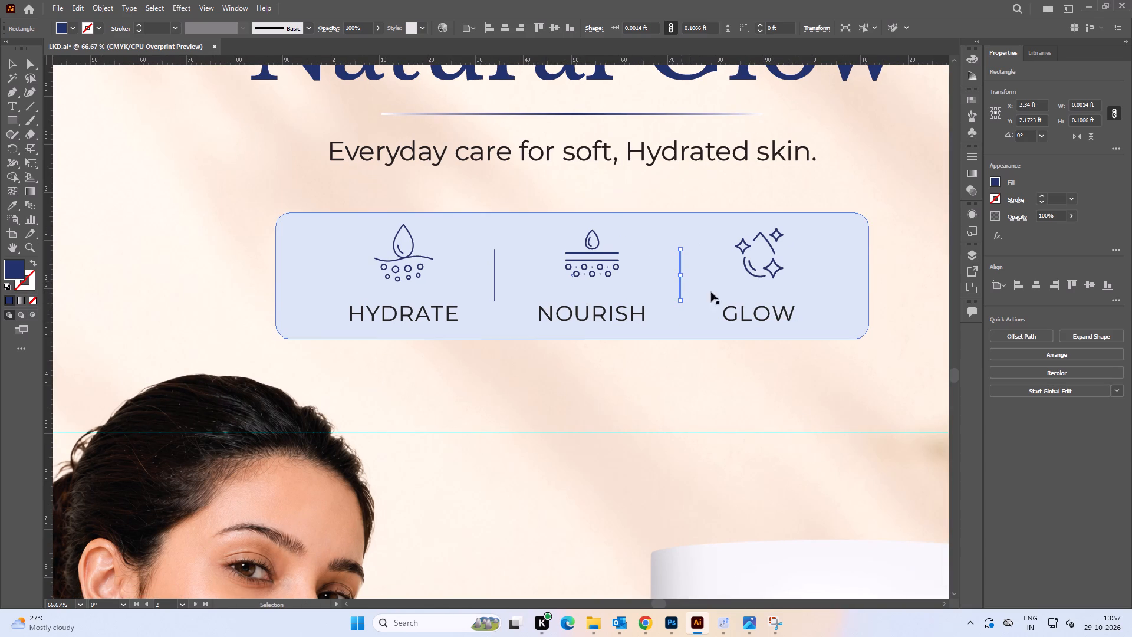
key("Right")
key("Right")
key("Right")
key("Right")
key("Right")
key("Right")
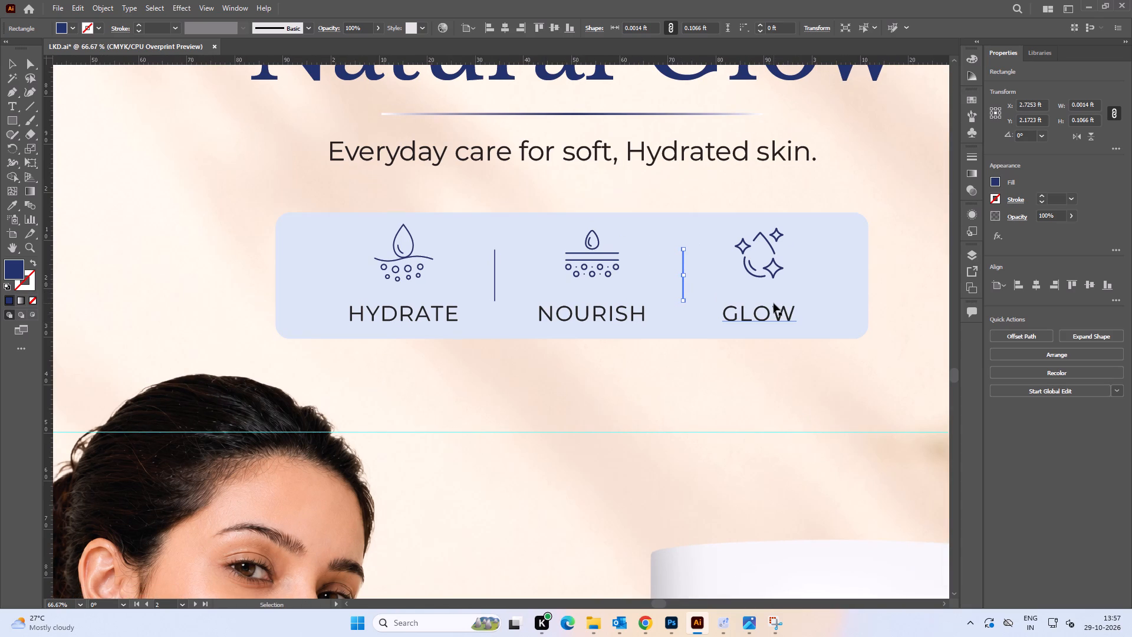
key("Right")
left_click(894, 362)
scroll(894, 358, "down", 1, "alt")
key("space")
left_click_drag(895, 359, 788, 353)
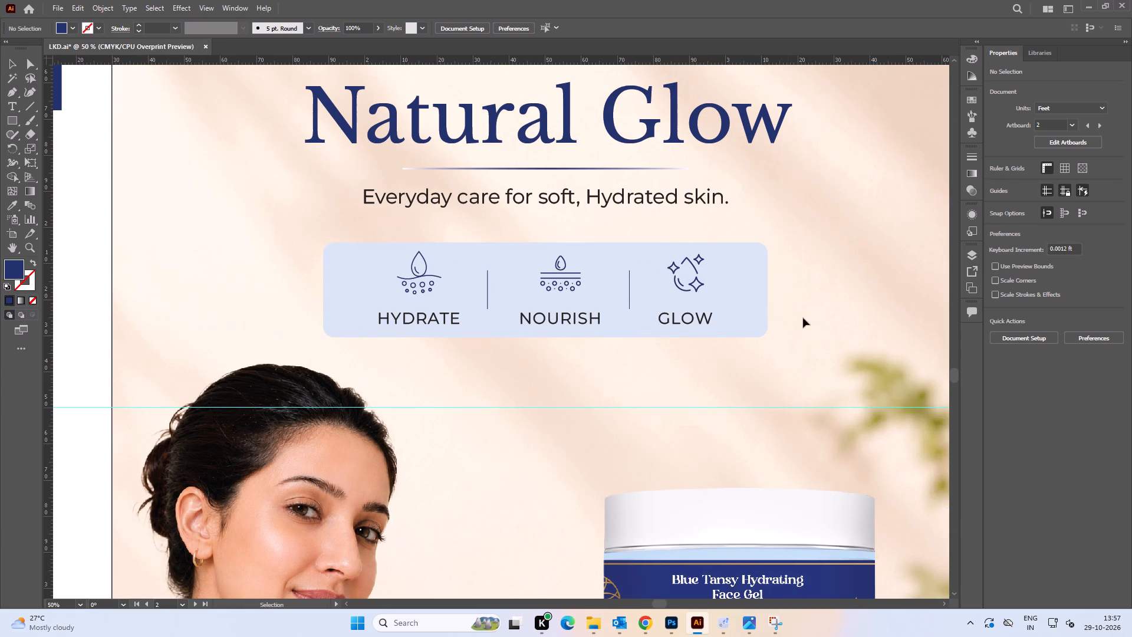
Group the benefit strip's three icons, labels and two dividers, leaving out the strip's background rectangle and the photos behind.
left_click_drag(827, 318, 316, 239)
left_click(356, 268, "shift")
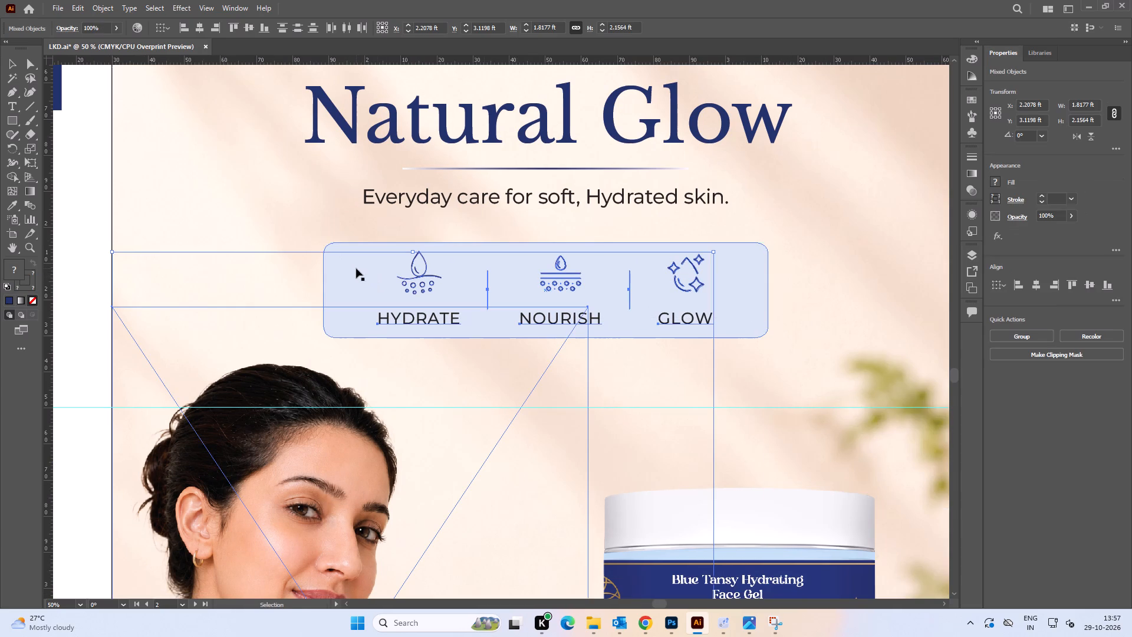
left_click(319, 428, "shift")
key("ctrl+g")
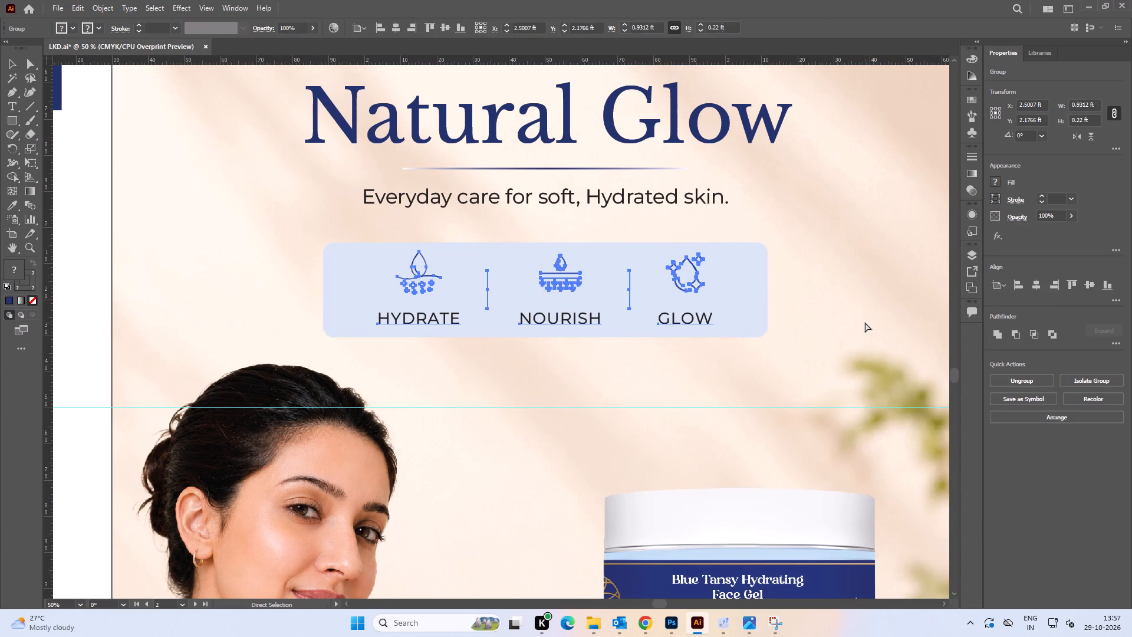
Centre the benefit group horizontally on the strip's background rectangle.
left_click(753, 284, "shift")
left_click(1035, 288)
left_click(825, 290)
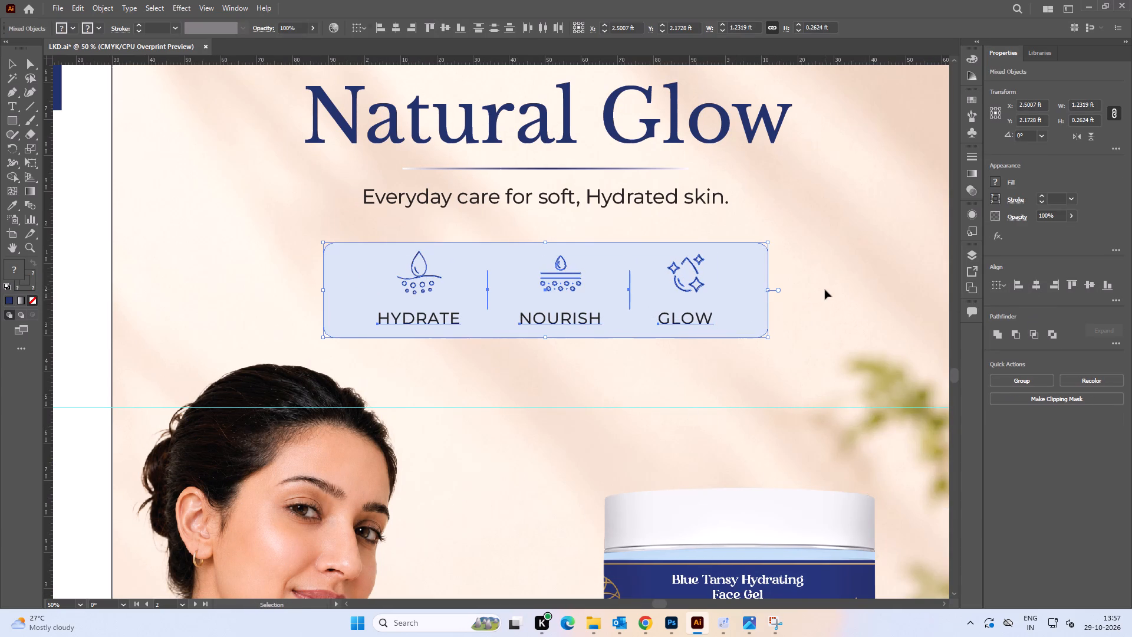
Scale the benefit group down proportionally to about 0.8835 ft wide and nudge it up to Y 2.1786 ft.
key("space")
left_click_drag(817, 329, 827, 300)
left_click(700, 294)
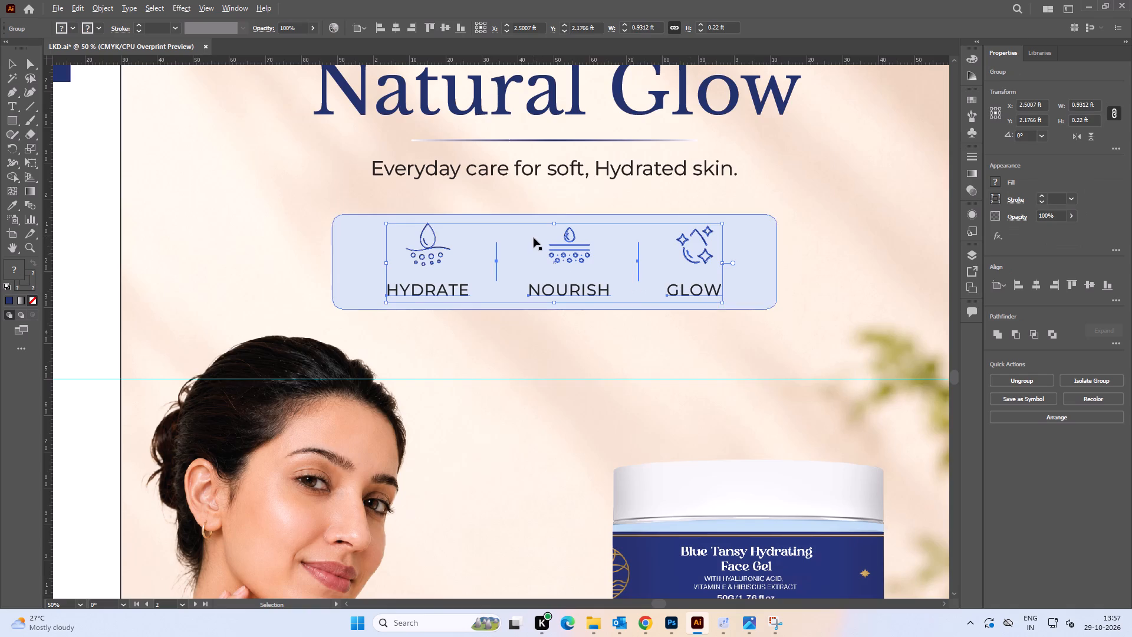
scroll(534, 235, "up", 2, "alt")
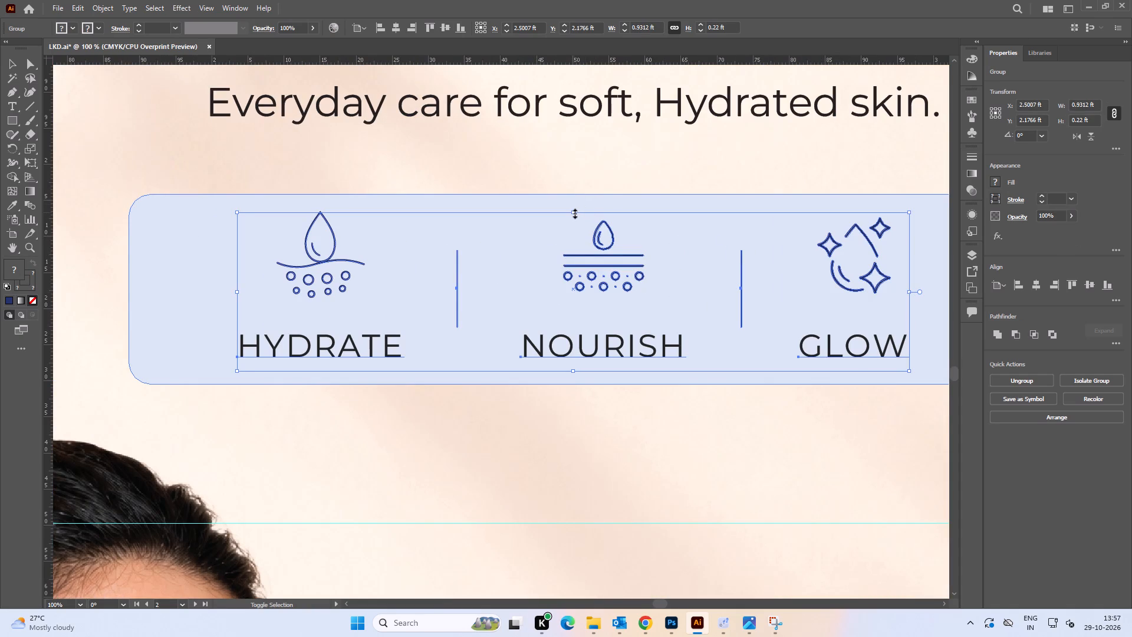
left_click_drag(574, 212, 574, 221, "shift")
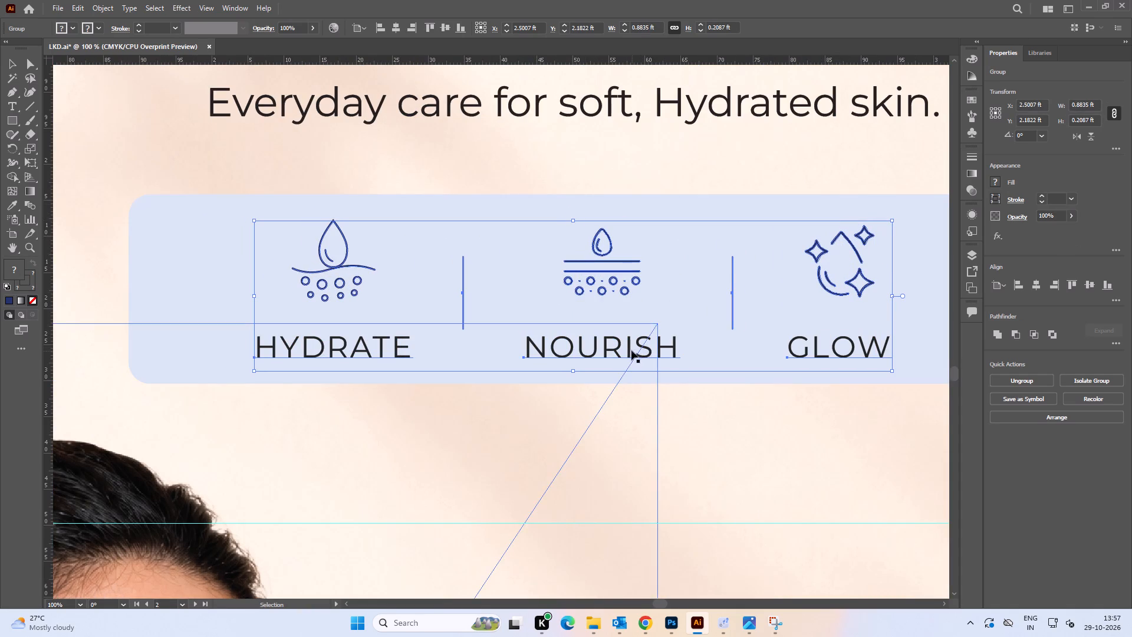
left_click(674, 348)
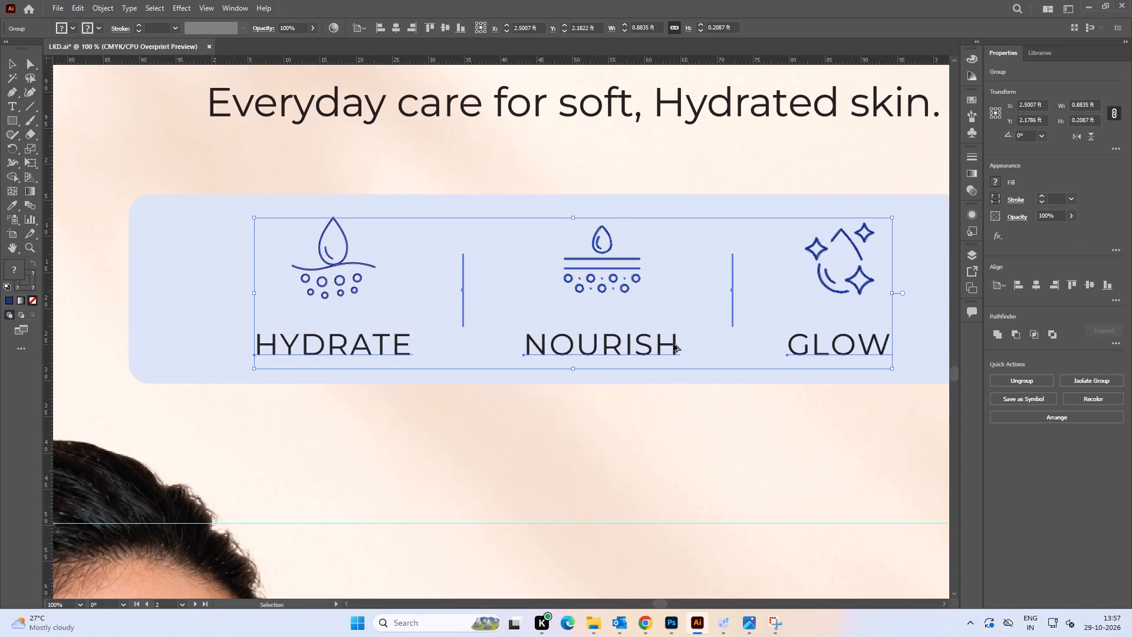
scroll(673, 343, "down", 3, "alt")
left_click(831, 357)
Narrow the benefit strip's background rectangle equally from both sides to about 1.1739 ft wide.
key("space")
left_click_drag(857, 338, 794, 288)
left_click(700, 272)
scroll(708, 279, "up", 1, "alt")
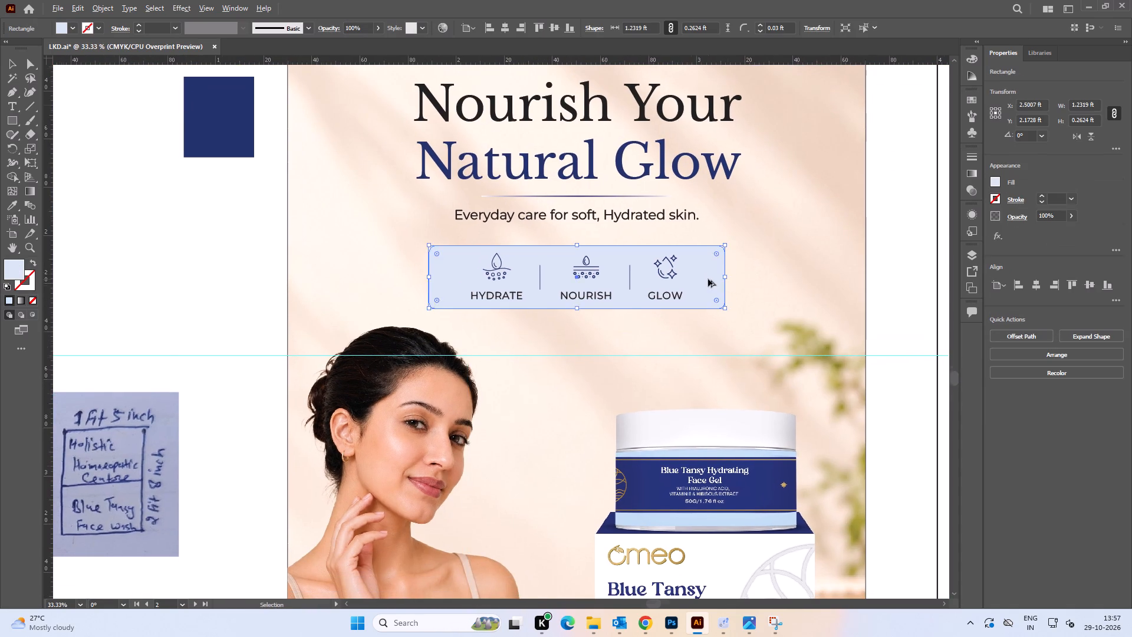
scroll(708, 279, "up", 1, "alt")
left_click_drag(743, 275, 730, 275, "alt")
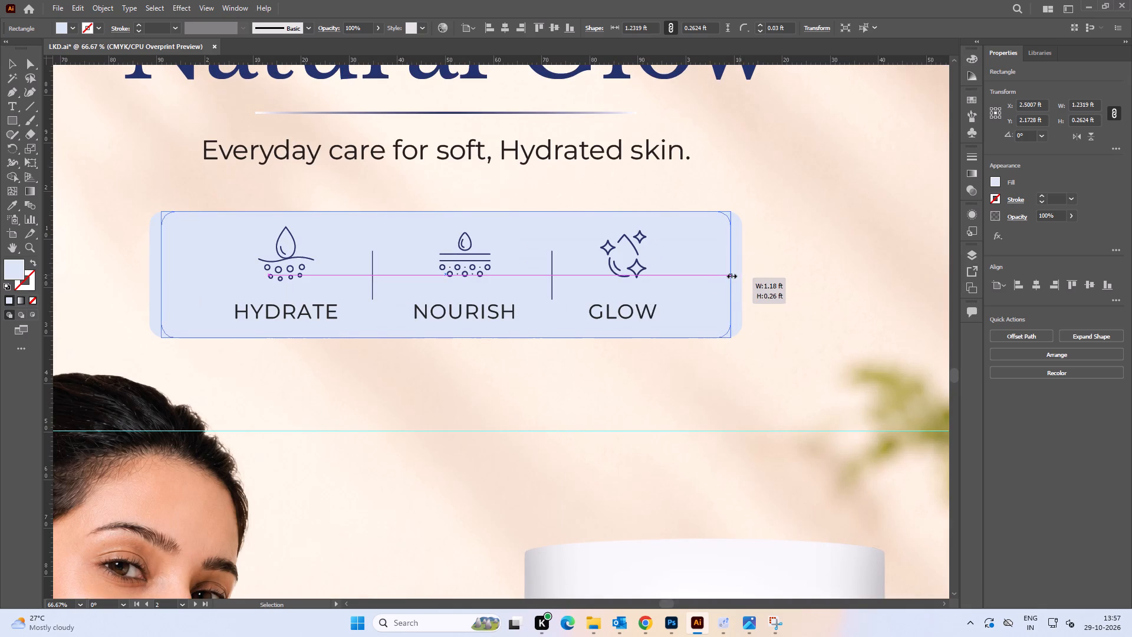
left_click_drag(730, 275, 728, 275, "alt")
left_click(802, 298)
Scale the benefit group slightly smaller, proportionally around its centre, inside the strip.
scroll(777, 293, "down", 2, "alt")
key("space")
left_click(800, 294)
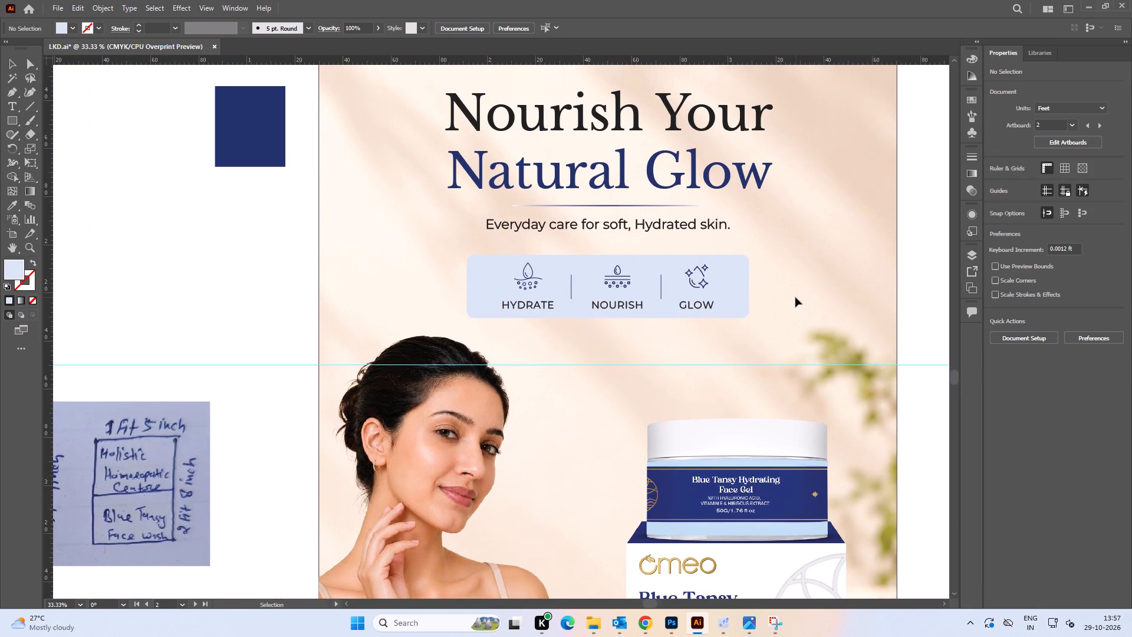
left_click(696, 304)
scroll(602, 275, "up", 4, "alt")
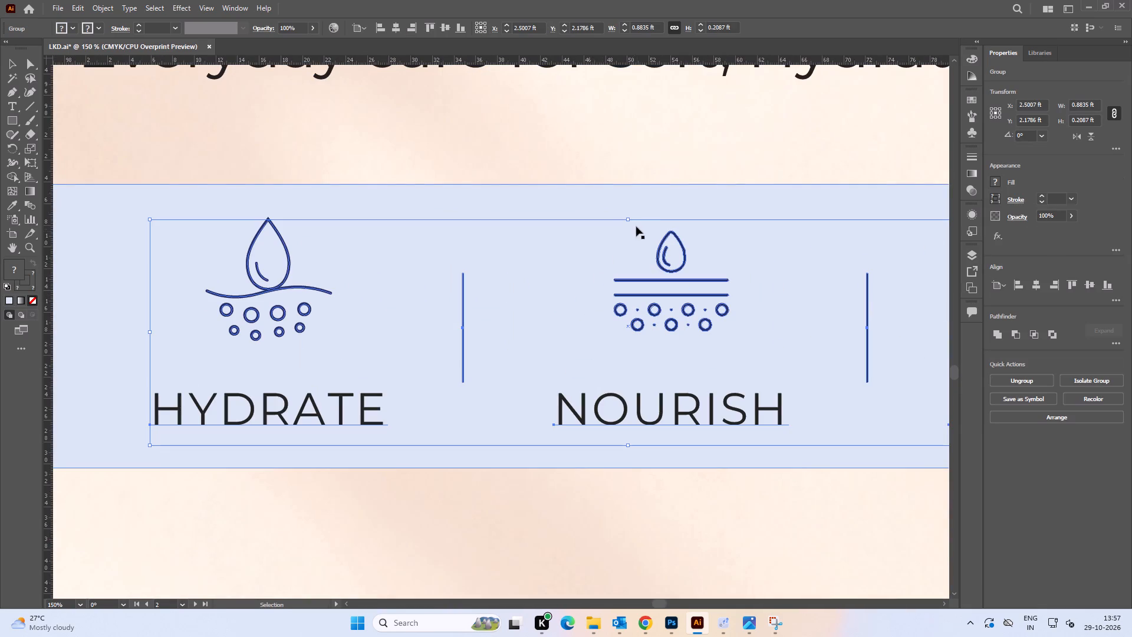
left_click_drag(628, 219, 628, 225, "alt+shift")
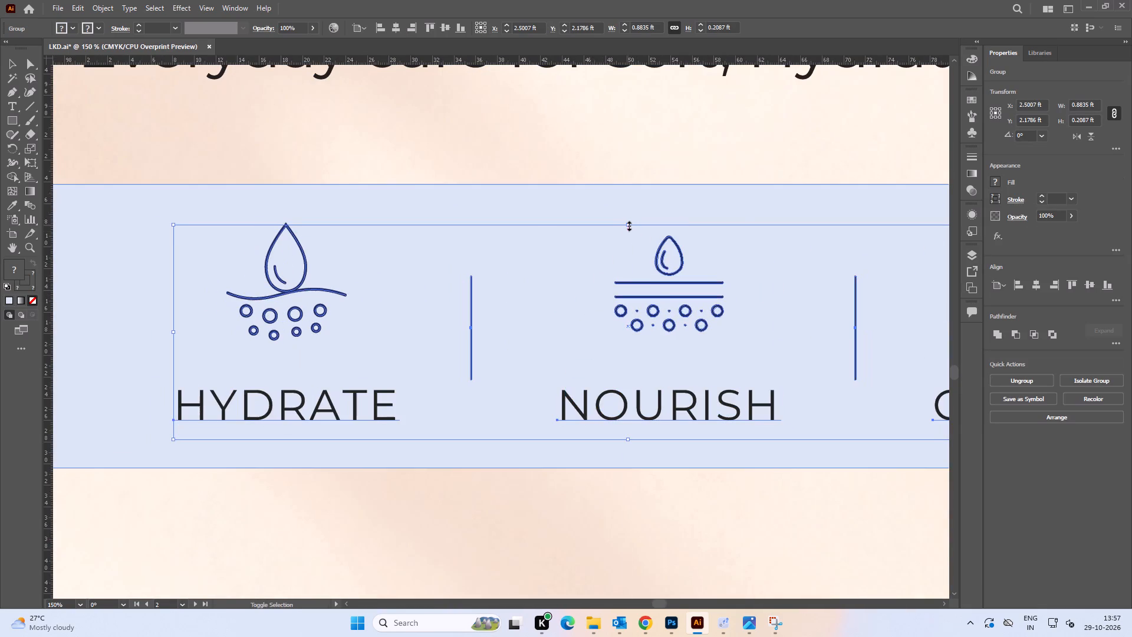
scroll(660, 293, "down", 5, "alt")
left_click(809, 305)
Round the corners of the benefit strip's background rectangle further, to a radius of about 0.039 ft.
key("space")
left_click_drag(817, 300, 791, 276)
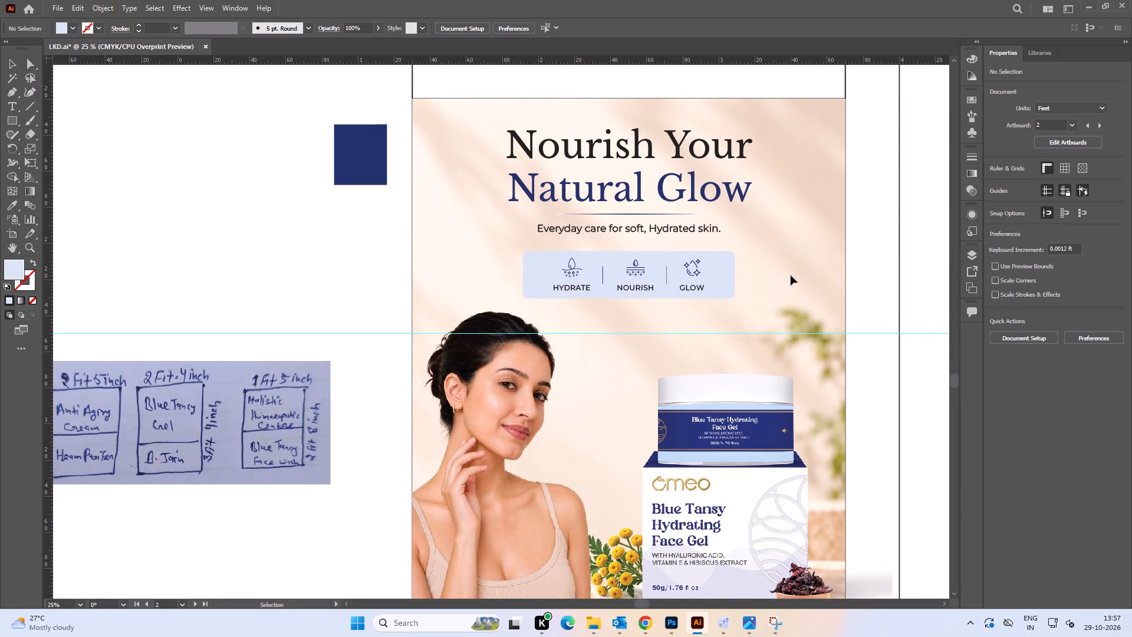
left_click(716, 274)
scroll(716, 274, "up", 3, "alt")
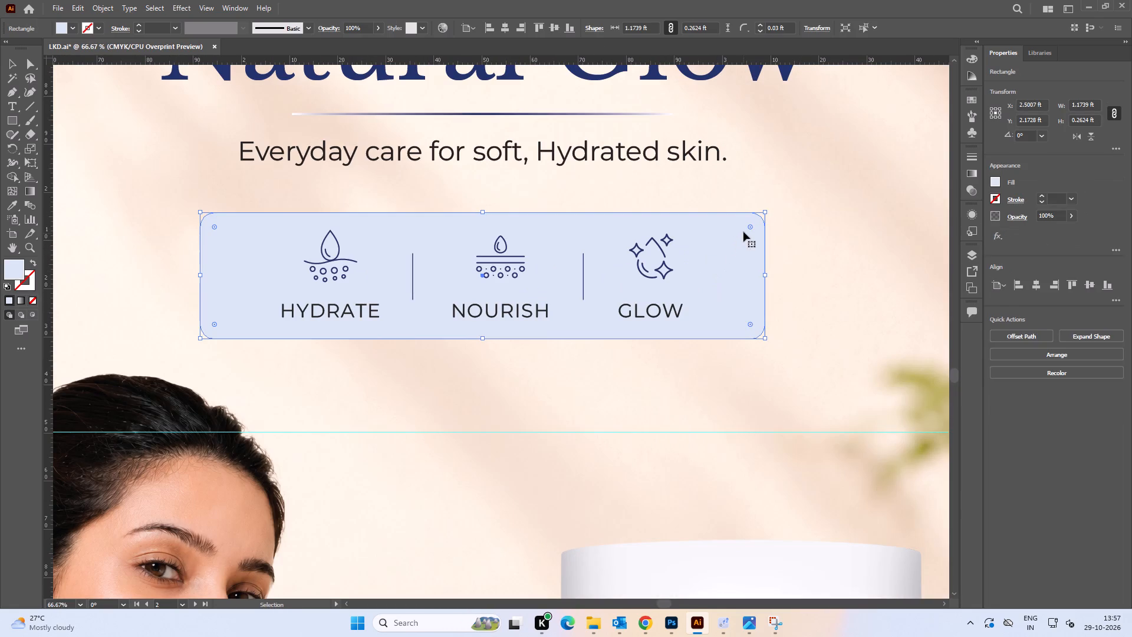
left_click(748, 226)
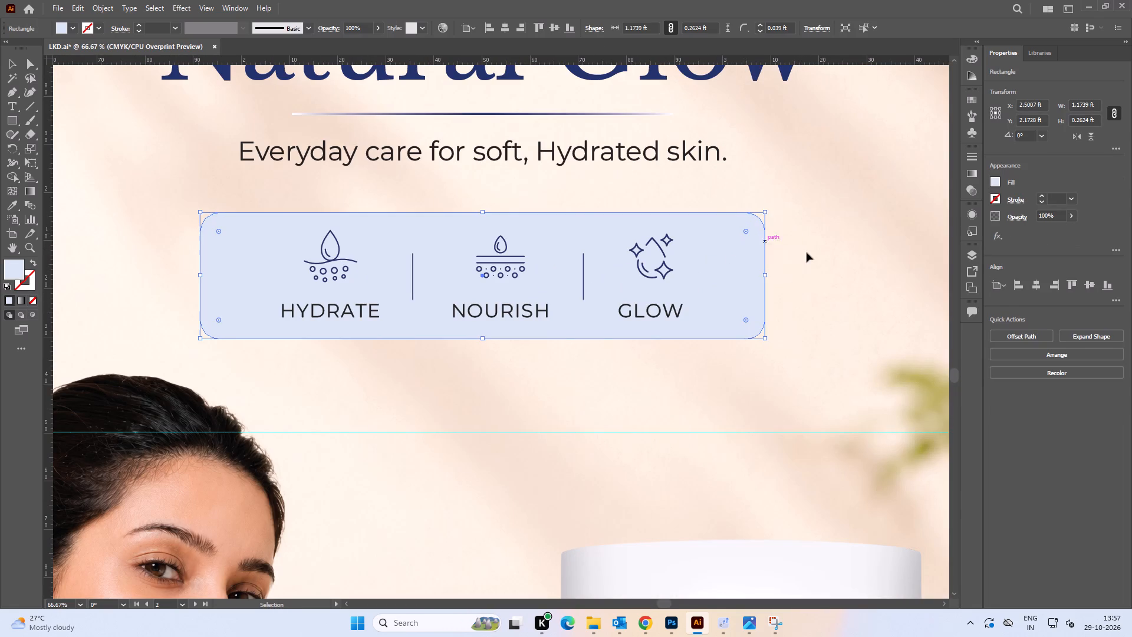
left_click(804, 258)
Narrow the benefit strip's background rectangle from both sides again, to about 1.0979 ft wide.
left_click(735, 265)
left_click_drag(764, 275, 746, 275, "alt")
left_click(819, 304)
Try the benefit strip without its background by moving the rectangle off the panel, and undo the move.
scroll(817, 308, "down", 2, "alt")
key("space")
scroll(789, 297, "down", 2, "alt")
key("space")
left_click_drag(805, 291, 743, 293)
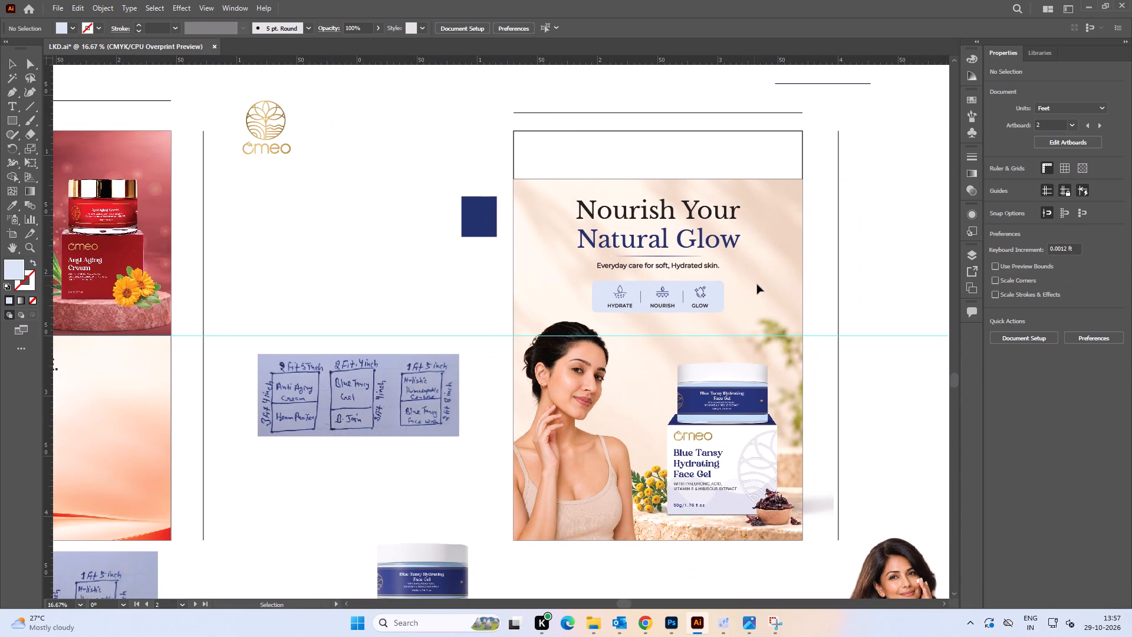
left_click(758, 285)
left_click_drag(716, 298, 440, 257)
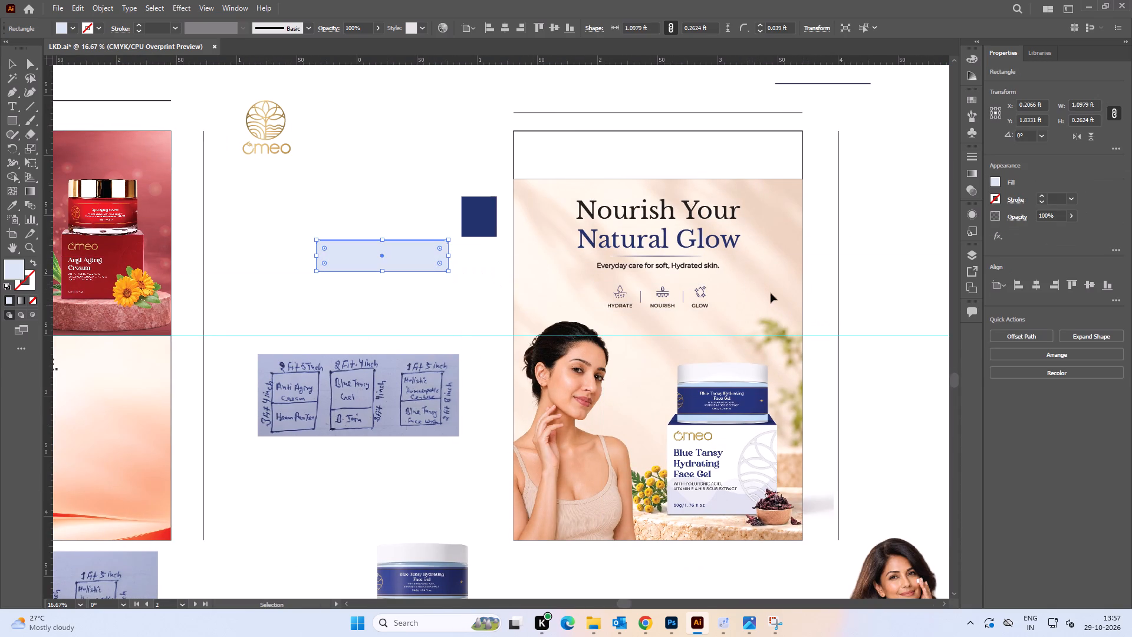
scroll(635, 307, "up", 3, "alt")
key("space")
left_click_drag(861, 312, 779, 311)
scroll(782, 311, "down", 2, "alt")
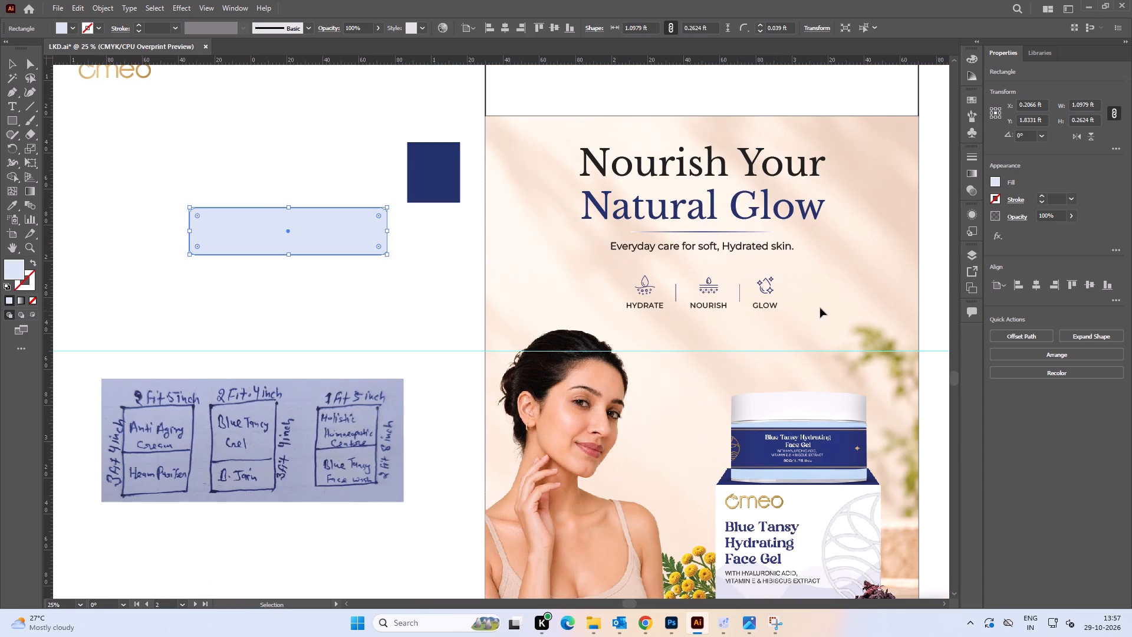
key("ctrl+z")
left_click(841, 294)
Fit the Blue Tansy Face Gel artboard in view and save the LKD.ai file.
key("space")
left_click_drag(838, 291, 766, 296)
scroll(766, 297, "down", 1, "alt")
key("space")
left_click_drag(776, 293, 762, 295)
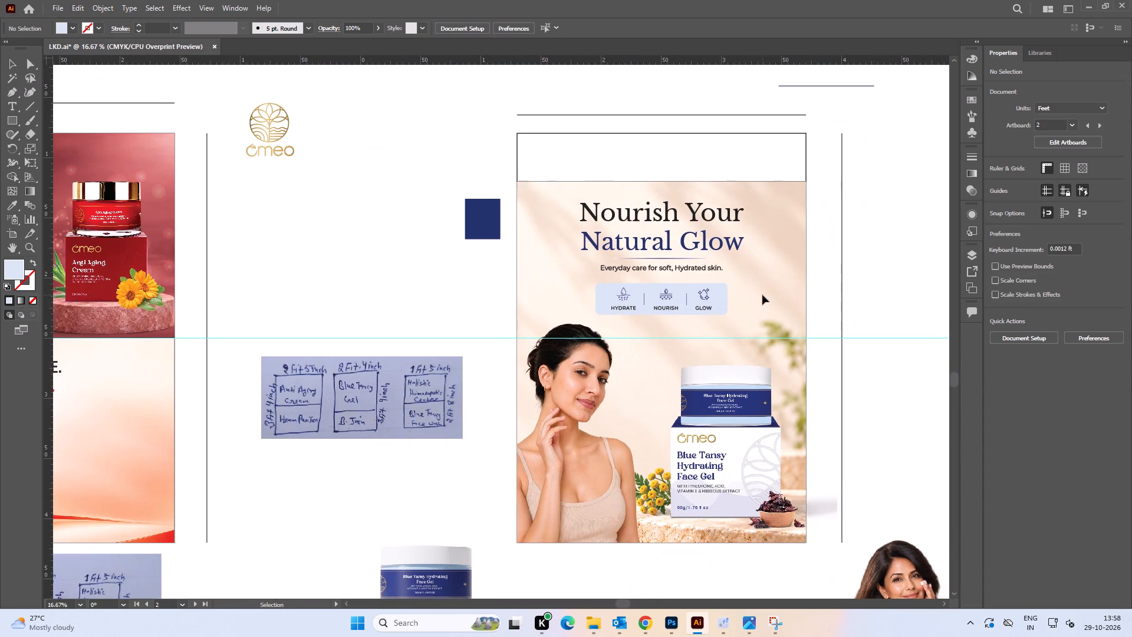
key("ctrl+0")
key("ctrl+s")
key("ctrl+s")
key("ctrl+s")
key("ctrl+s")
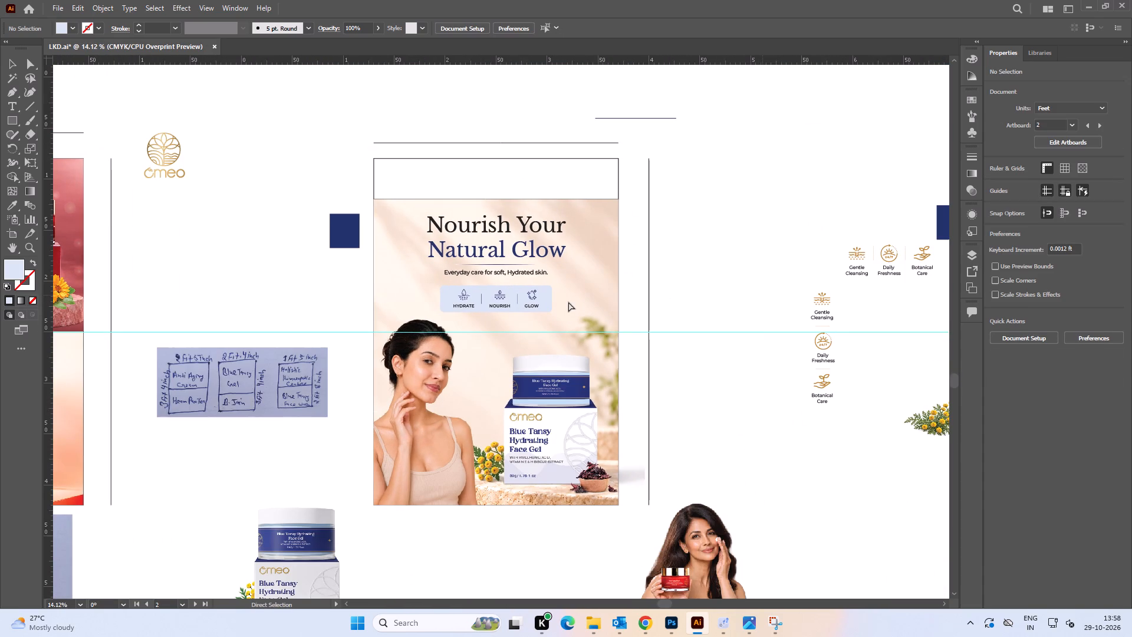
Examine the layout of the "Strenght to do more" panel, including its heading, supporting text, benefit list and empty product area.
key("space")
key("space")
key("space")
key("space")
key("space")
key("space")
key("space")
key("space")
key("space")
key("space")
key("space")
key("space")
key("space")
left_click_drag(264, 296, 499, 283)
key("space")
key("space")
key("space")
key("space")
key("space")
key("space")
key("space")
key("space")
key("space")
key("space")
key("space")
key("space")
key("space")
left_click_drag(234, 290, 571, 254)
left_click_drag(479, 287, 723, 181)
scroll(479, 278, "up", 2, "alt")
key("space")
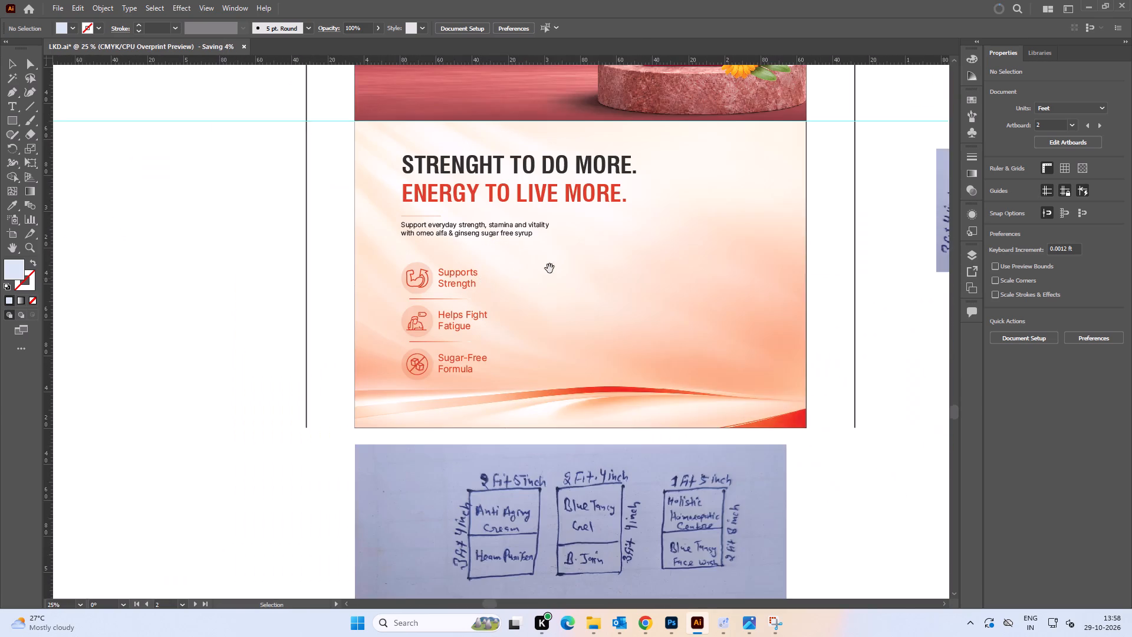
left_click_drag(538, 284, 386, 365)
scroll(307, 367, "up", 1, "alt")
key("space")
left_click_drag(307, 373, 377, 359)
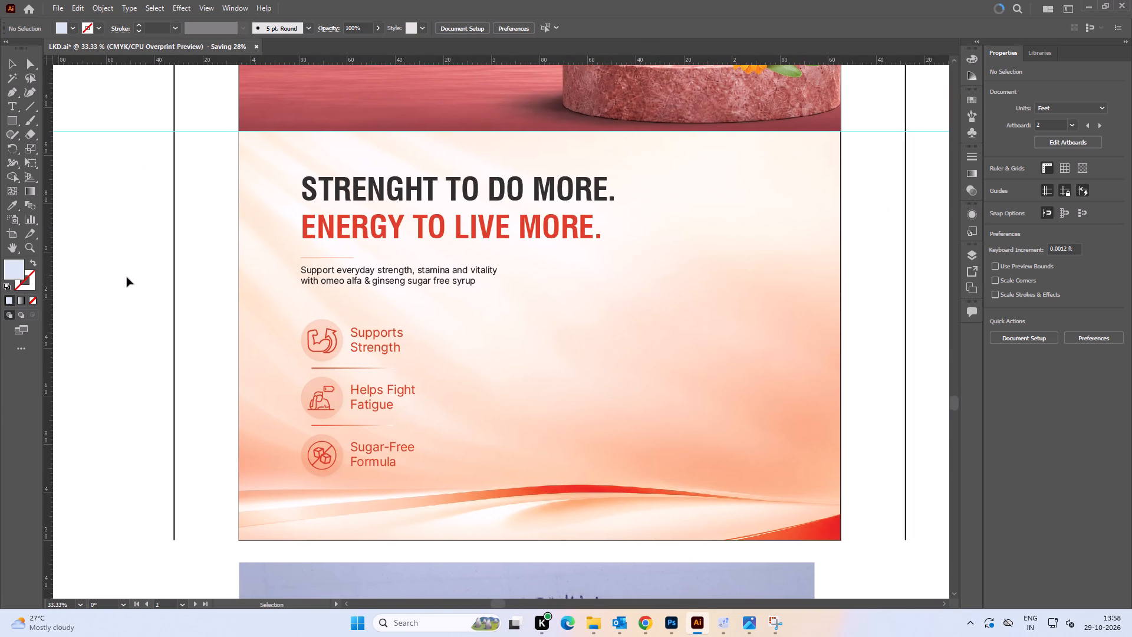
key("space")
left_click_drag(124, 277, 159, 280)
left_click(159, 278)
scroll(205, 301, "up", 1, "alt")
key("space")
left_click_drag(261, 322, 174, 309)
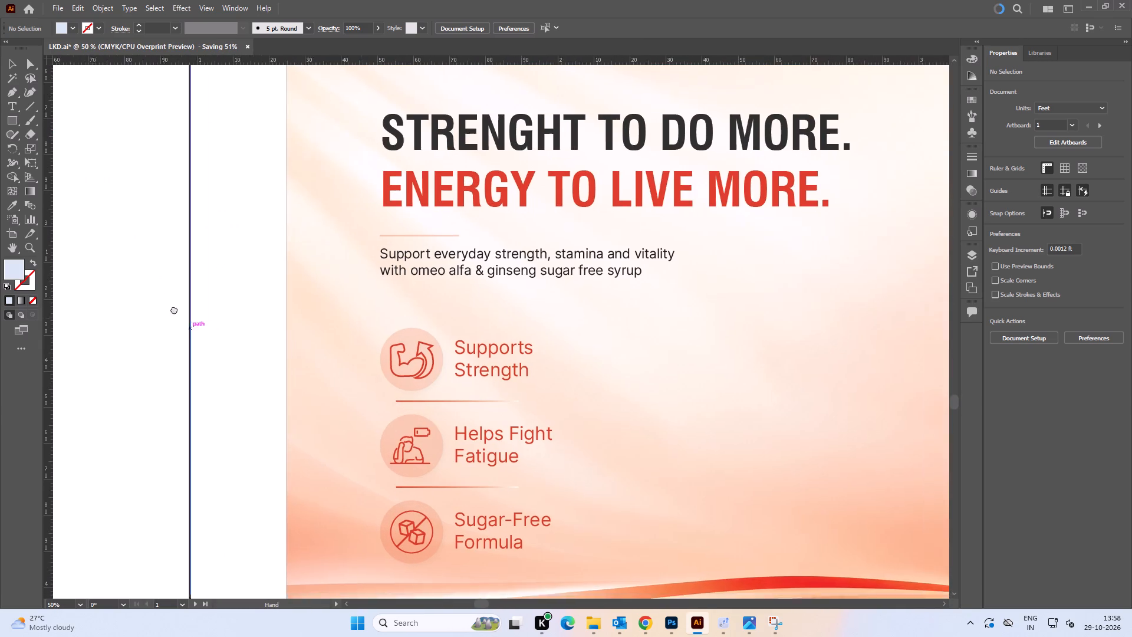
left_click_drag(174, 309, 159, 307)
scroll(340, 307, "down", 1, "alt")
key("space")
left_click_drag(241, 313, 277, 312)
left_click(170, 299)
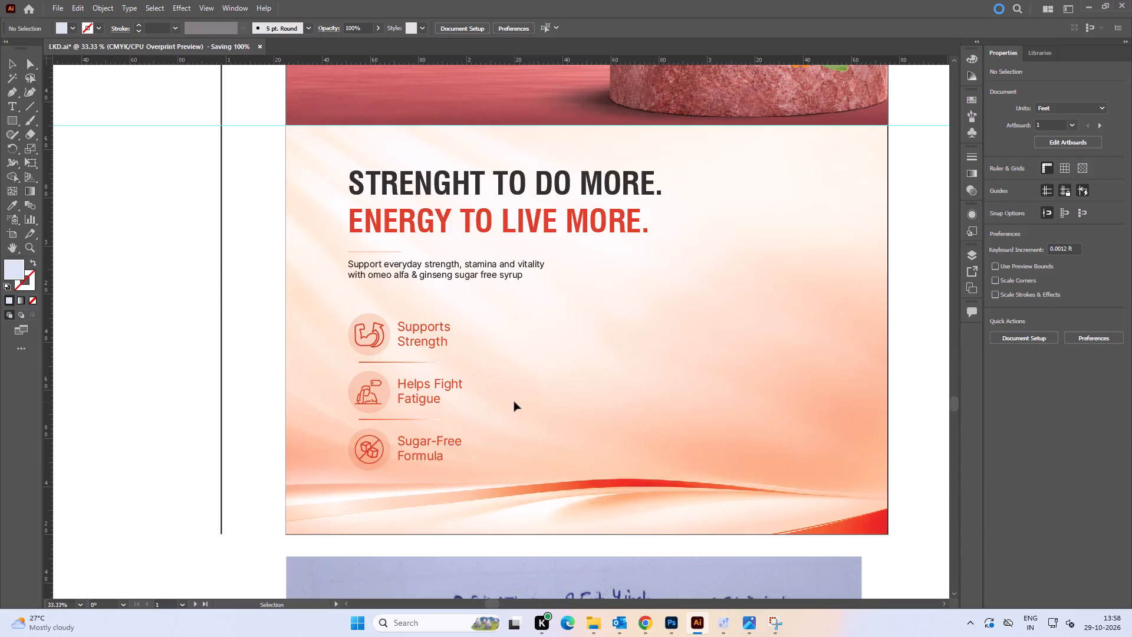
Switch to the One way Vision folder window in File Explorer and close it.
key("alt+Tab")
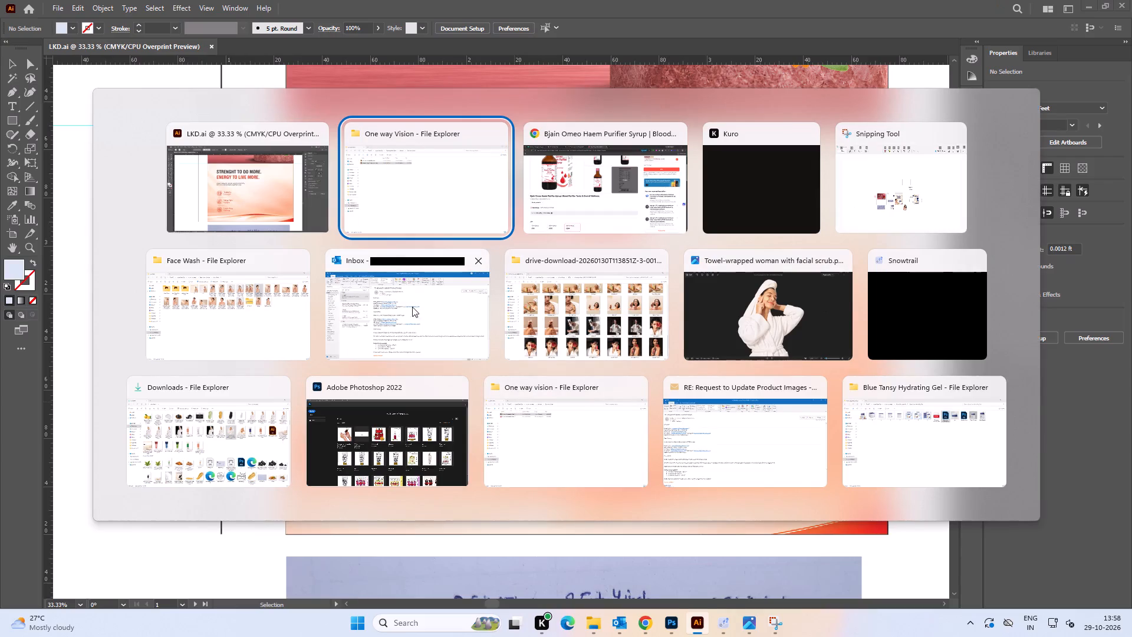
left_click(409, 183, "alt")
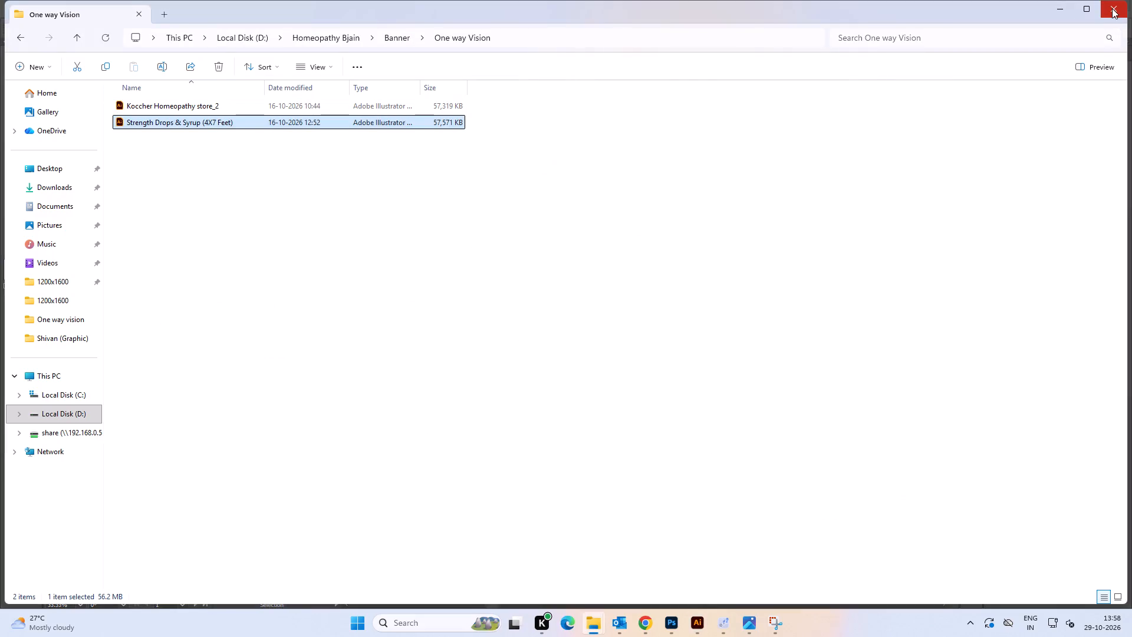
left_click(1123, 9)
Switch to Chrome, look over the 1mg Haem Purifier Syrup page and return to the haem purifier search results.
key("alt+Tab")
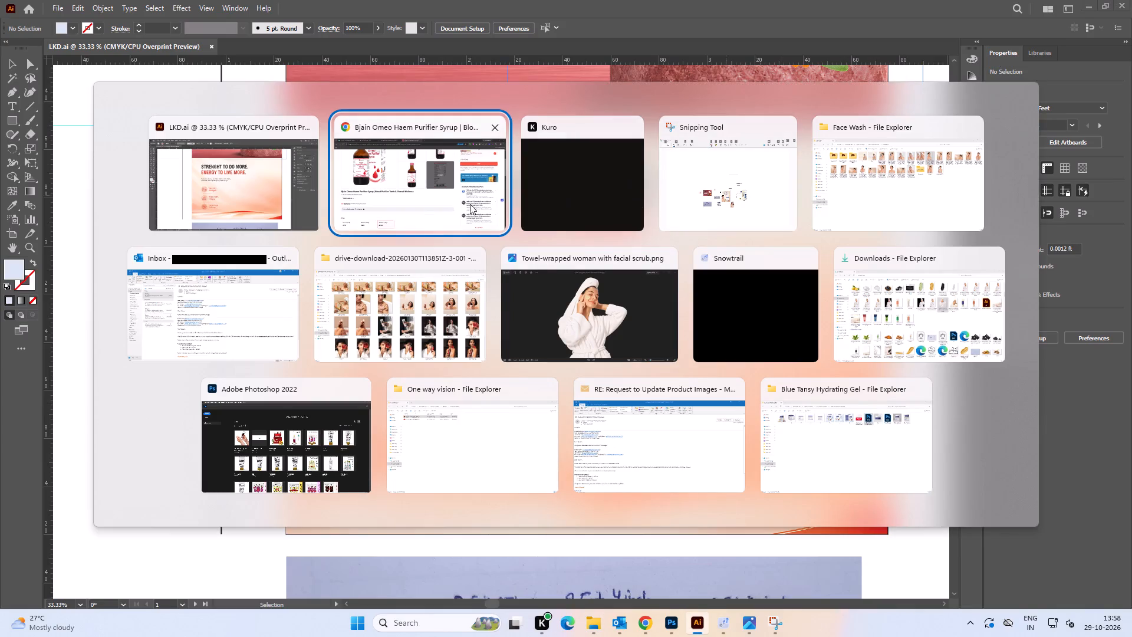
left_click(406, 202, "alt")
scroll(521, 234, "up", 3)
scroll(521, 234, "down", 1)
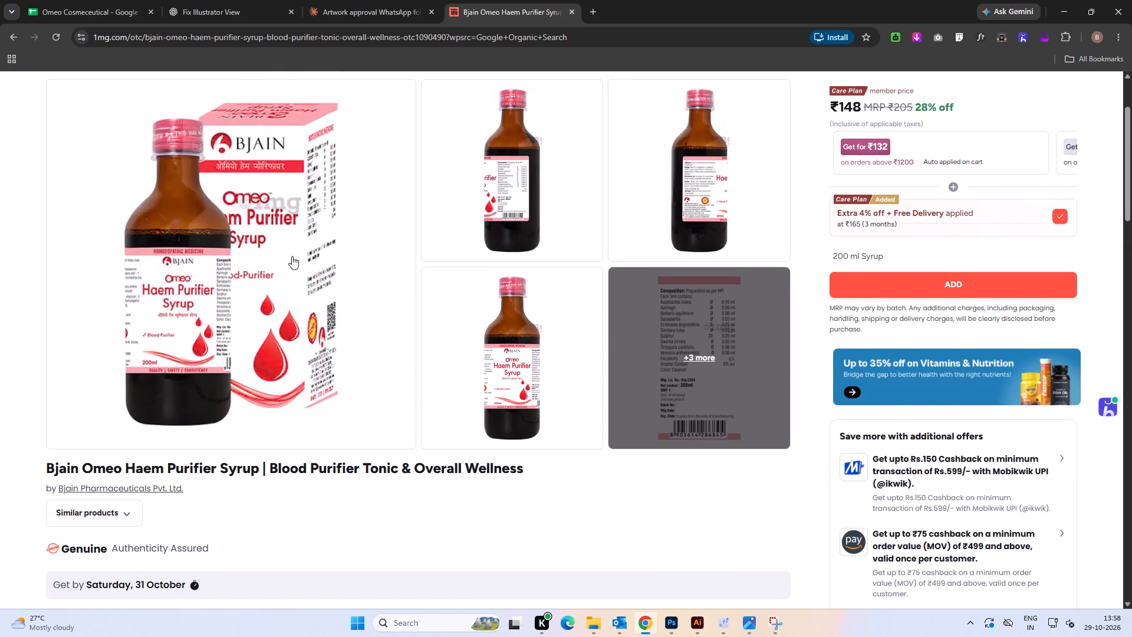
left_click(9, 40)
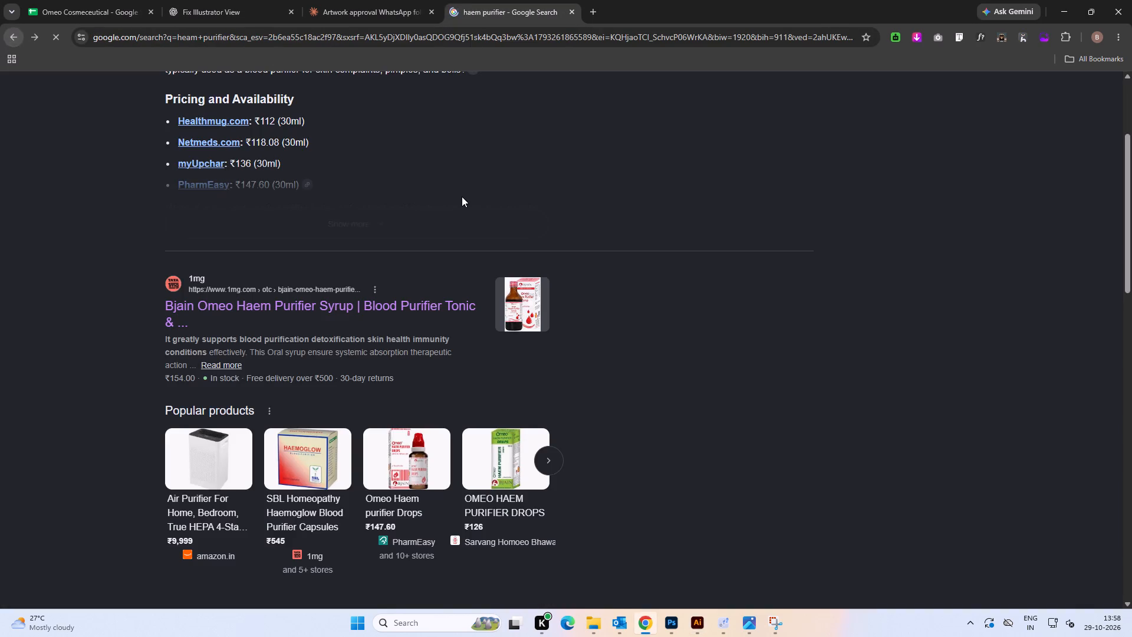
scroll(442, 247, "down", 3)
scroll(427, 274, "up", 9)
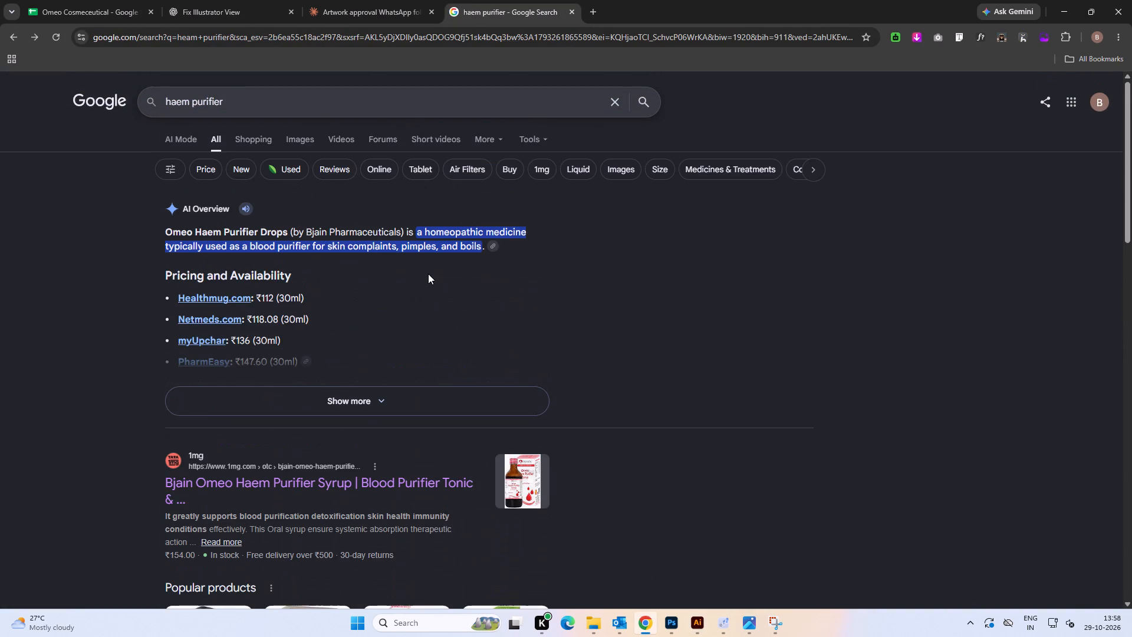
Search Google for "bjain haem purifier" and open the sponsored 1mg listing for the Omeo Haem Purifier Syrup.
left_click(369, 95)
key("ctrl+Down")
key("ctrl+Left")
key("ctrl+Left")
key("ctrl+Left")
key("ctrl+Left")
type("bjain")
key("space")
key("Return")
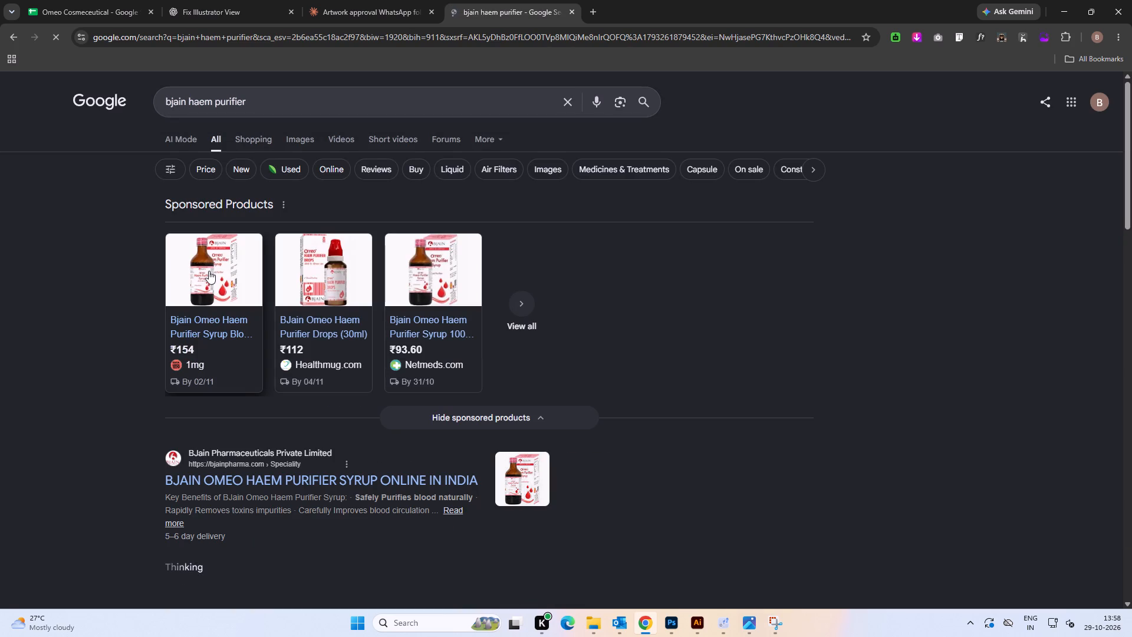
left_click(209, 270)
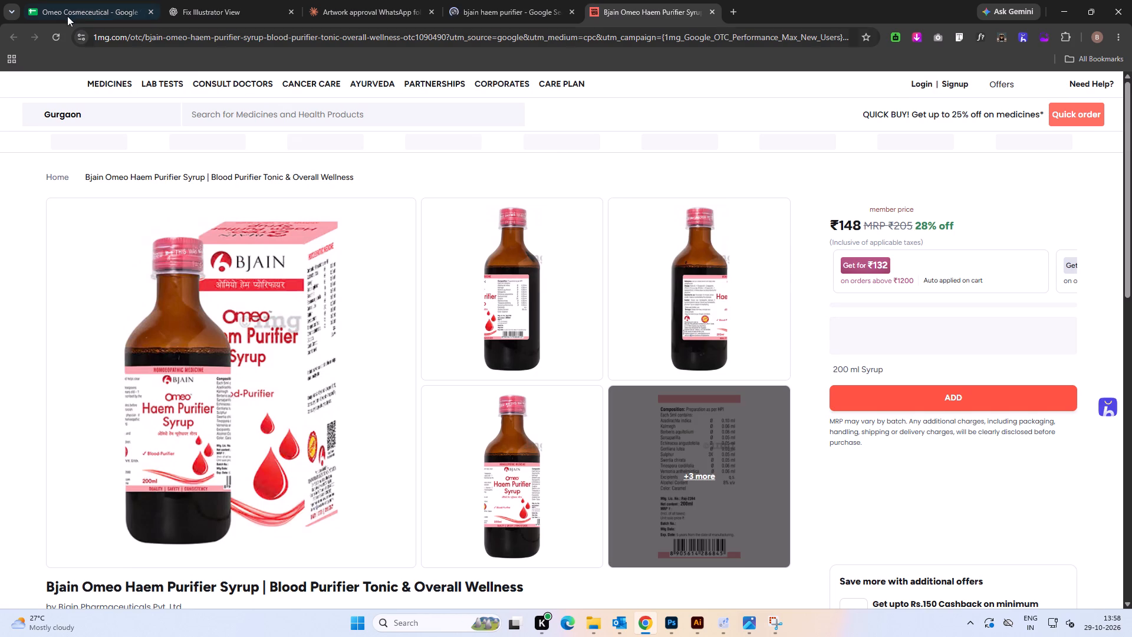
Close the 1mg syrup page and switch the "bjain haem purifier" search to its shopping results.
left_click(508, 2)
left_click(717, 14)
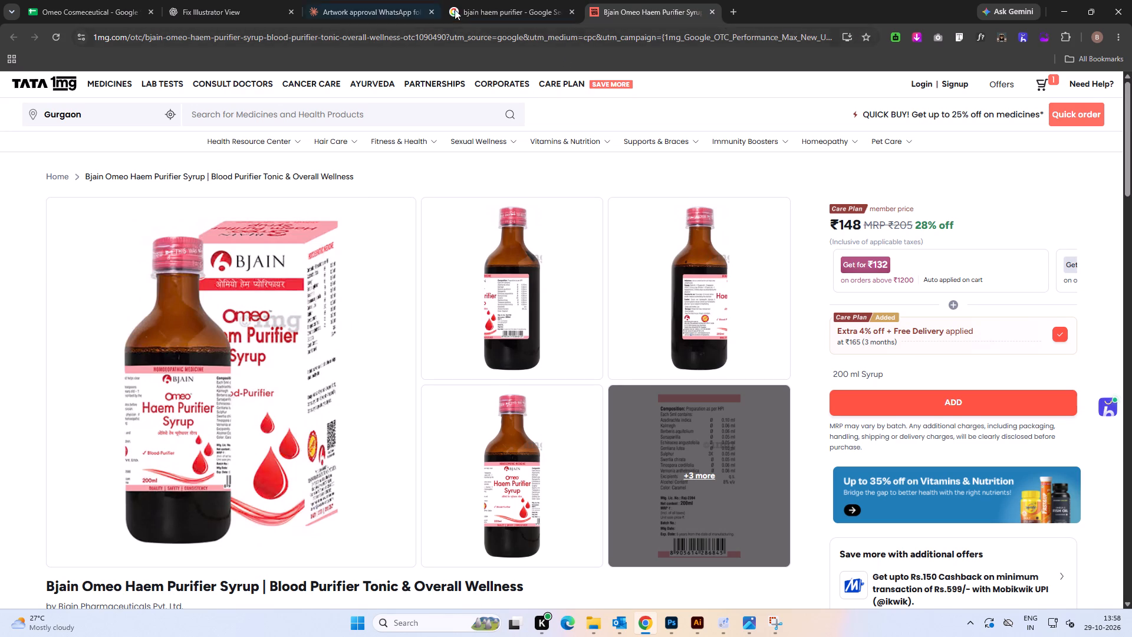
left_click(483, 1)
left_click(709, 11)
left_click(258, 148)
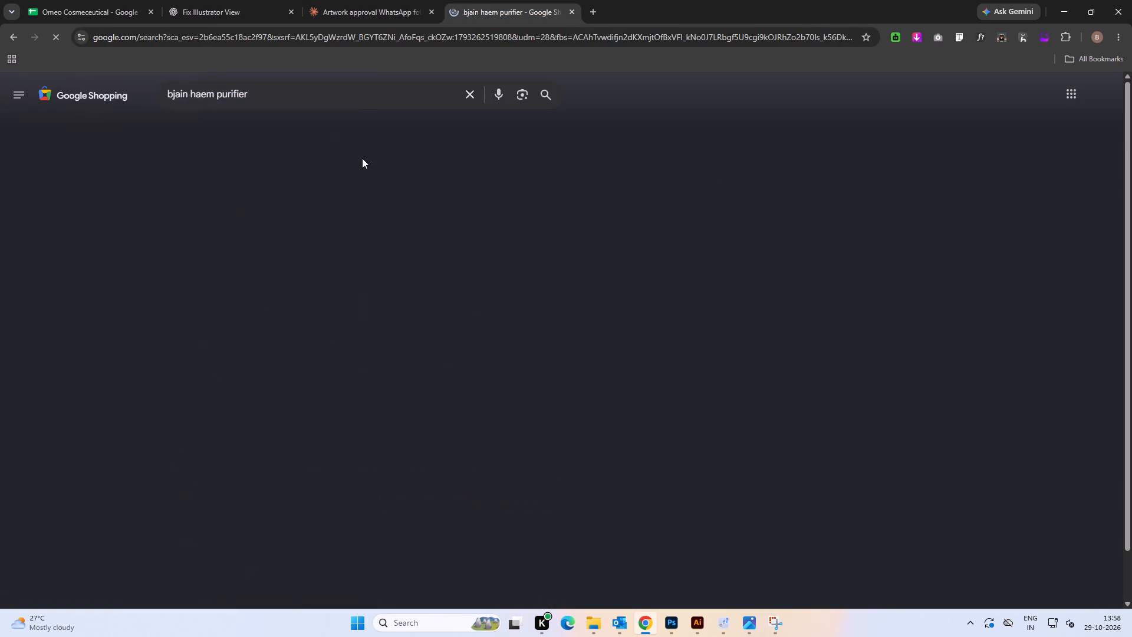
Compare the haem purifier shopping listings, previewing the Netmeds, 1mg and Healthmug syrups and the Allen Haemogen tonic.
left_click(304, 249)
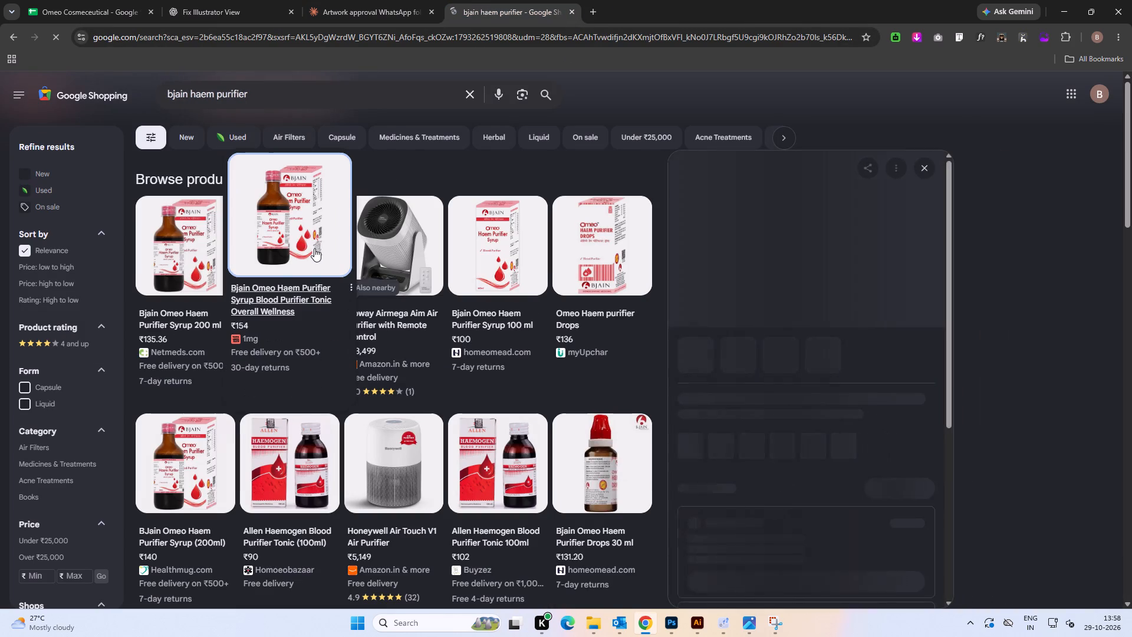
left_click(179, 237)
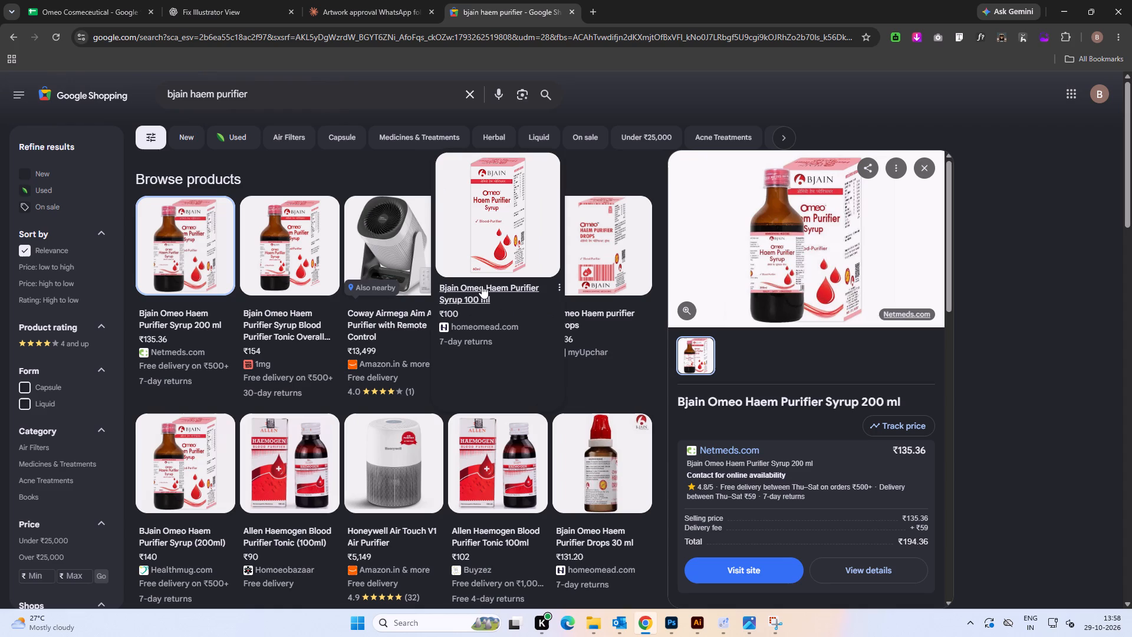
left_click(282, 279)
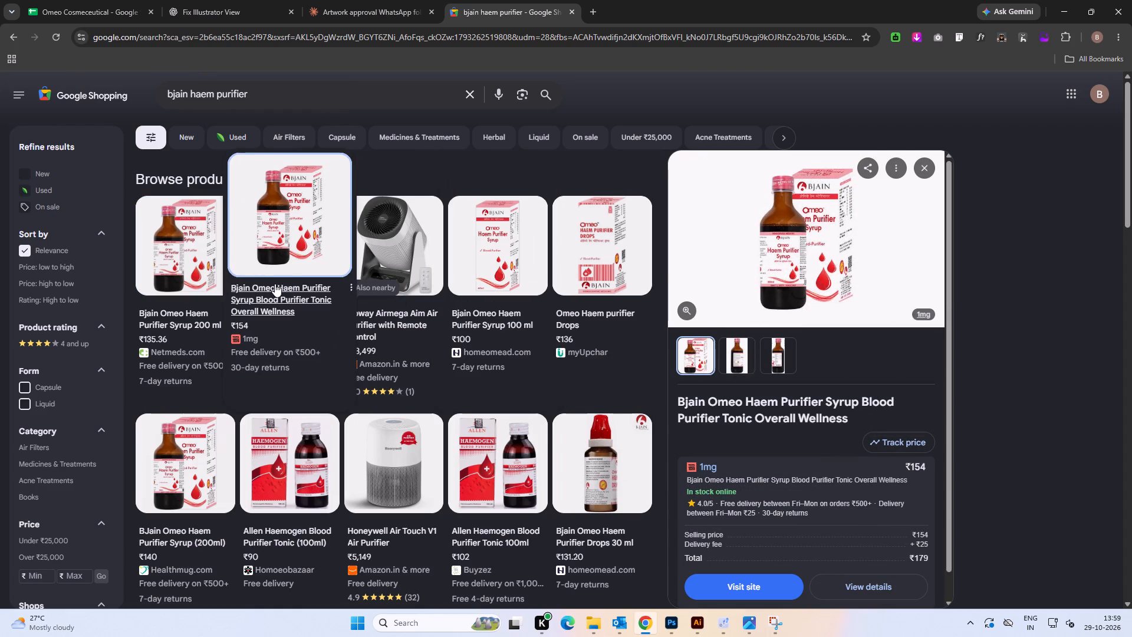
scroll(788, 473, "down", 1)
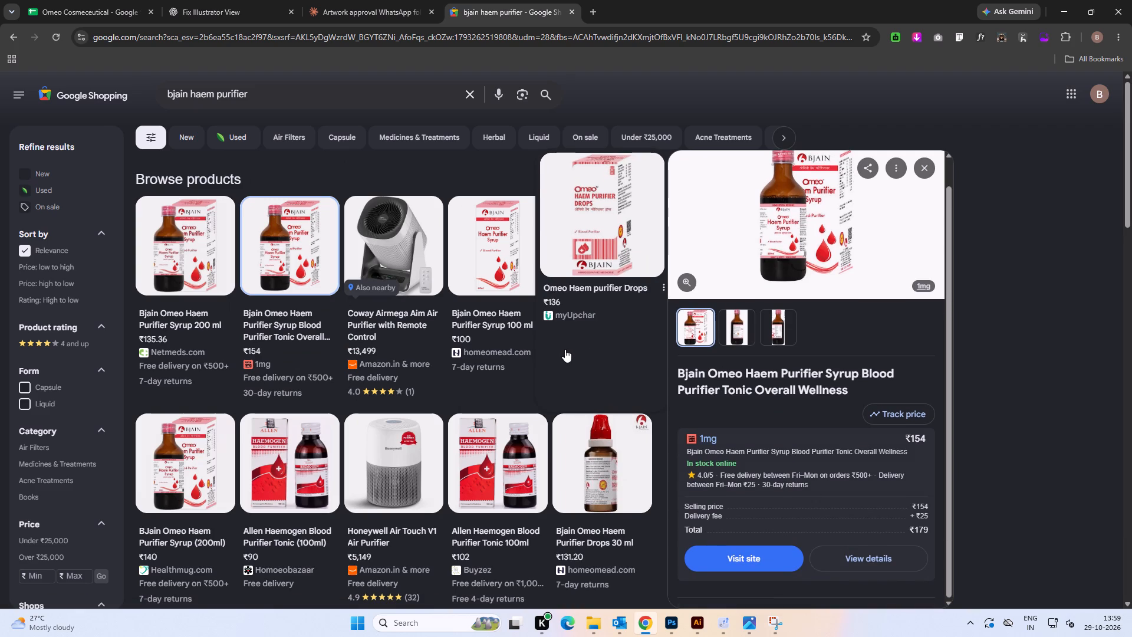
scroll(839, 472, "down", 2)
scroll(829, 467, "up", 3)
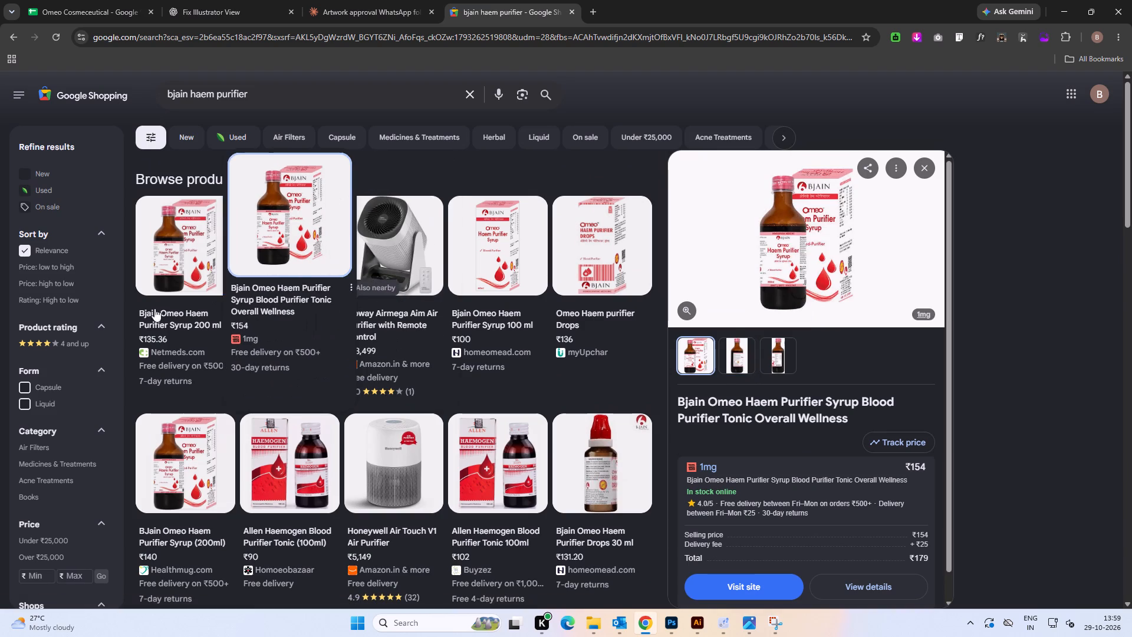
left_click(168, 297)
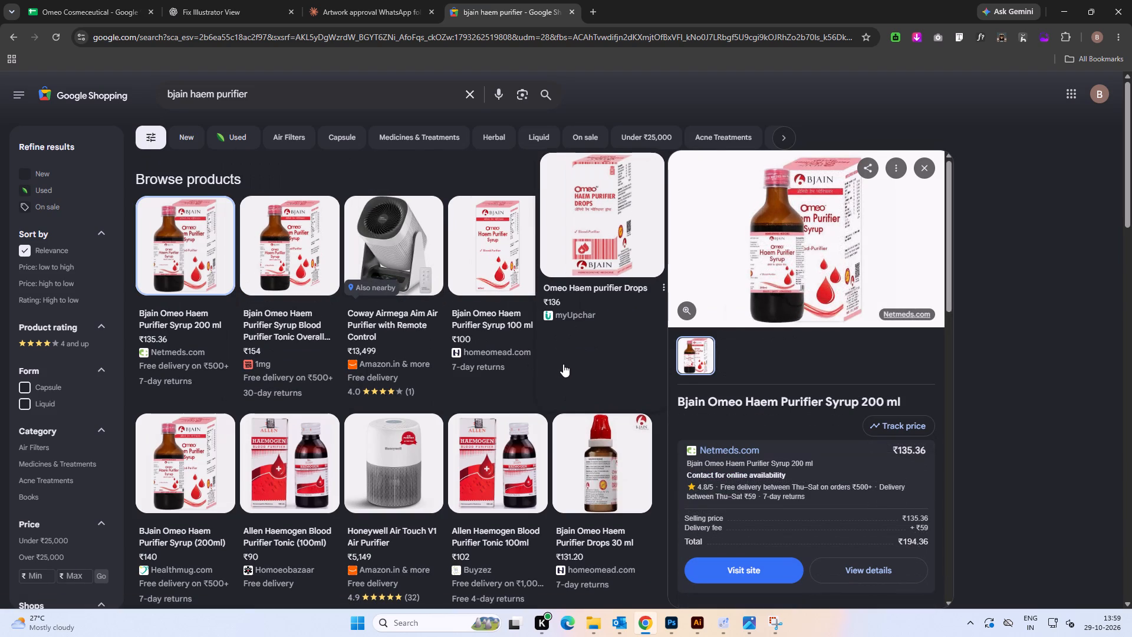
left_click(287, 312)
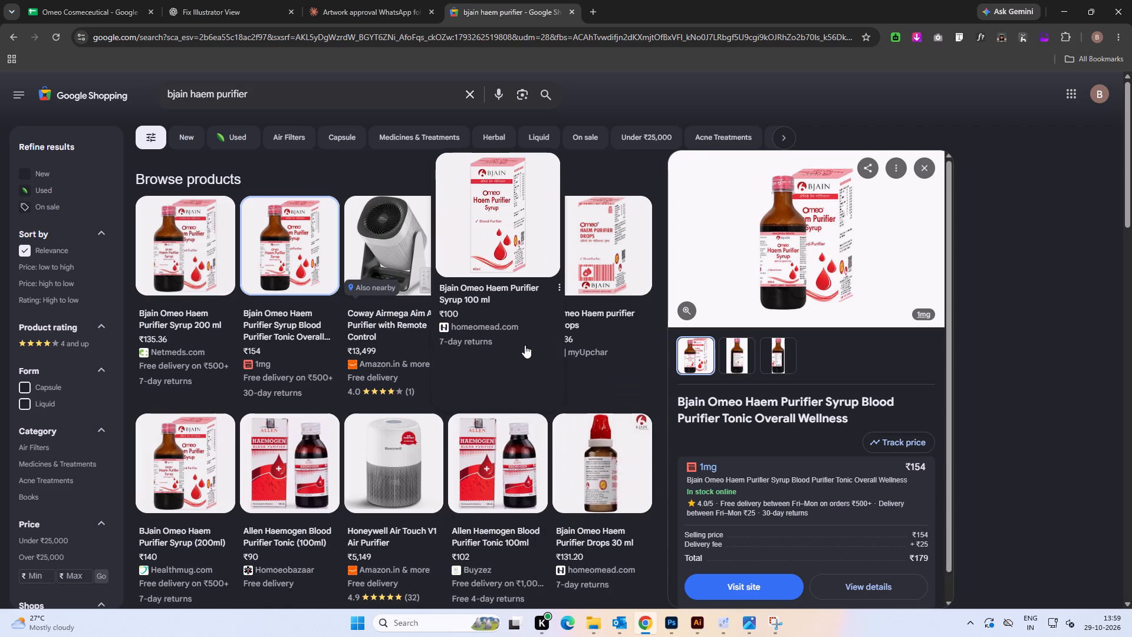
left_click(288, 307)
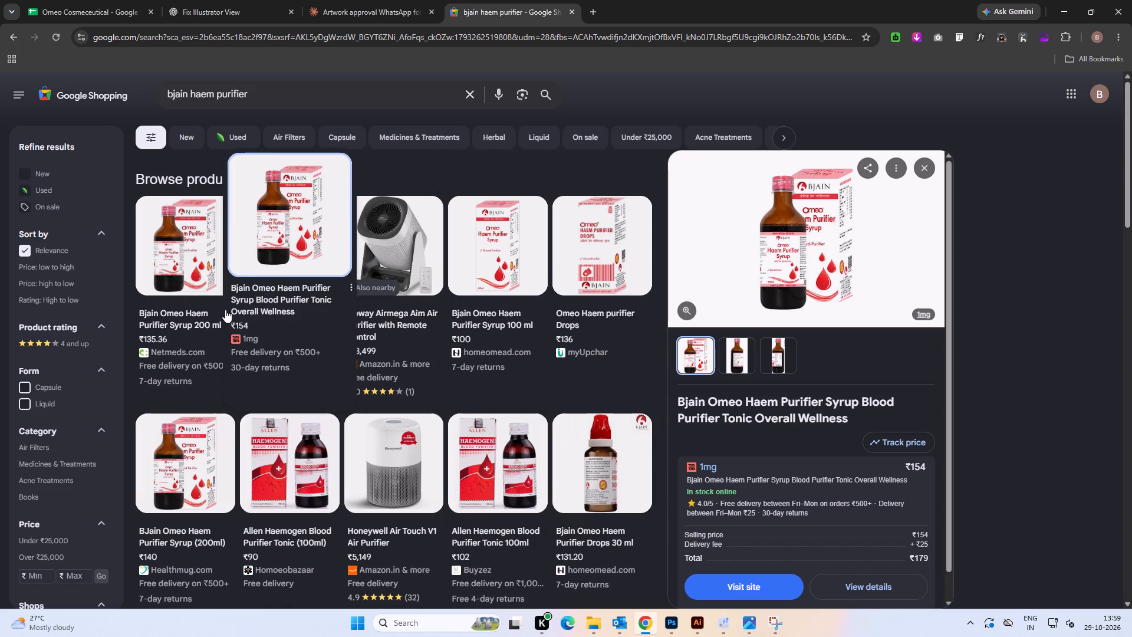
left_click(190, 295)
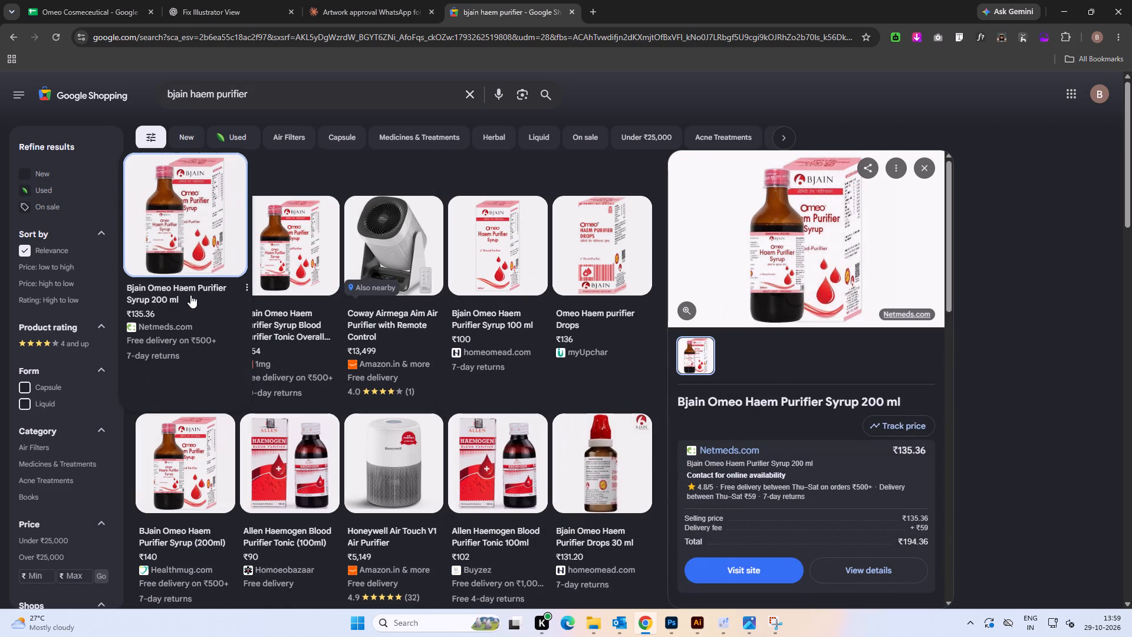
scroll(282, 314, "down", 1)
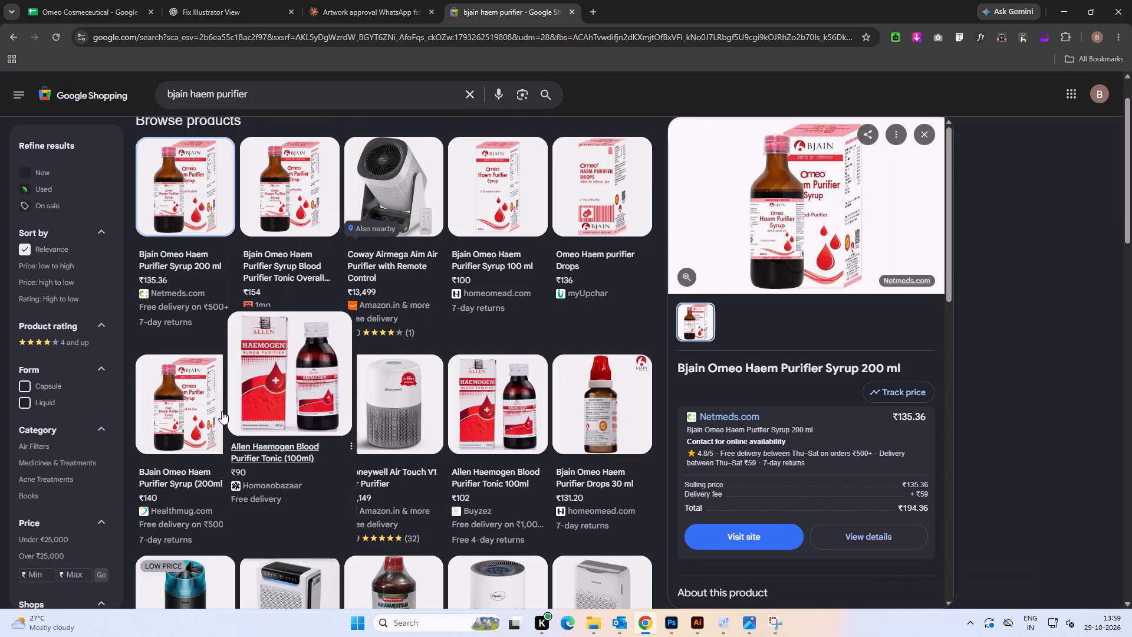
left_click(175, 452)
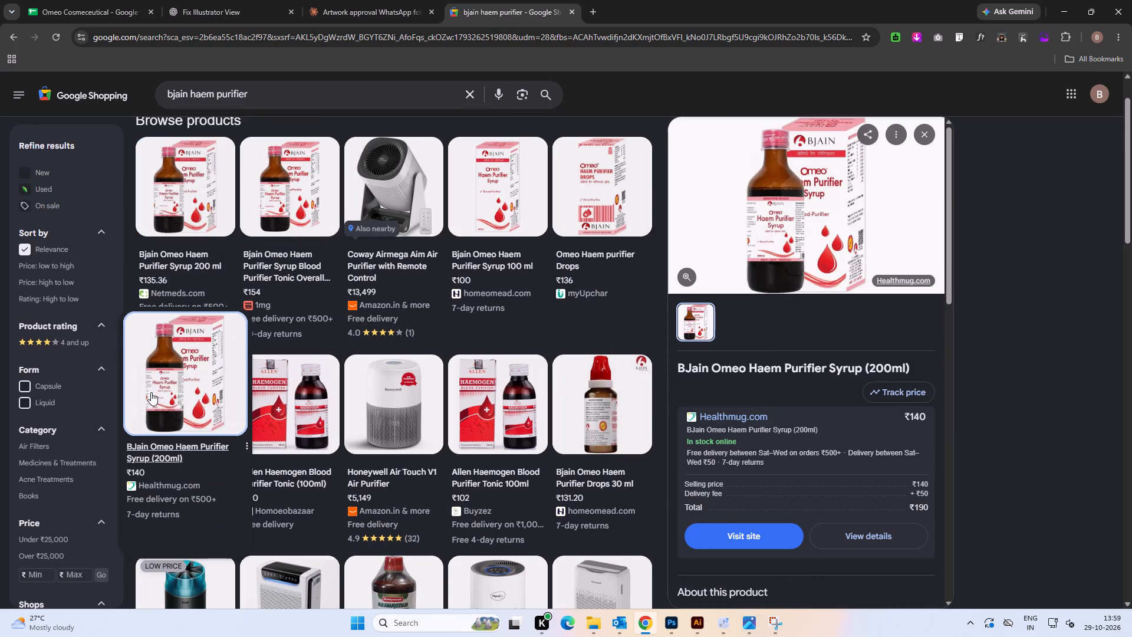
left_click(302, 457)
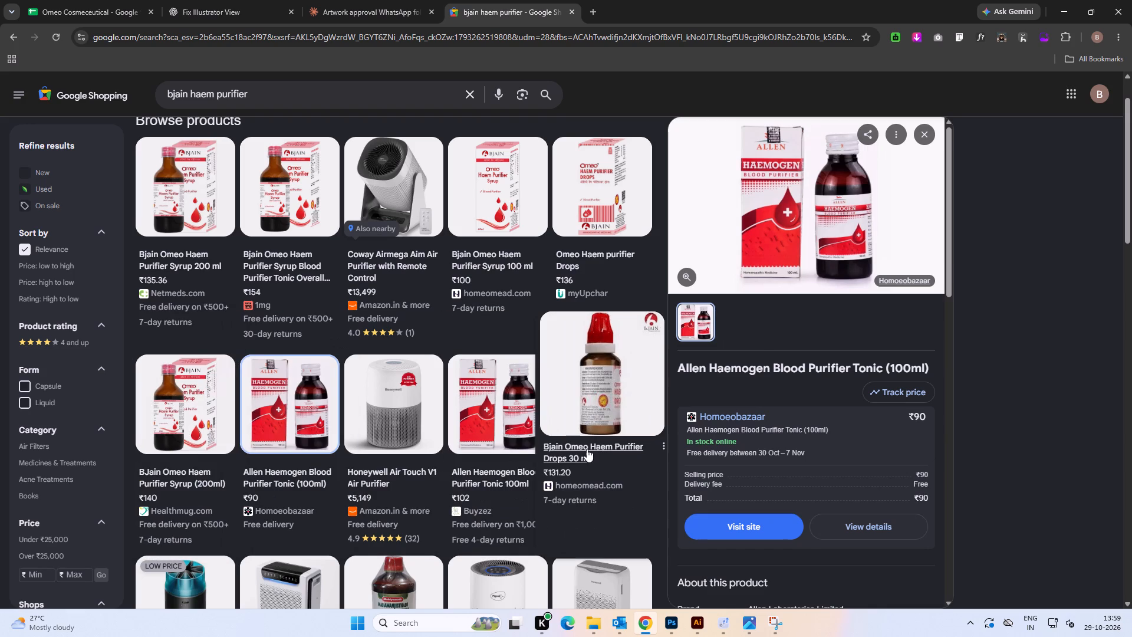
scroll(564, 443, "down", 2)
scroll(512, 428, "up", 9)
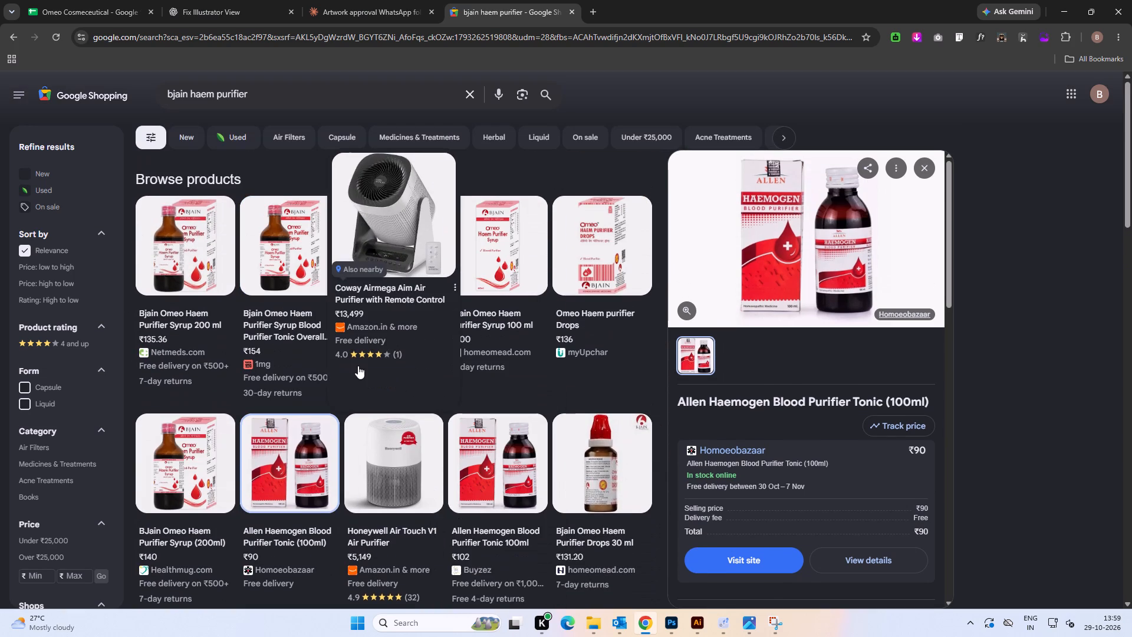
Preview the Netmeds listing for Bjain Omeo Haem Purifier Syrup 200 ml and enlarge its bottle and box photo.
left_click(193, 301)
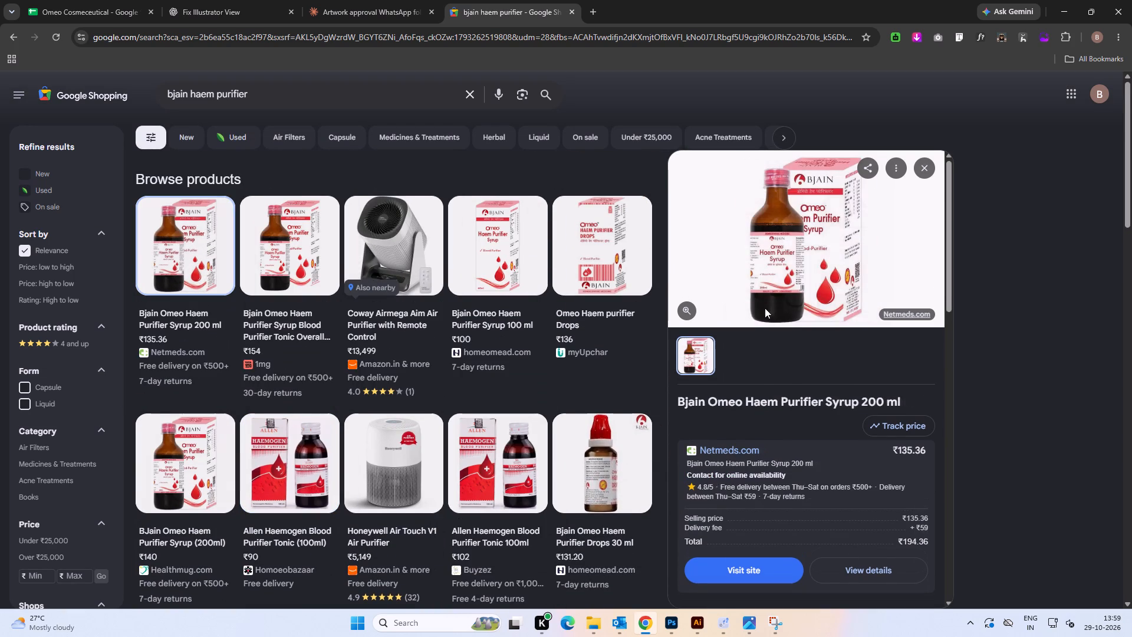
left_click(766, 228)
double_click(775, 258)
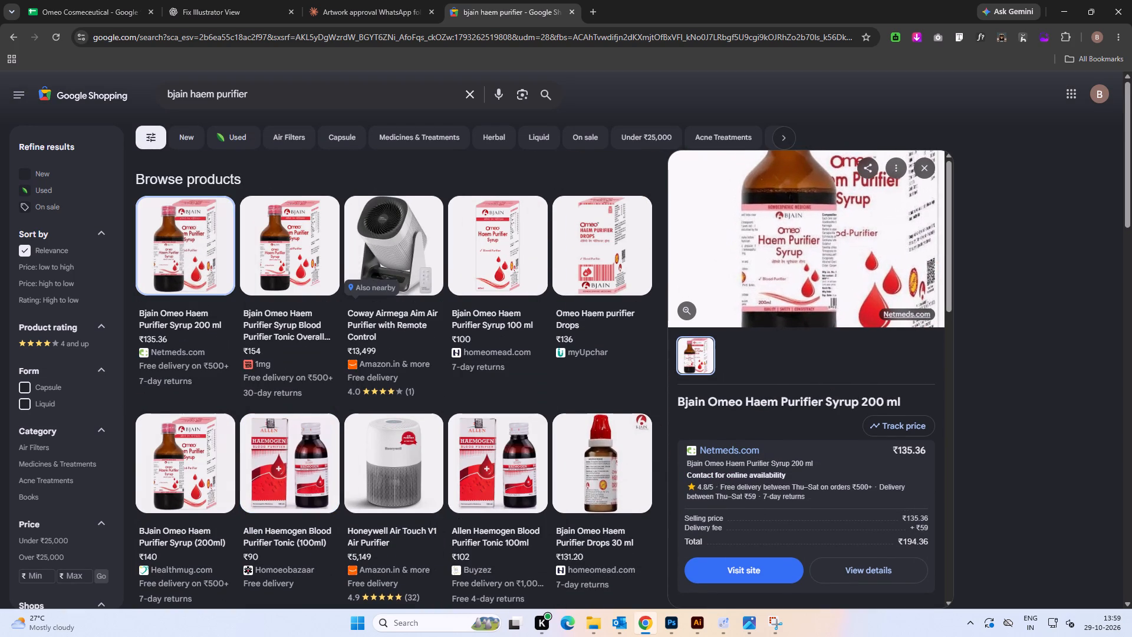
double_click(775, 258)
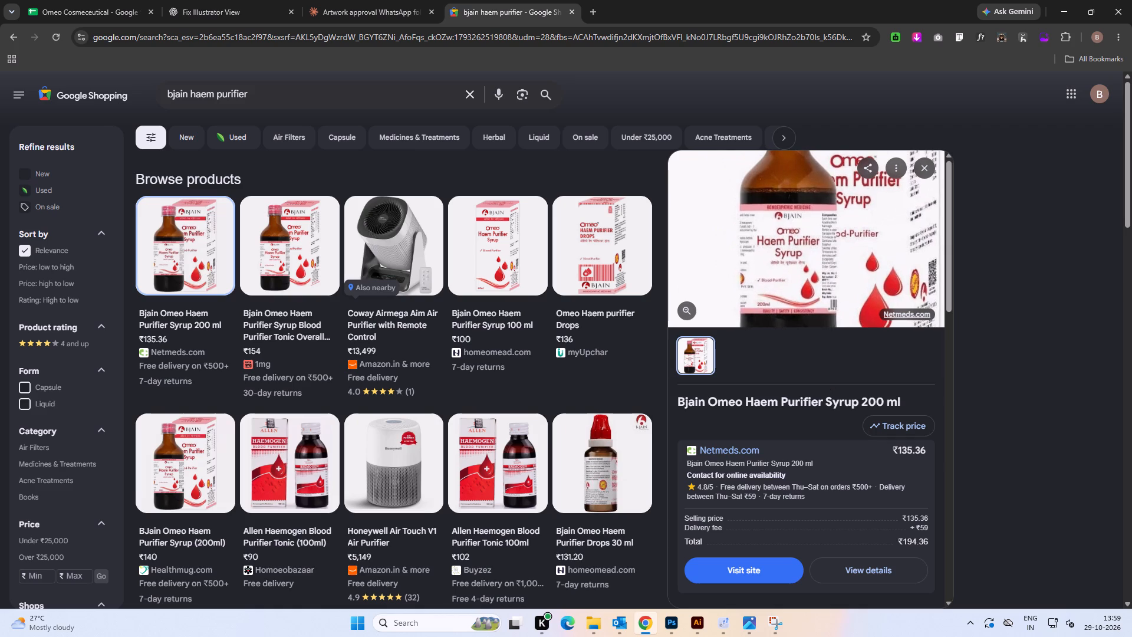
Open the Netmeds product page for the 200 ml syrup and inspect its product photo.
left_click(764, 568)
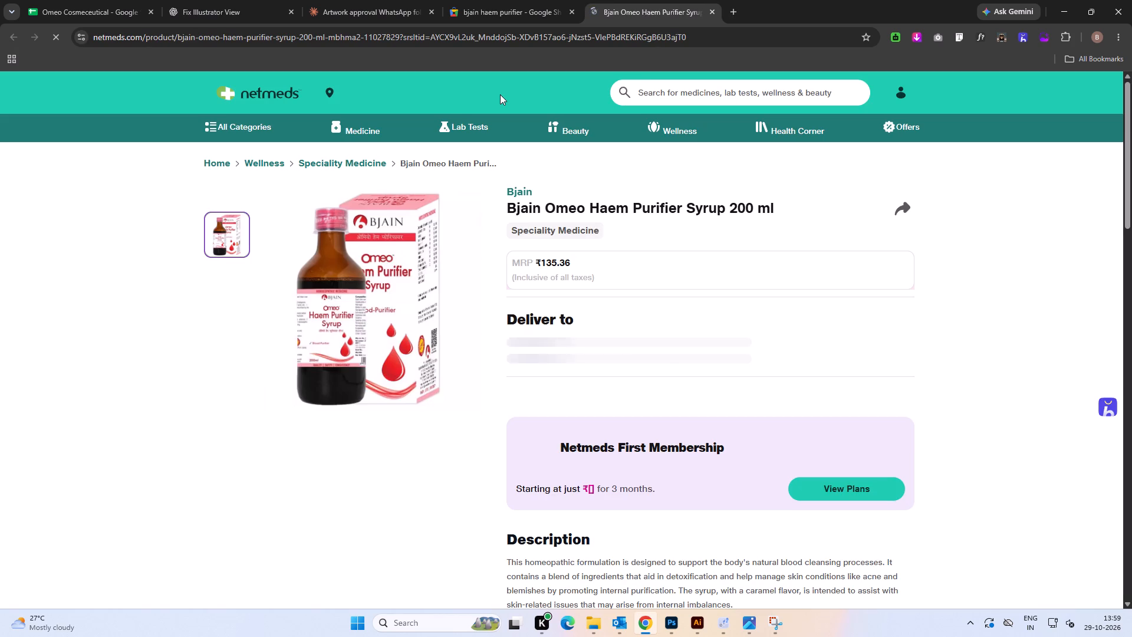
right_click(327, 283)
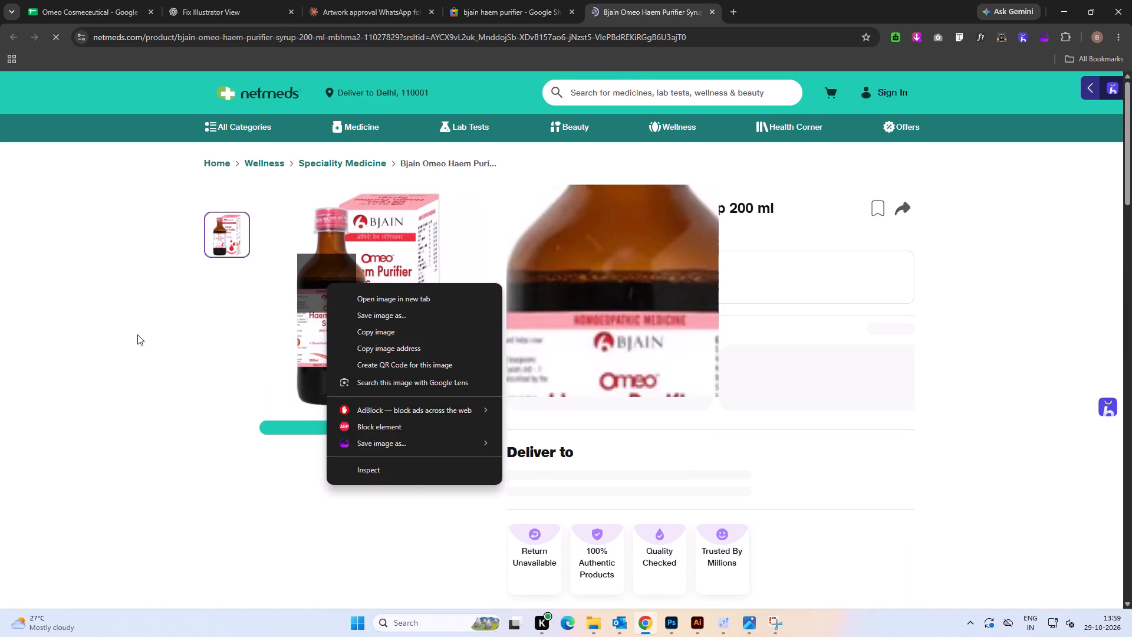
left_click(946, 317)
scroll(946, 316, "down", 4)
scroll(946, 316, "up", 3)
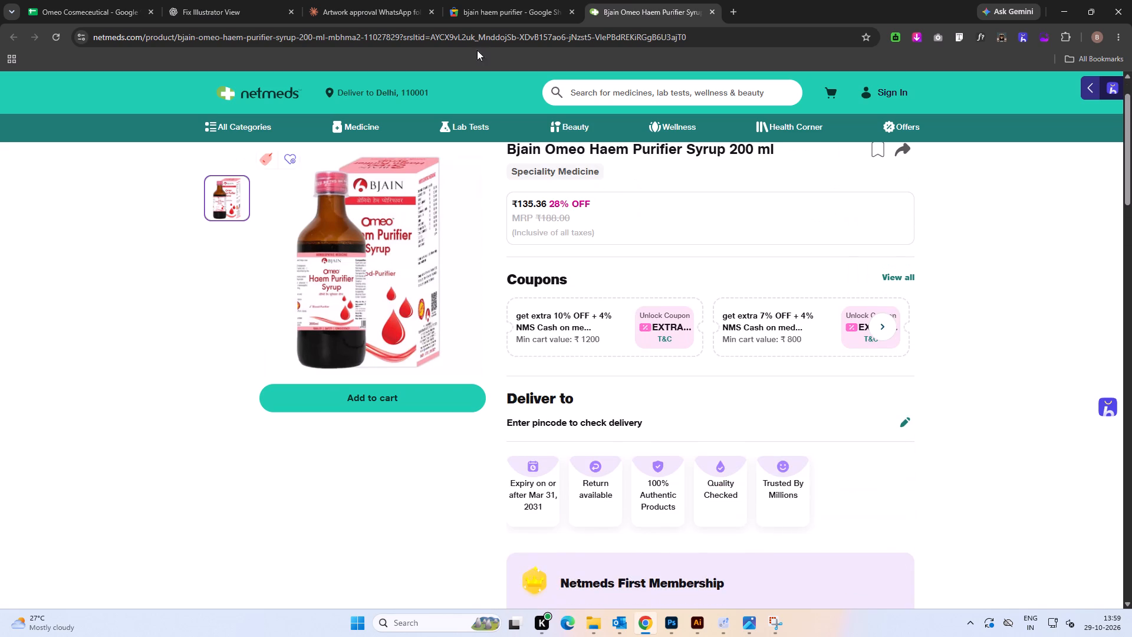
Open the 1mg syrup page from the shopping results and compare it with the Netmeds page.
left_click(502, 0)
left_click(303, 278)
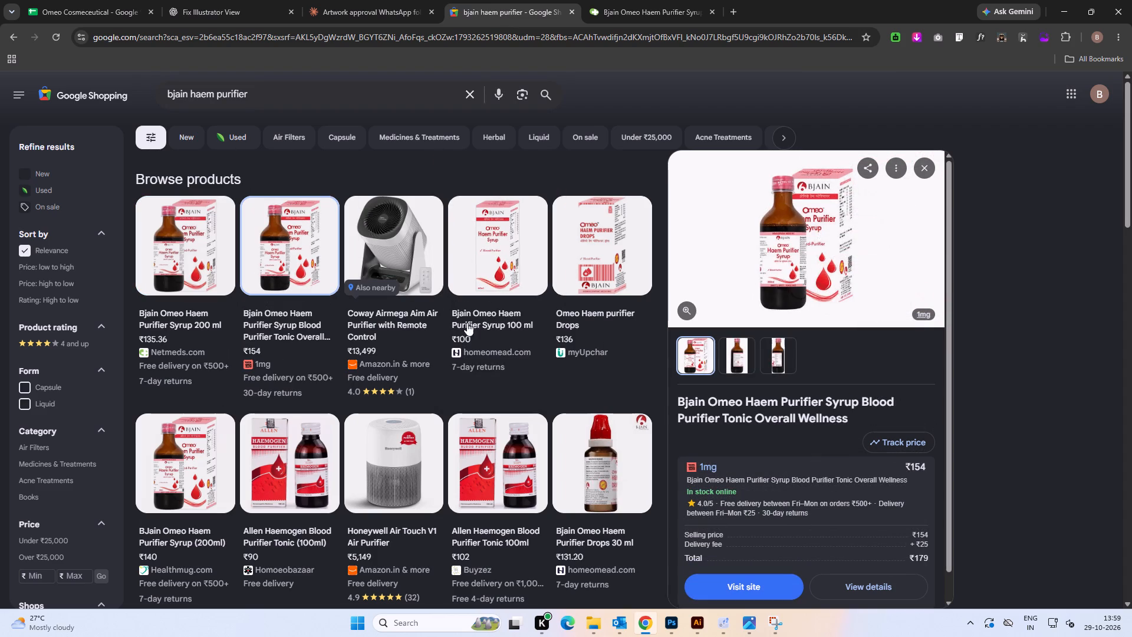
left_click(751, 577)
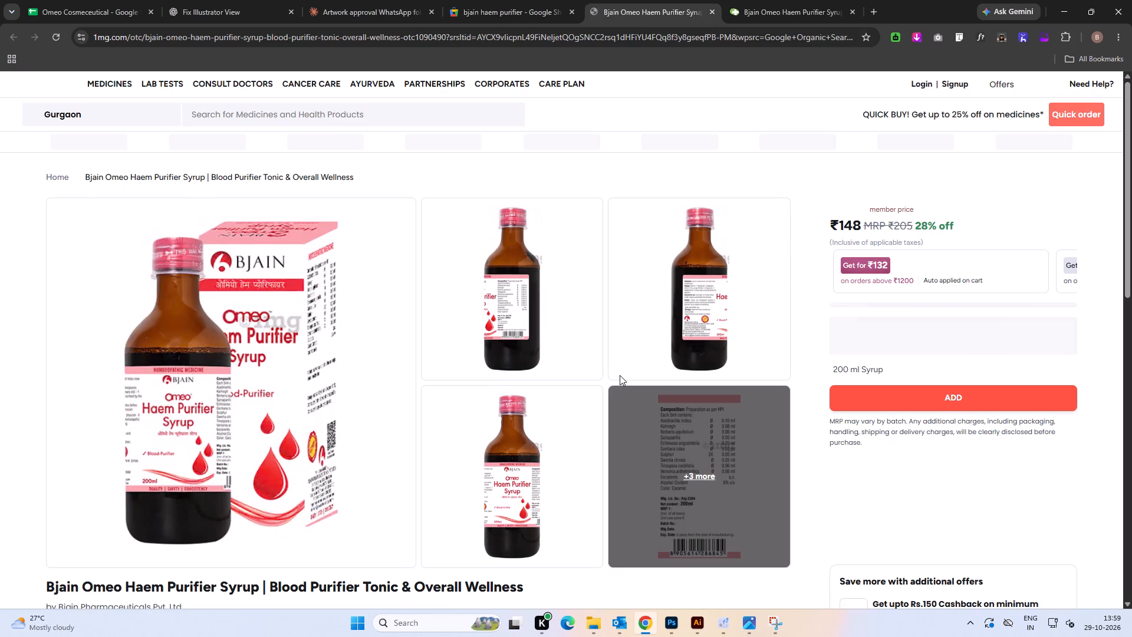
scroll(473, 362, "down", 5)
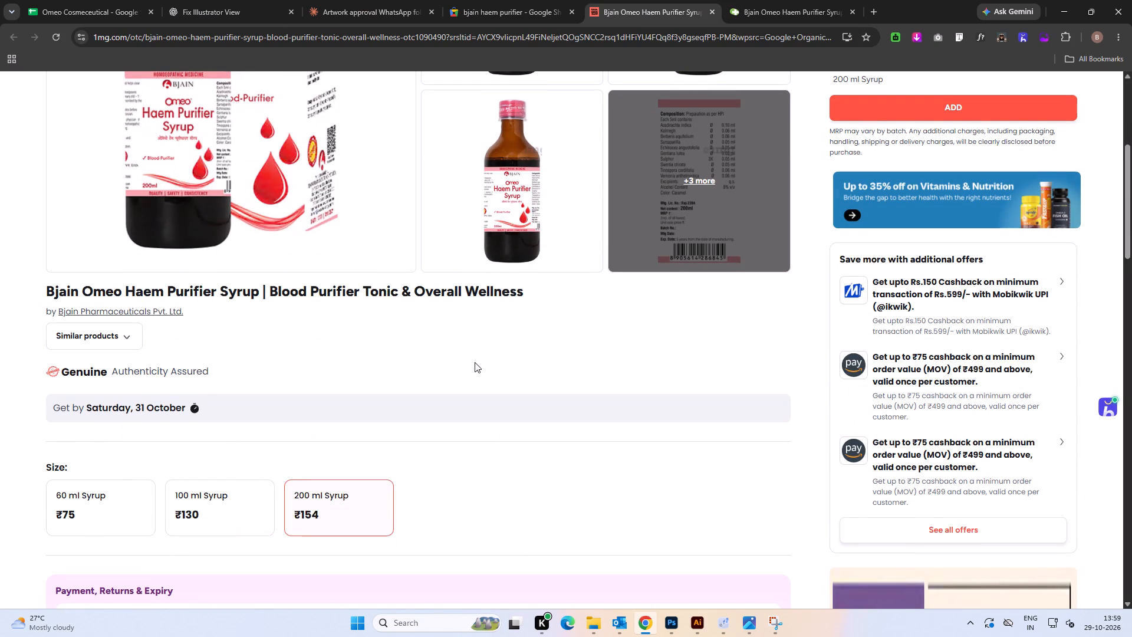
scroll(475, 362, "down", 2)
scroll(476, 358, "up", 6)
scroll(477, 356, "down", 6)
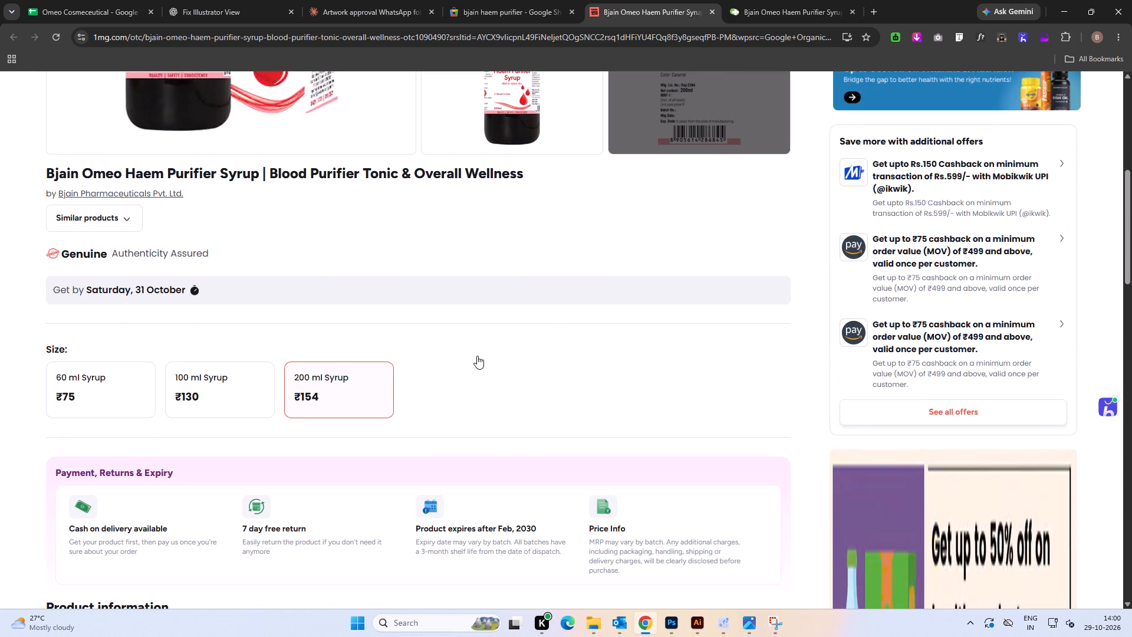
scroll(486, 338, "down", 3)
scroll(491, 299, "up", 5)
left_click(737, 0)
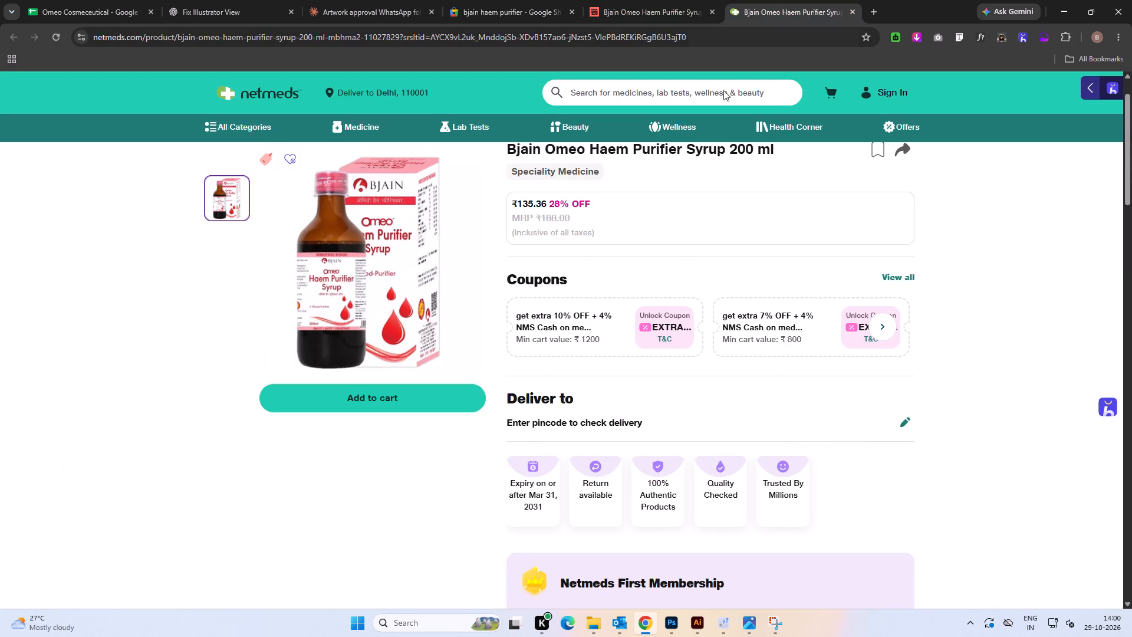
scroll(678, 317, "up", 1)
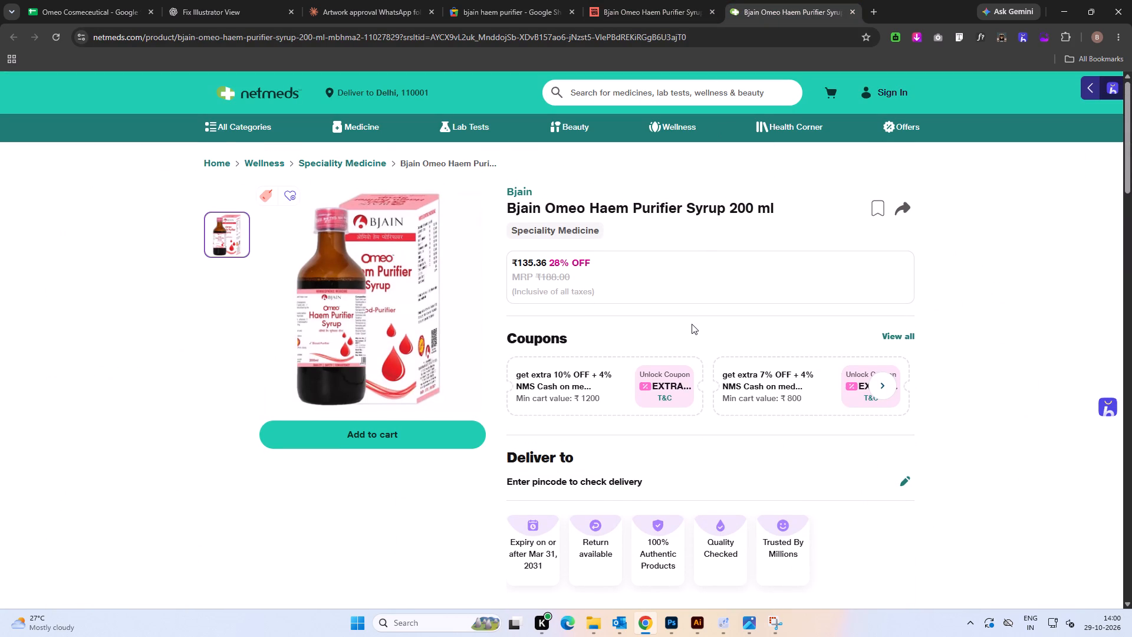
Return to the 1mg page and read the syrup's product information, including ingredients, indications, key benefits, dosage and similar products.
left_click(656, 0)
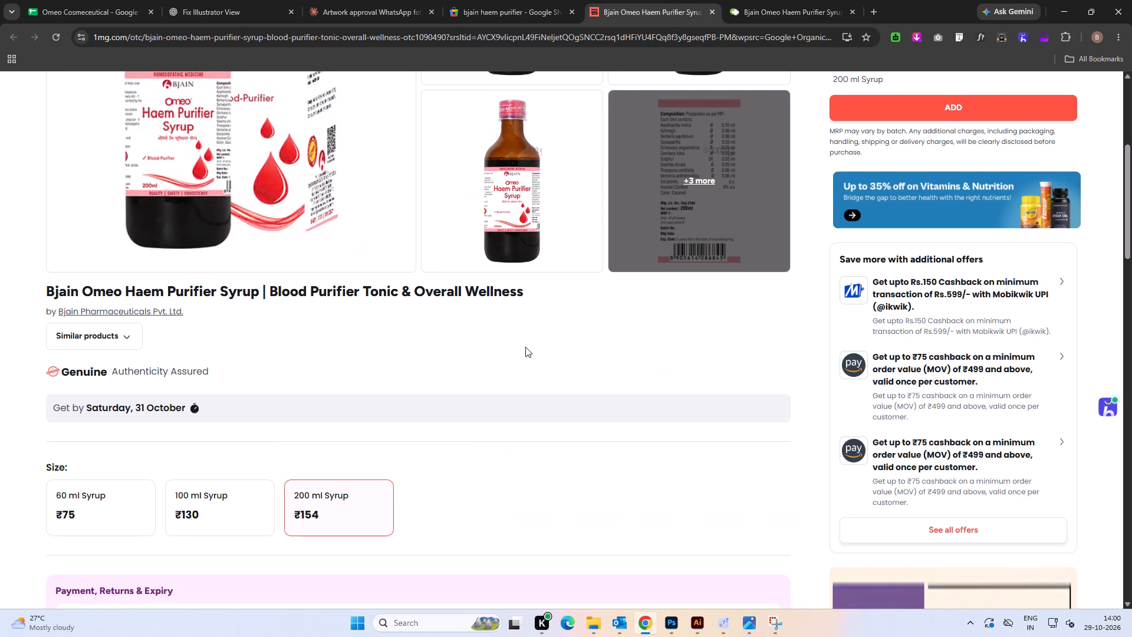
scroll(525, 345, "up", 8)
scroll(525, 344, "down", 7)
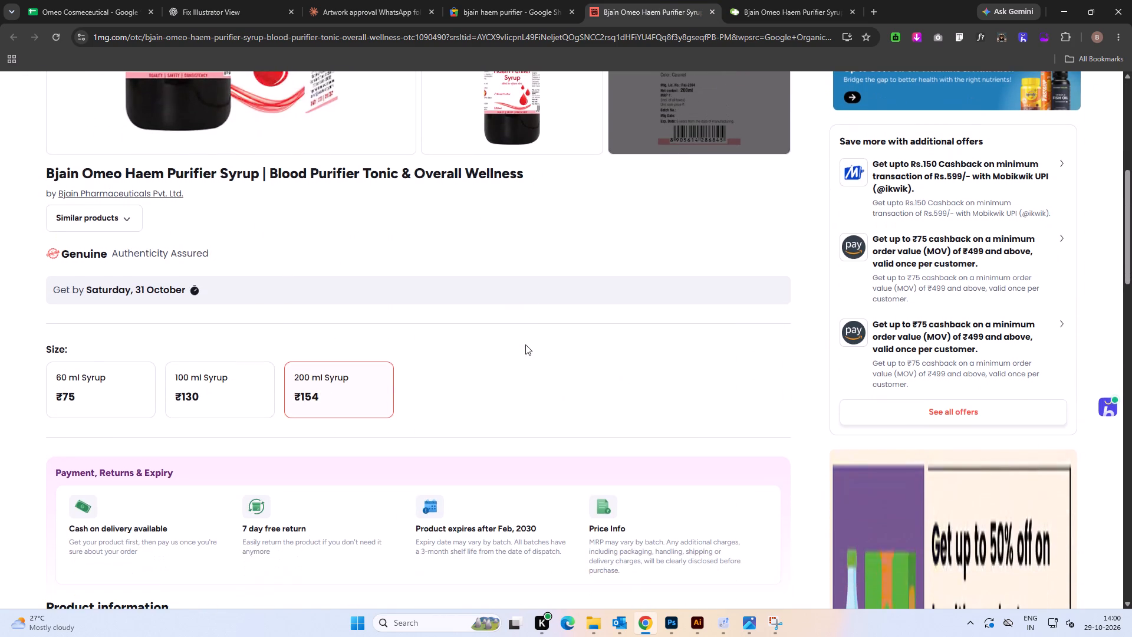
scroll(525, 344, "down", 2)
scroll(525, 344, "up", 2)
scroll(525, 344, "down", 6)
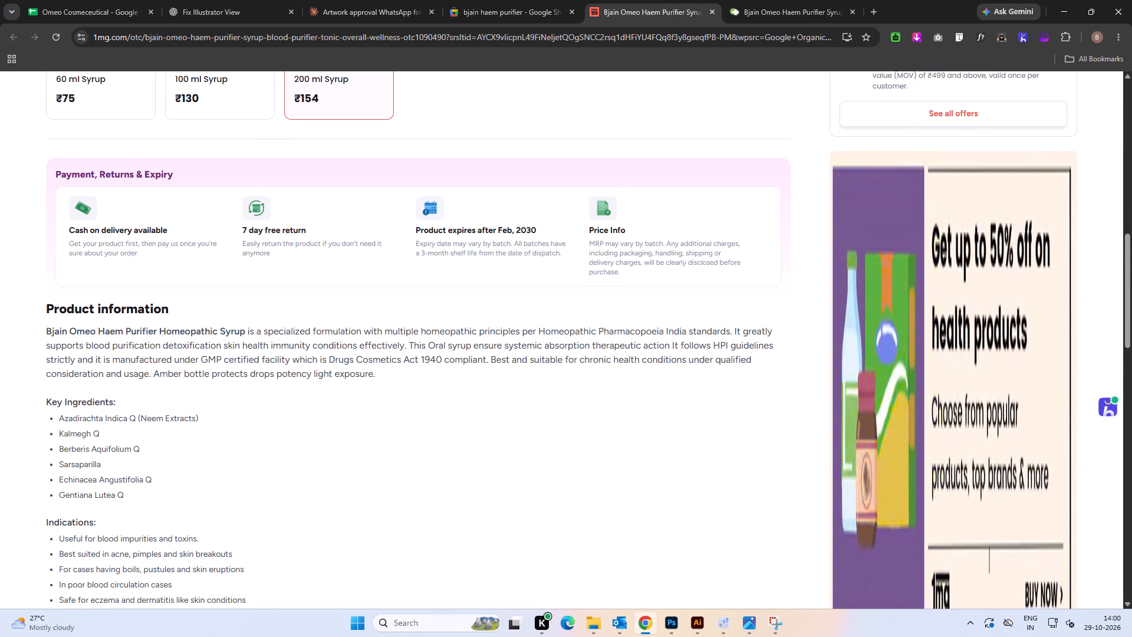
scroll(525, 344, "down", 4)
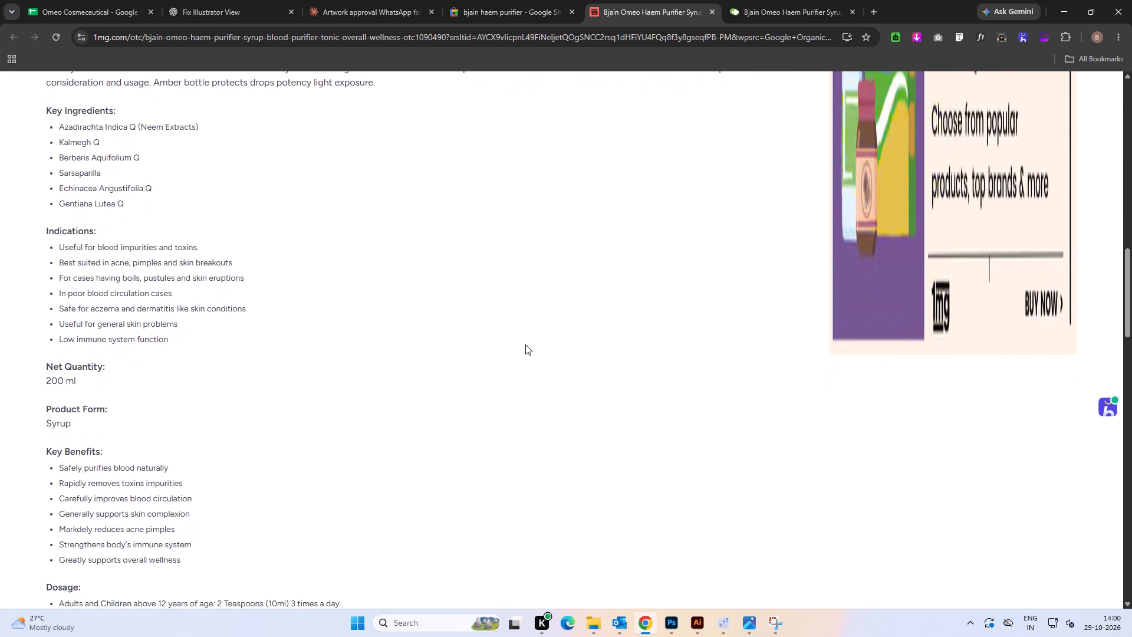
scroll(525, 344, "down", 1)
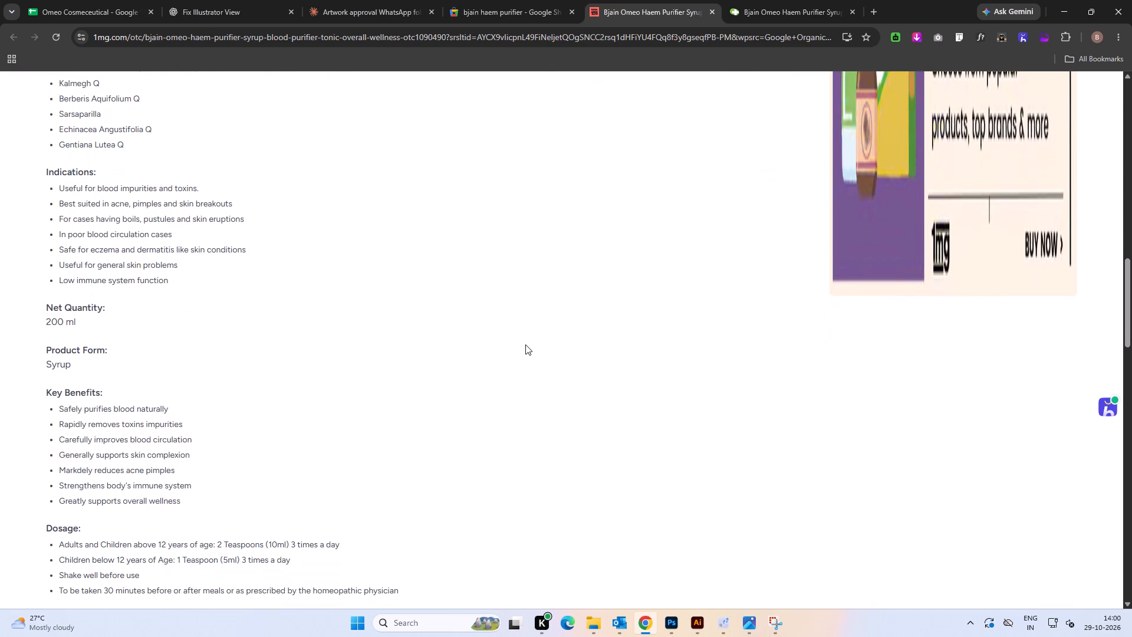
scroll(525, 344, "up", 8)
scroll(525, 344, "down", 2)
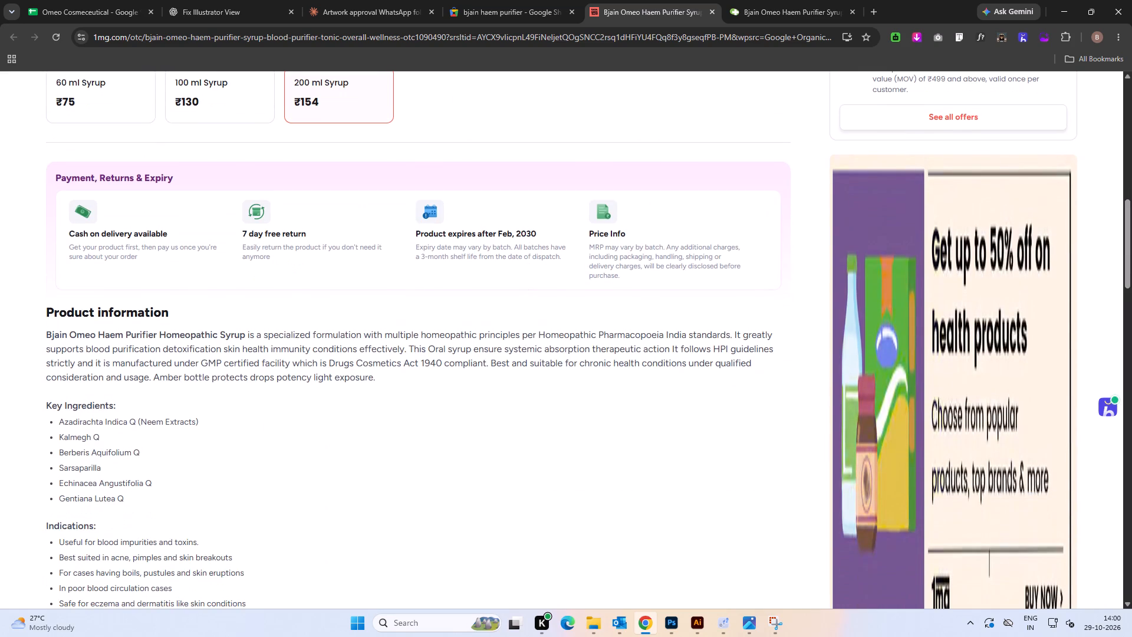
scroll(525, 344, "down", 14)
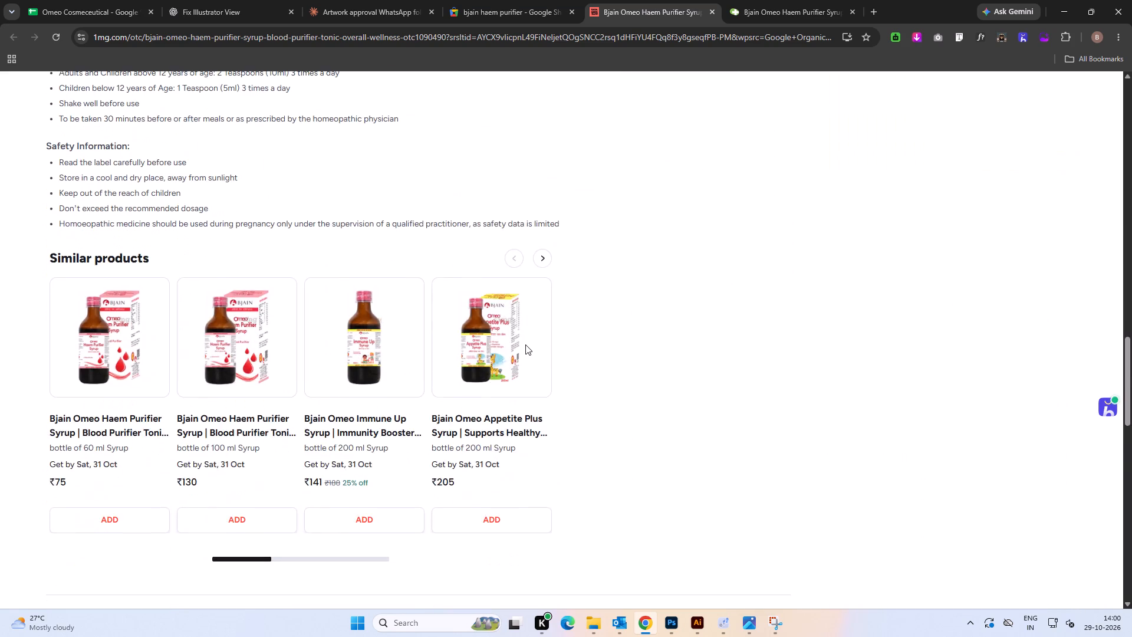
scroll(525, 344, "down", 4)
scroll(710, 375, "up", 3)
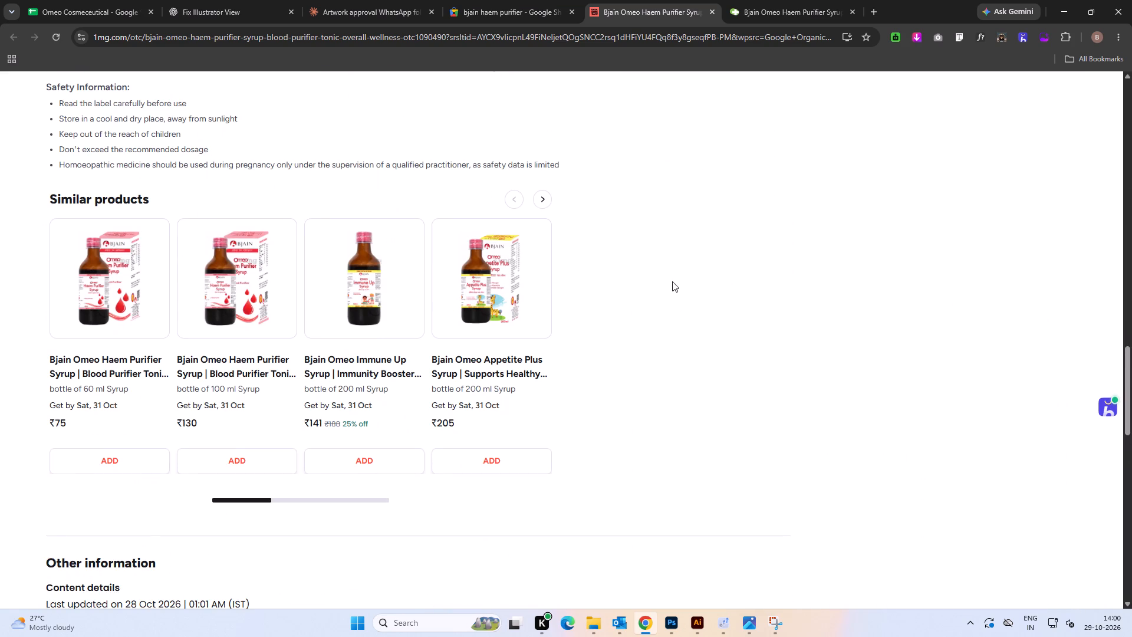
Open the Netmeds photo of the 200 ml Haem Purifier Syrup bottle and box in its own tab and inspect it.
left_click(789, 0)
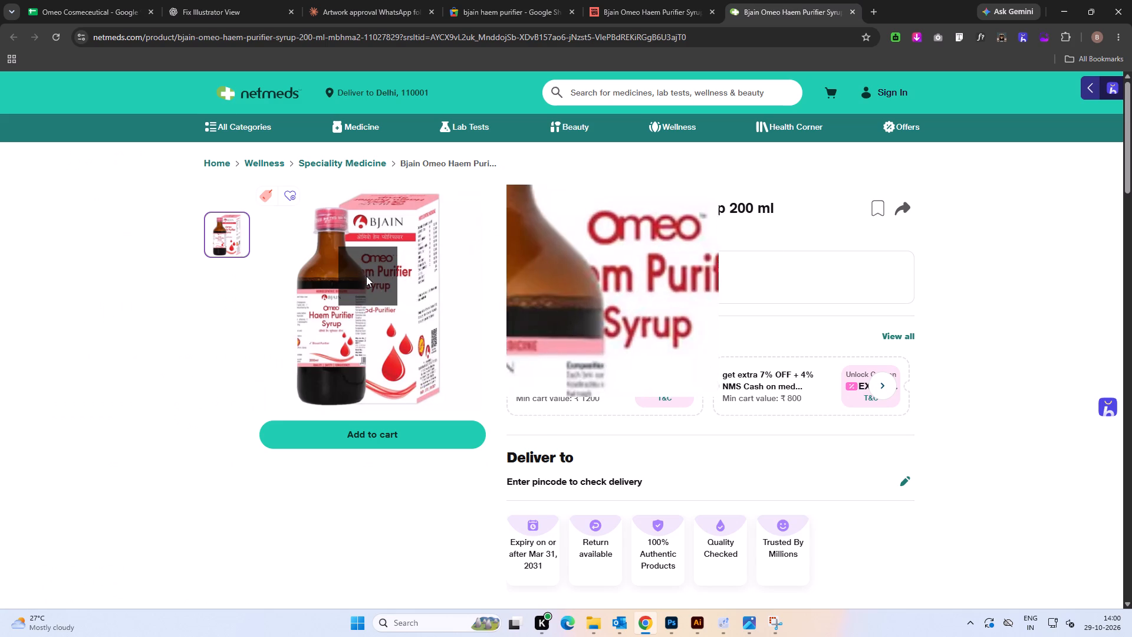
right_click(366, 275)
left_click(421, 290)
left_click(858, 0)
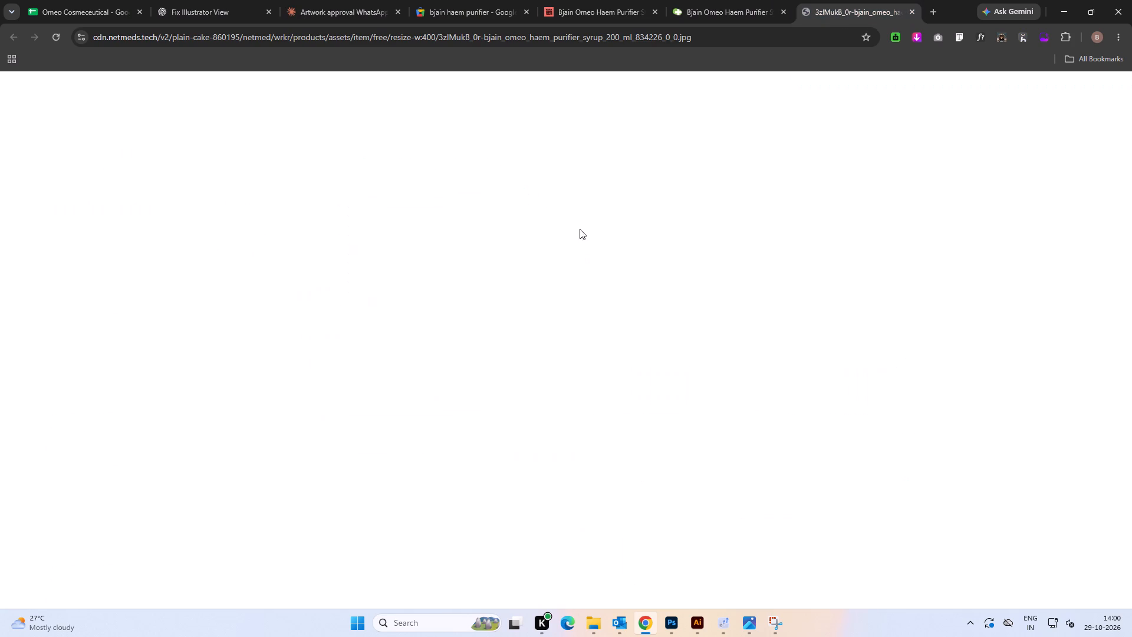
double_click(560, 325)
left_click(734, 0)
left_click(347, 305)
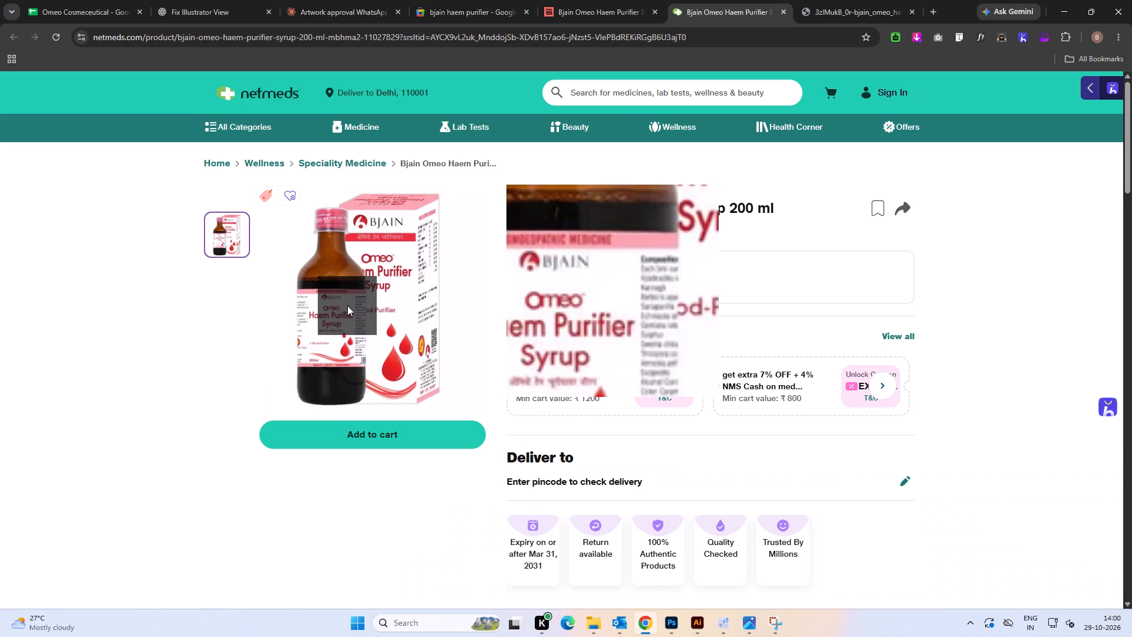
triple_click(347, 306)
triple_click(347, 306)
left_click(348, 306)
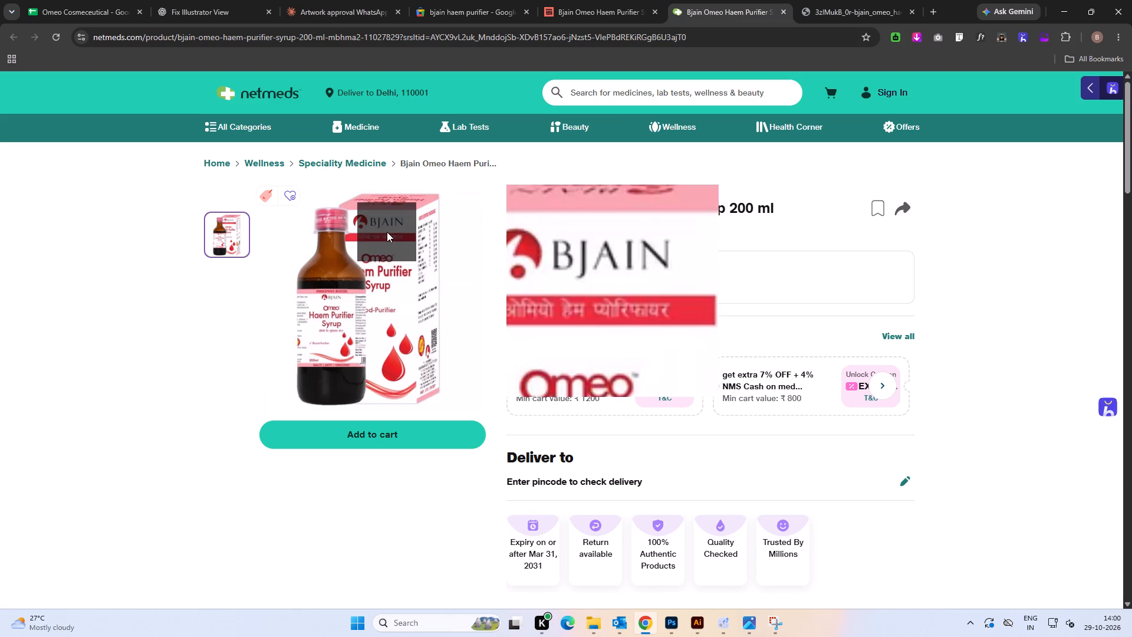
left_click(863, 0)
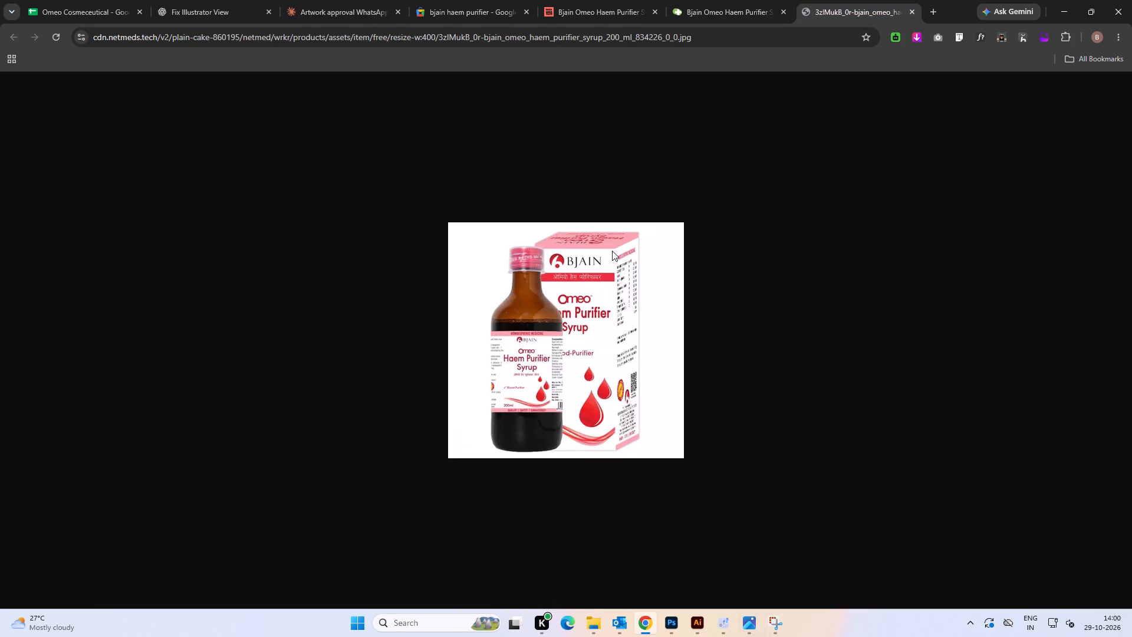
Switch to Illustrator and examine the "Energy to live more" panel's headline, benefit text and icons alongside the handwritten size sketch.
key("alt+Tab")
scroll(507, 262, "down", 2, "alt")
key("space")
left_click_drag(649, 327, 480, 296)
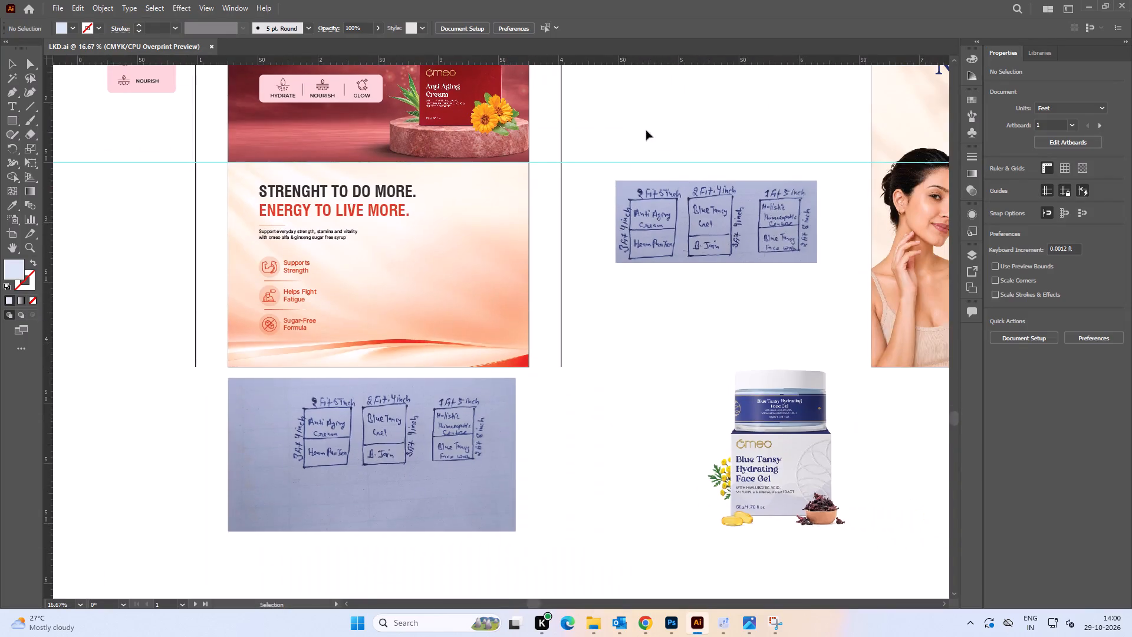
key("space")
left_click_drag(650, 126, 570, 188)
left_click(611, 147)
key("space")
left_click_drag(411, 356, 558, 342)
scroll(352, 285, "up", 1, "alt")
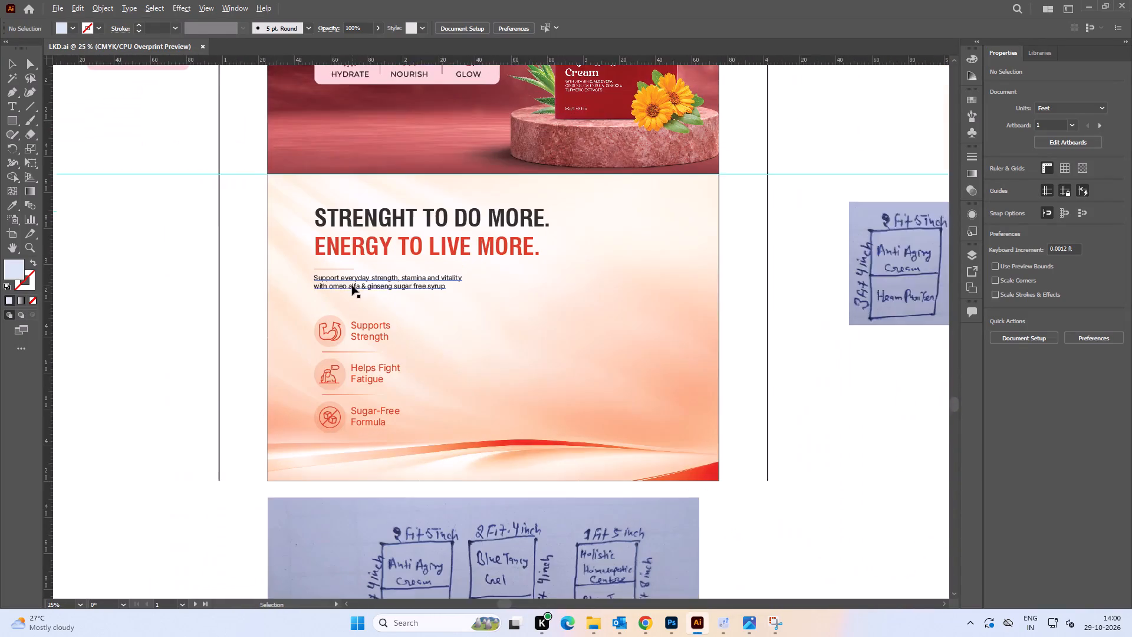
key("space")
left_click_drag(278, 284, 350, 266)
left_click(359, 217)
left_click_drag(350, 173, 456, 431)
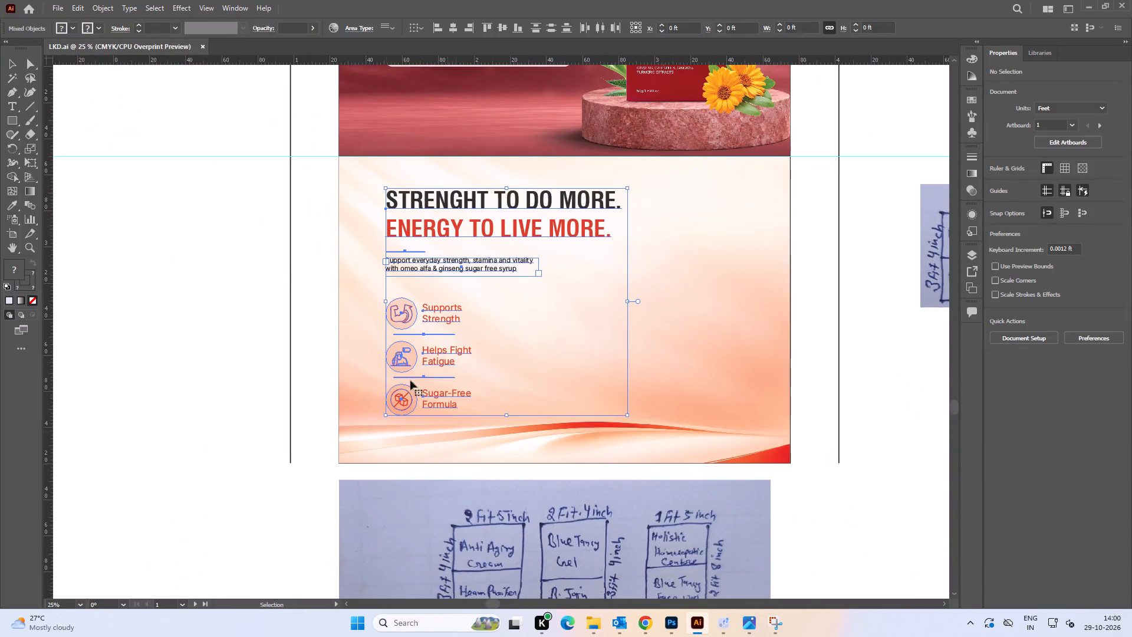
left_click(727, 292)
key("space")
left_click_drag(725, 313, 621, 313)
left_click(812, 318)
scroll(588, 318, "up", 1, "alt")
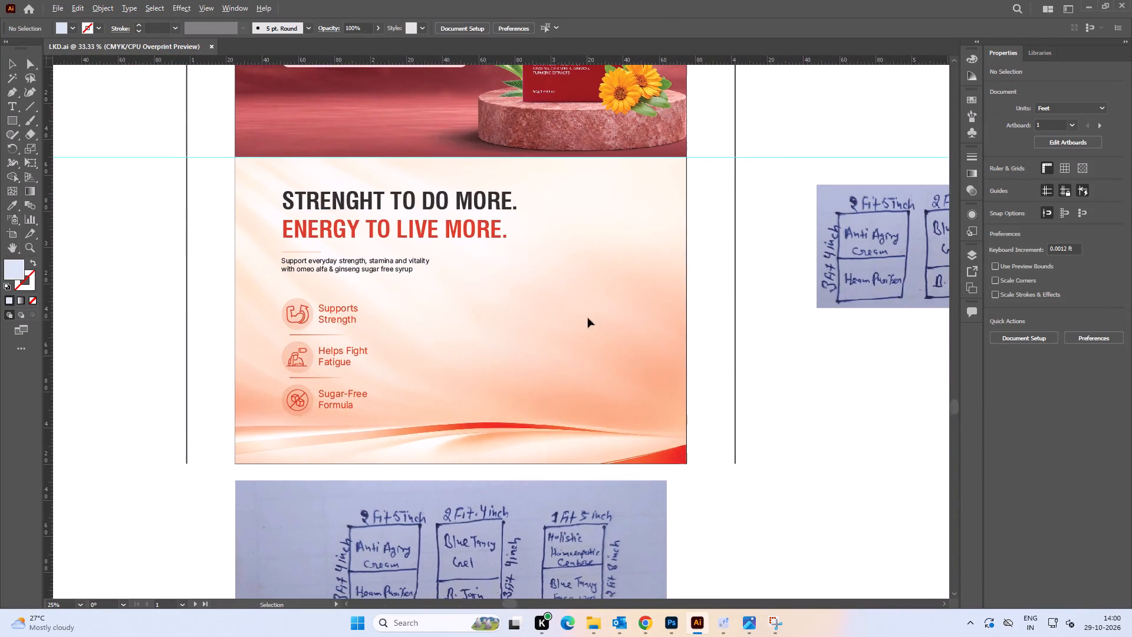
key("space")
left_click_drag(528, 313, 535, 316)
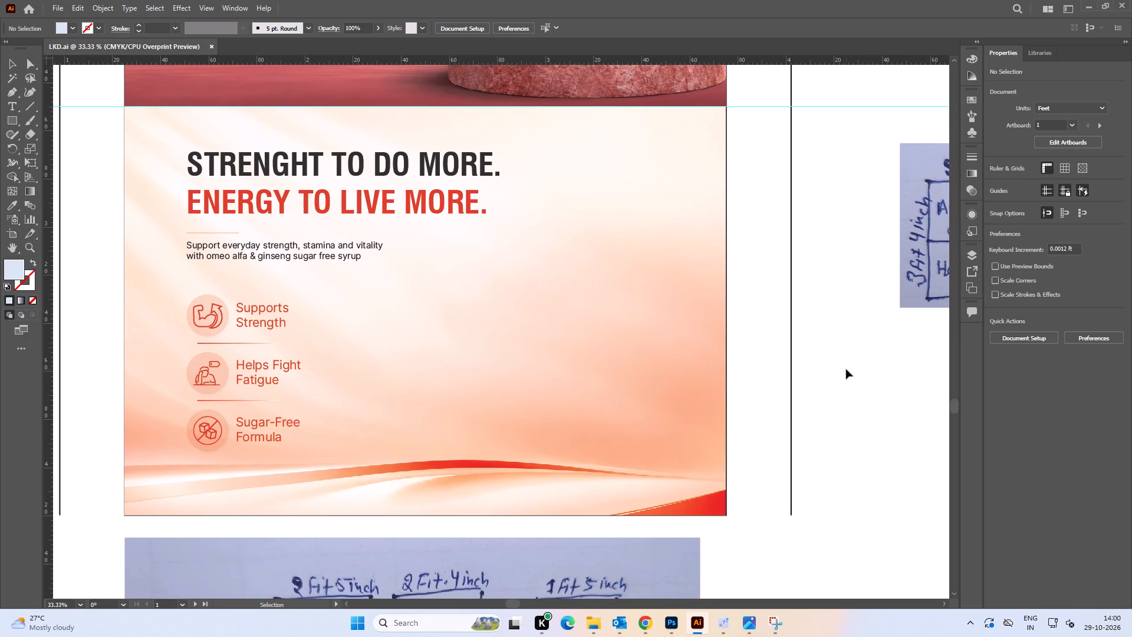
Switch back to Chrome and review the standalone syrup photo and its Netmeds product page.
key("alt+Tab")
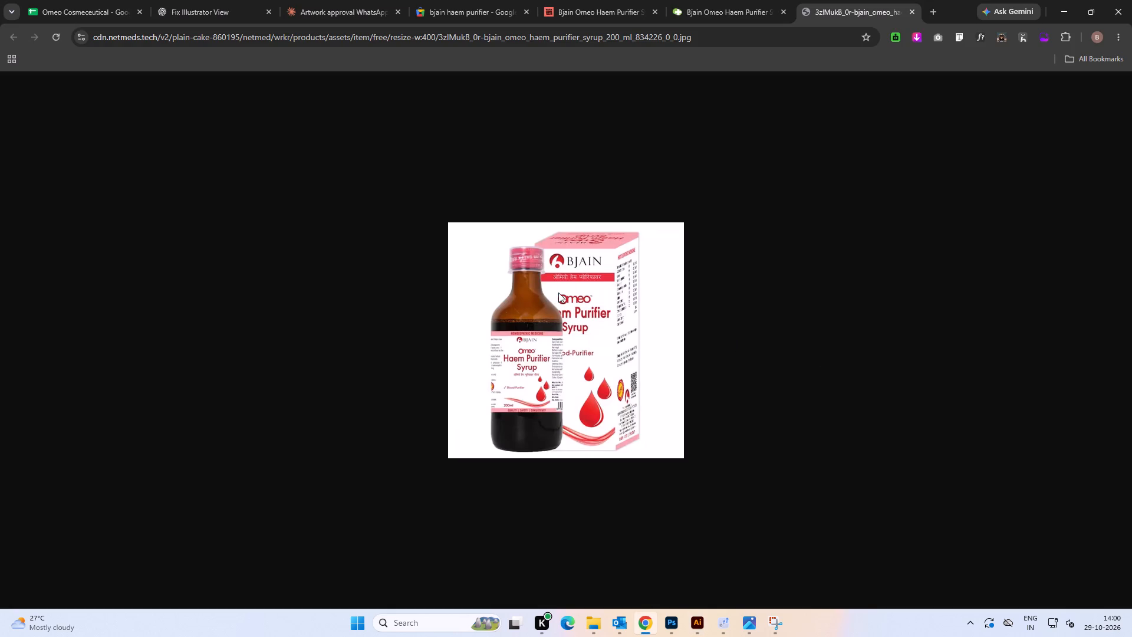
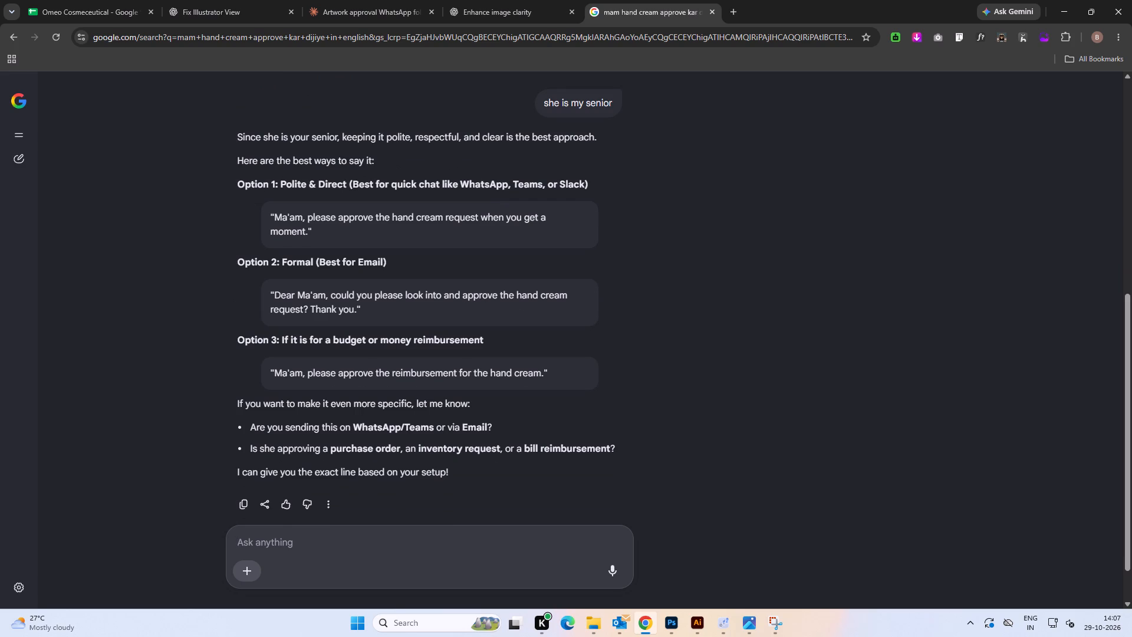
Reply "whatsapp" to the AI chat's follow-up question and review the suggested approval message.
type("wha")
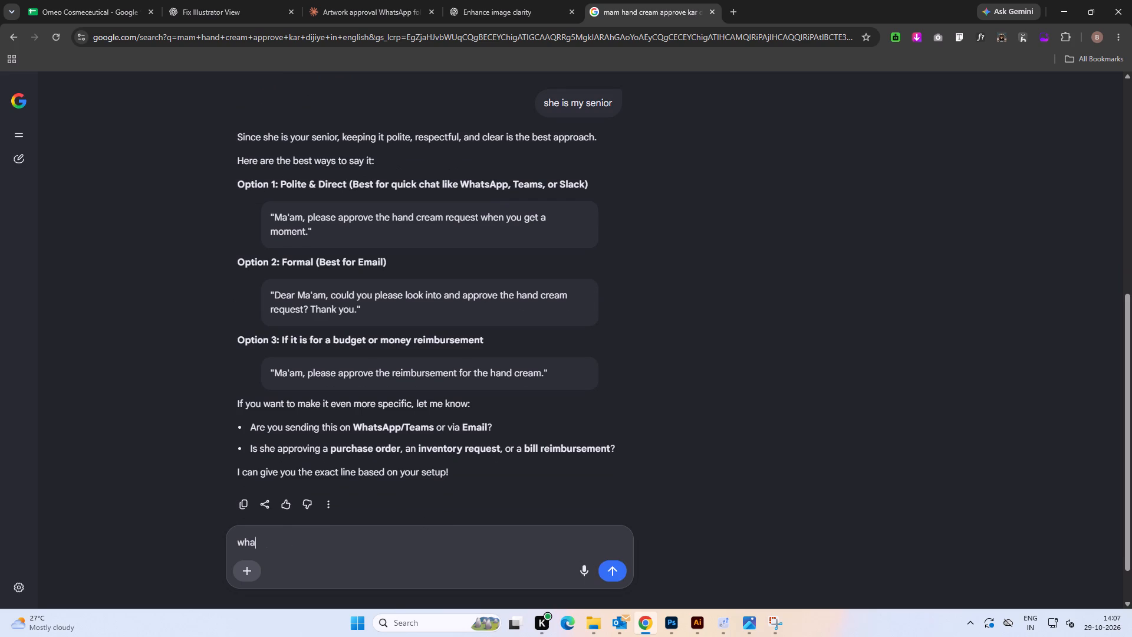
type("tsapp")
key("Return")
scroll(477, 364, "up", 6)
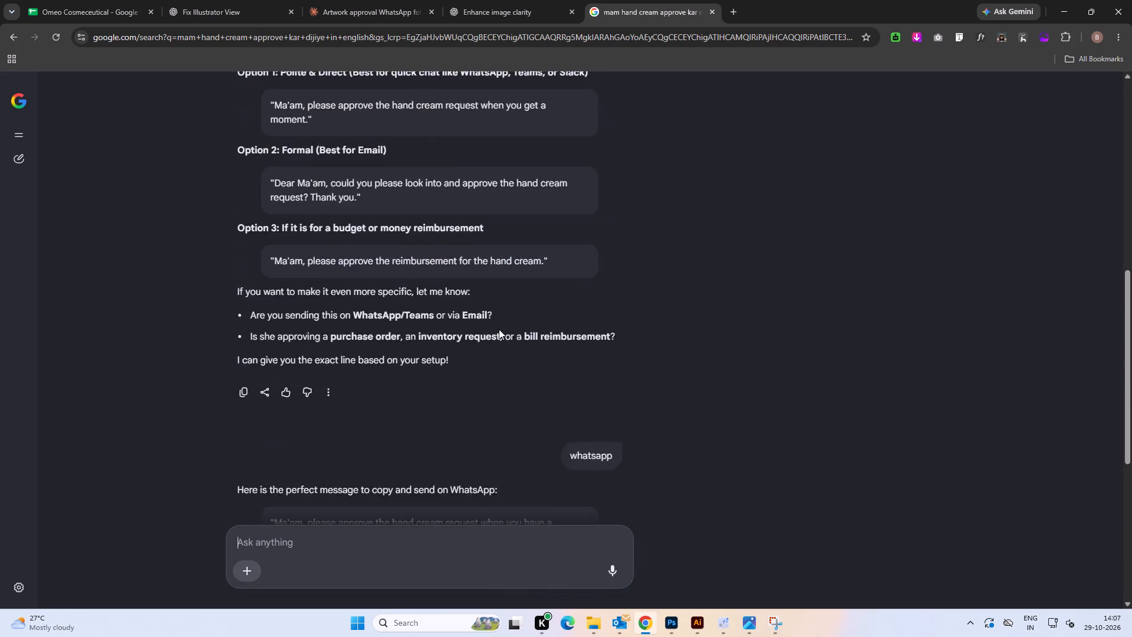
scroll(499, 329, "down", 6)
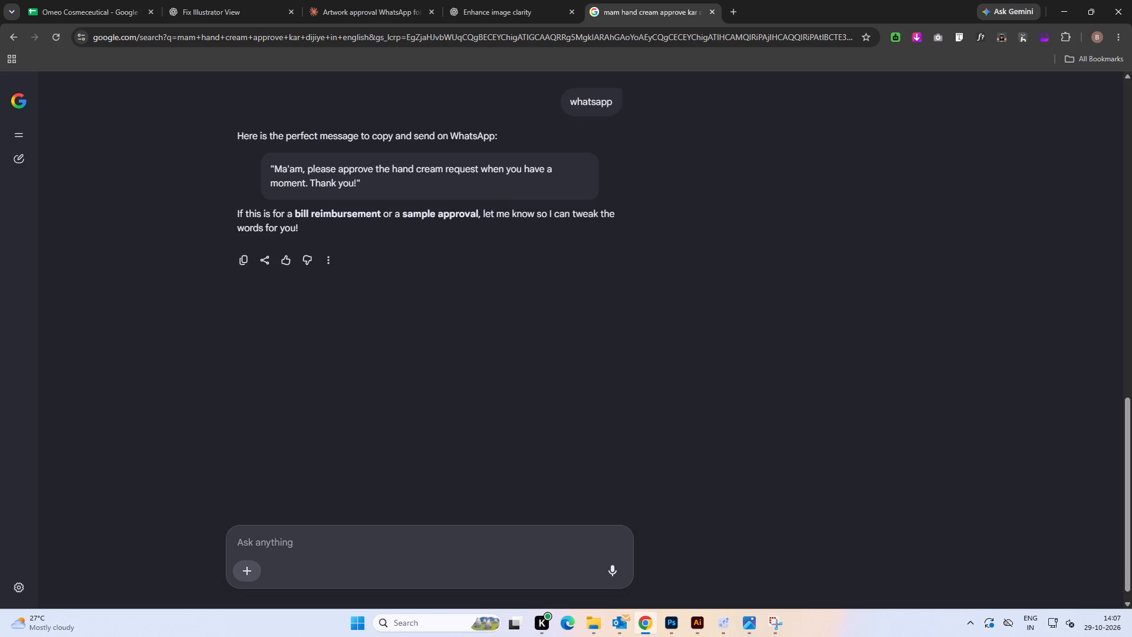
Copy "Ma'am, please approve the hand cream request" from the suggested message and send it as a new prompt.
left_click_drag(478, 169, 393, 162)
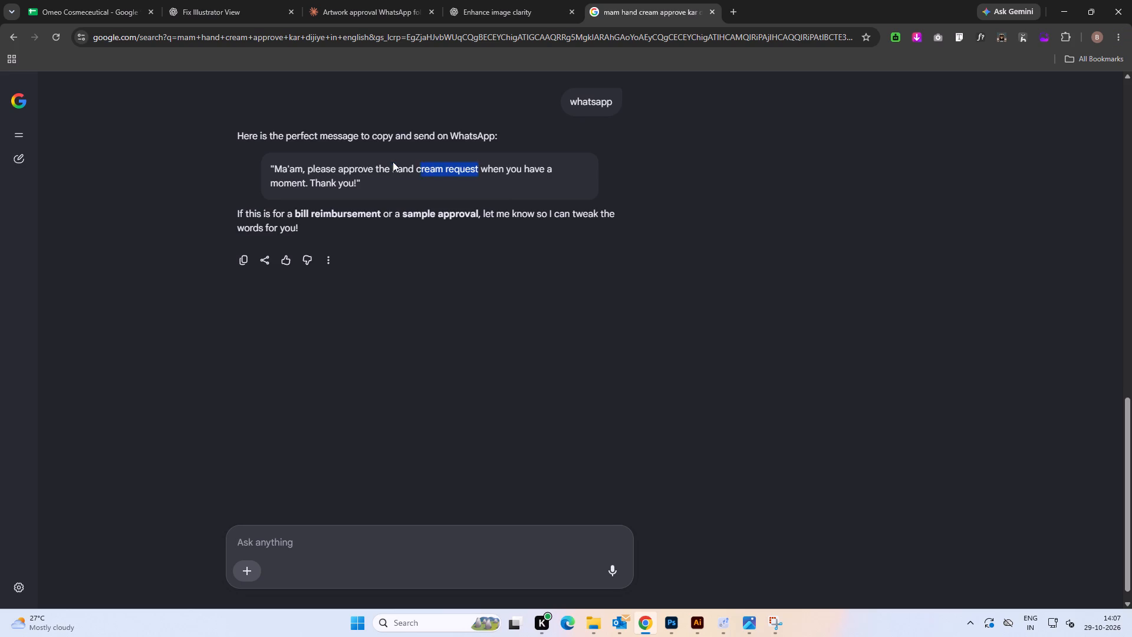
left_click_drag(393, 162, 253, 156)
key("ctrl+c")
key("ctrl+c")
left_click(425, 548)
key("ctrl+v")
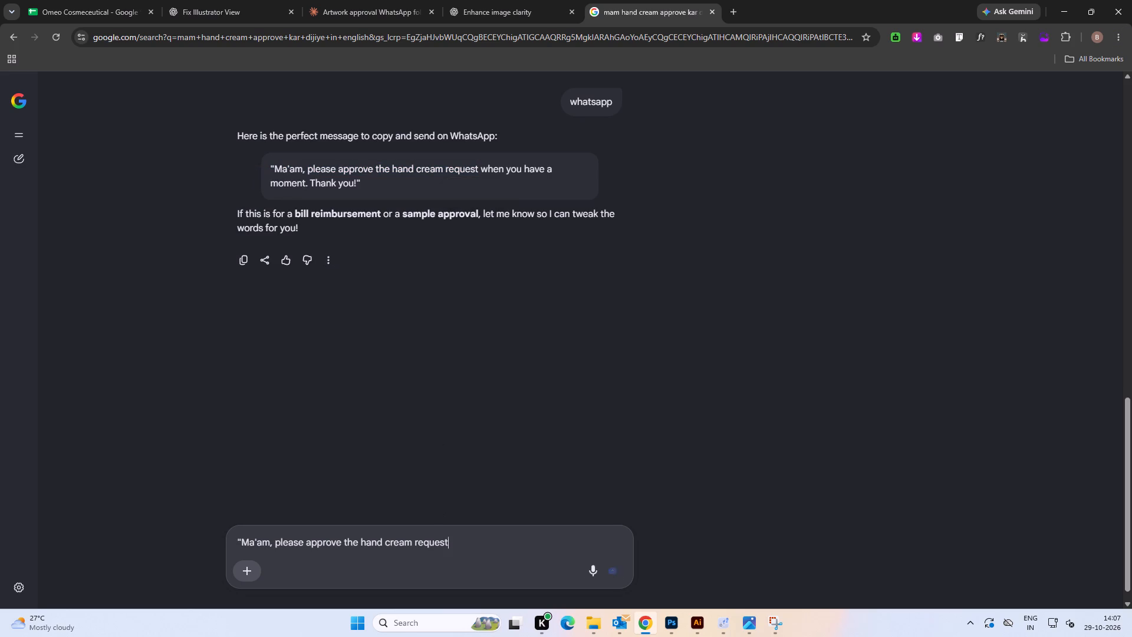
key("Return")
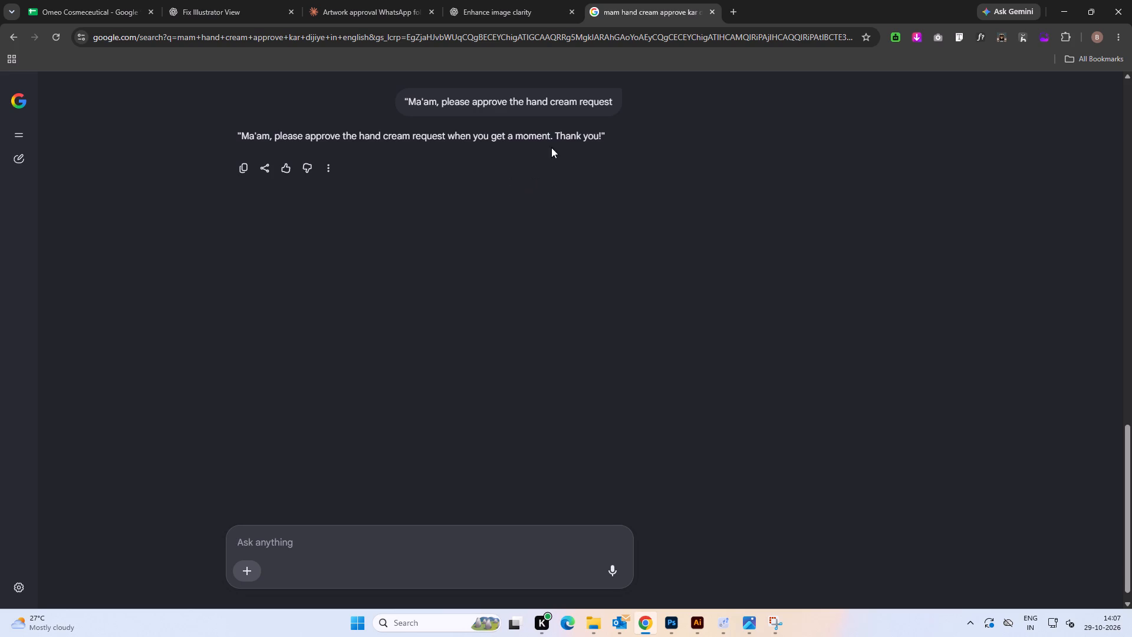
Copy the reply's sentence from "Ma'am, please approve the hand cream request" through "when you get a moment.".
left_click_drag(551, 138, 219, 136)
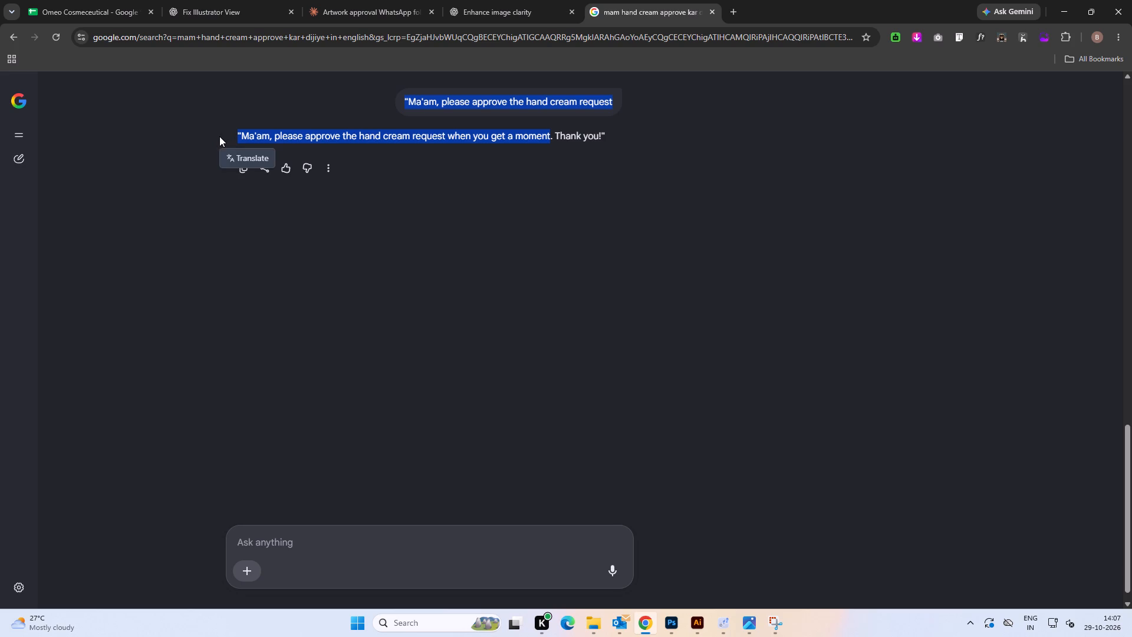
left_click(477, 189)
left_click_drag(552, 135, 298, 130)
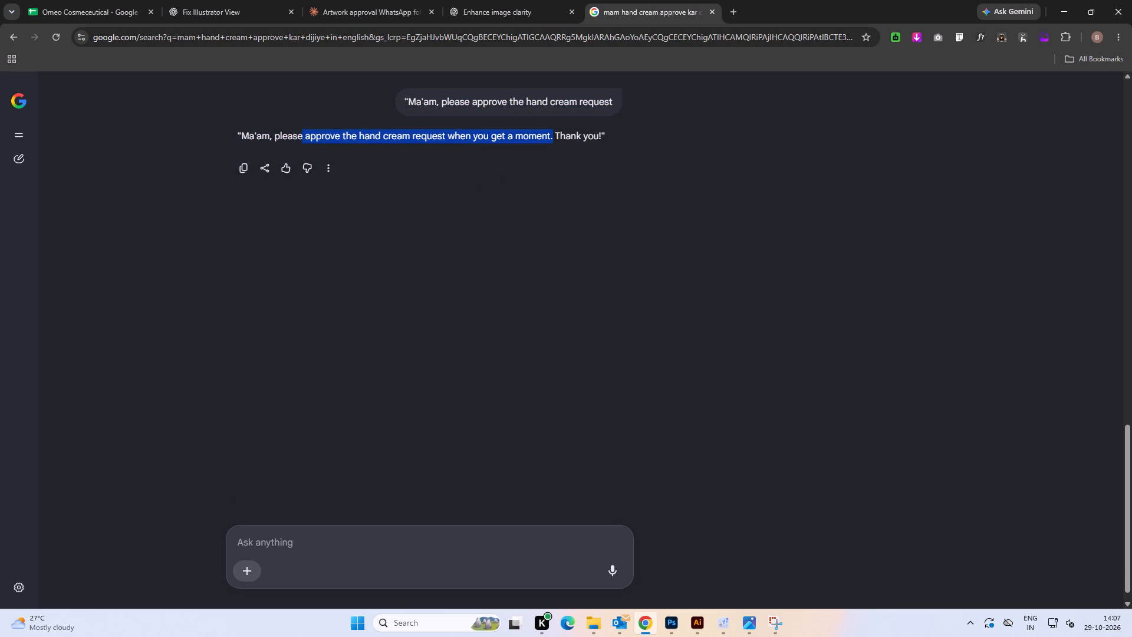
left_click_drag(298, 130, 232, 129)
key("ctrl+c")
key("ctrl+c")
key("ctrl+c")
key("ctrl+c")
key("ctrl+c")
Open a new browser tab.
left_click(731, 12)
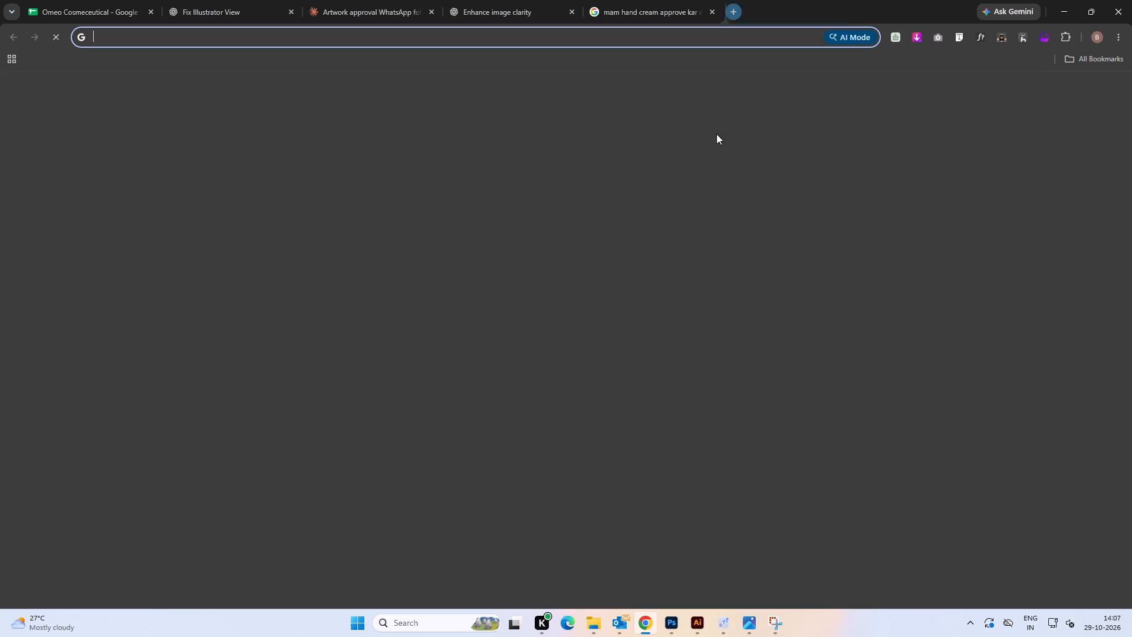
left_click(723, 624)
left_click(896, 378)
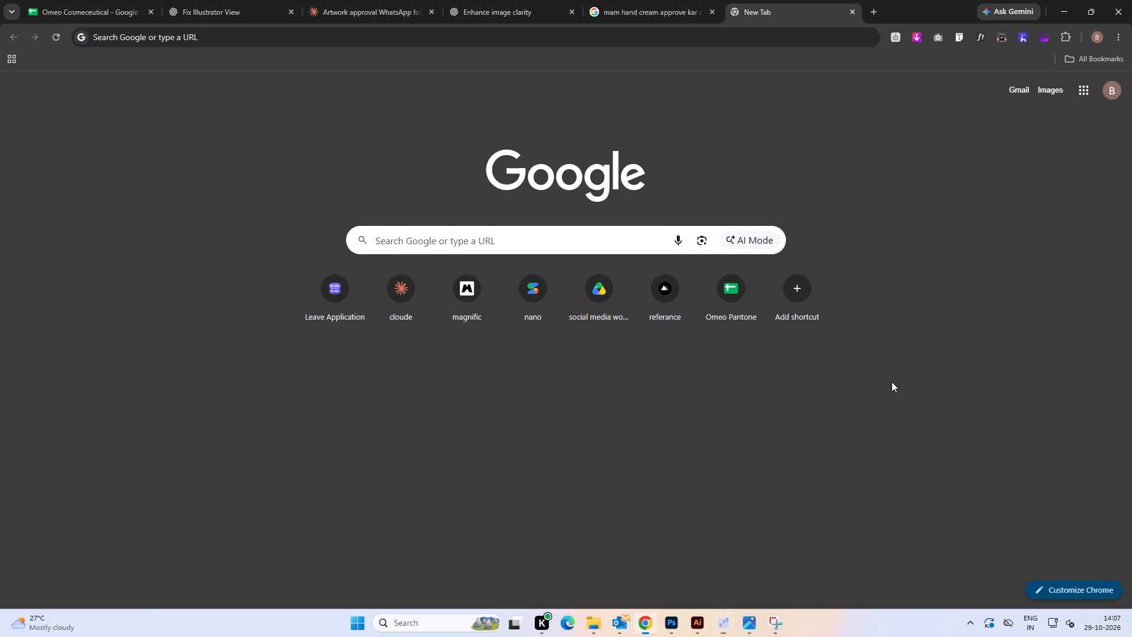